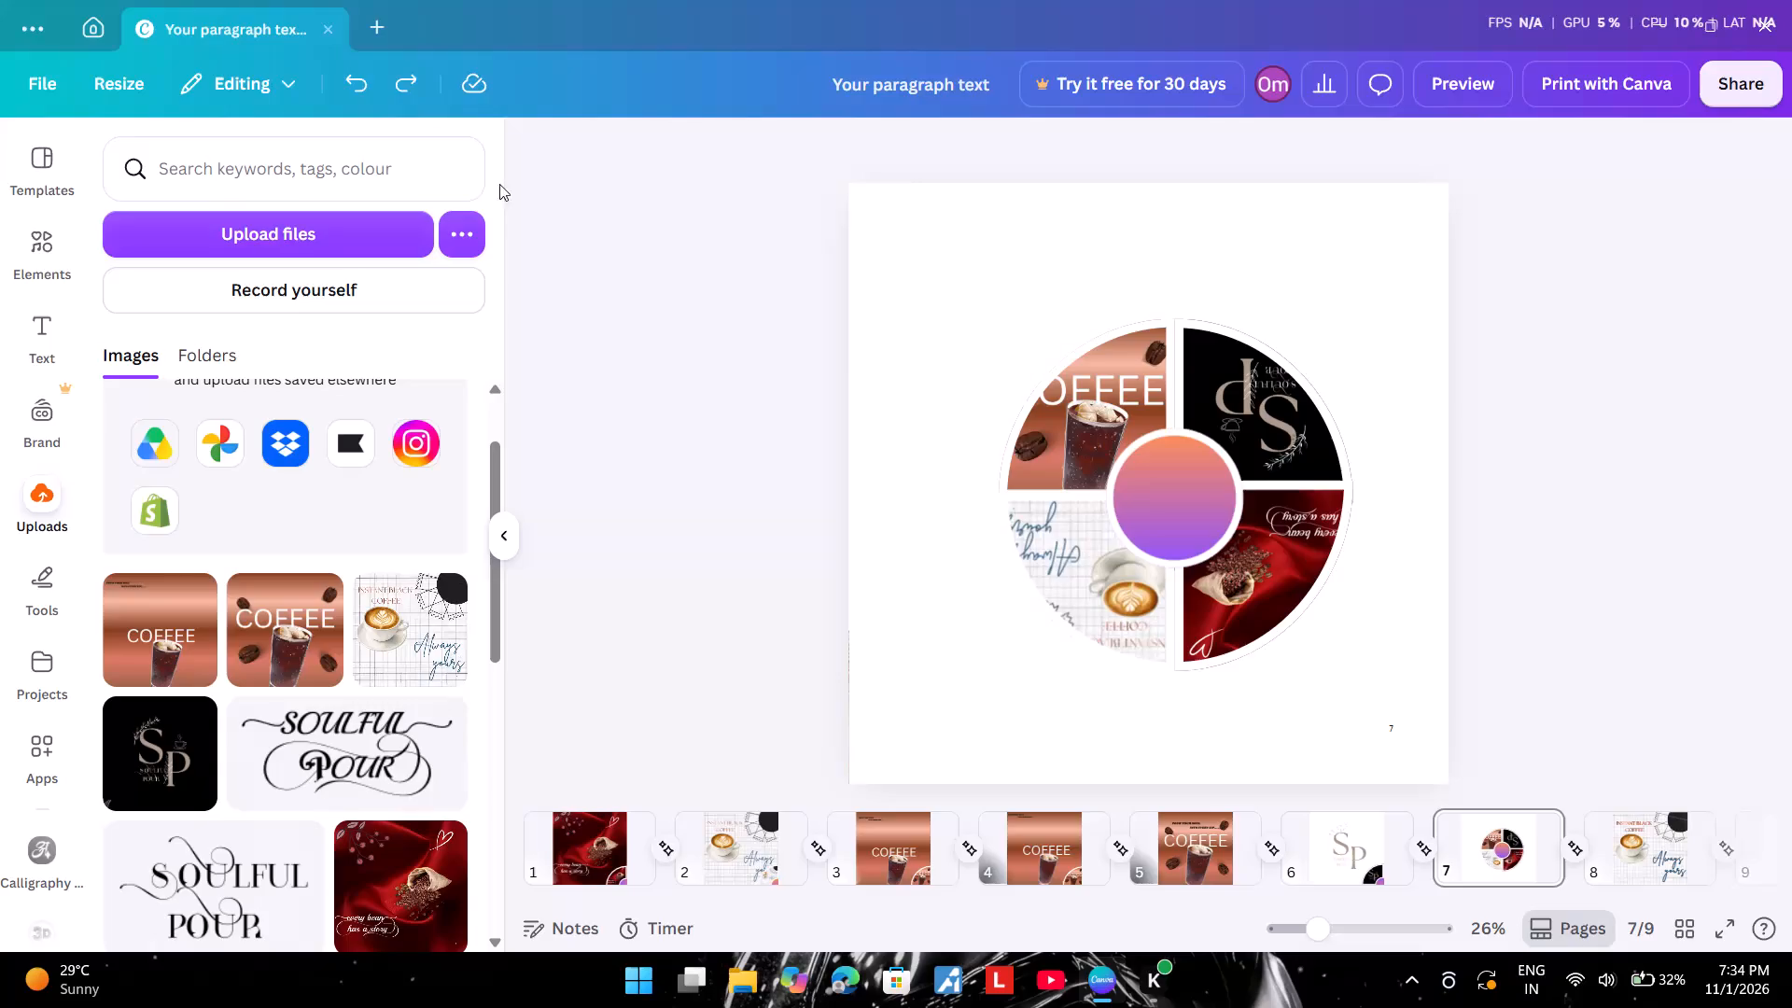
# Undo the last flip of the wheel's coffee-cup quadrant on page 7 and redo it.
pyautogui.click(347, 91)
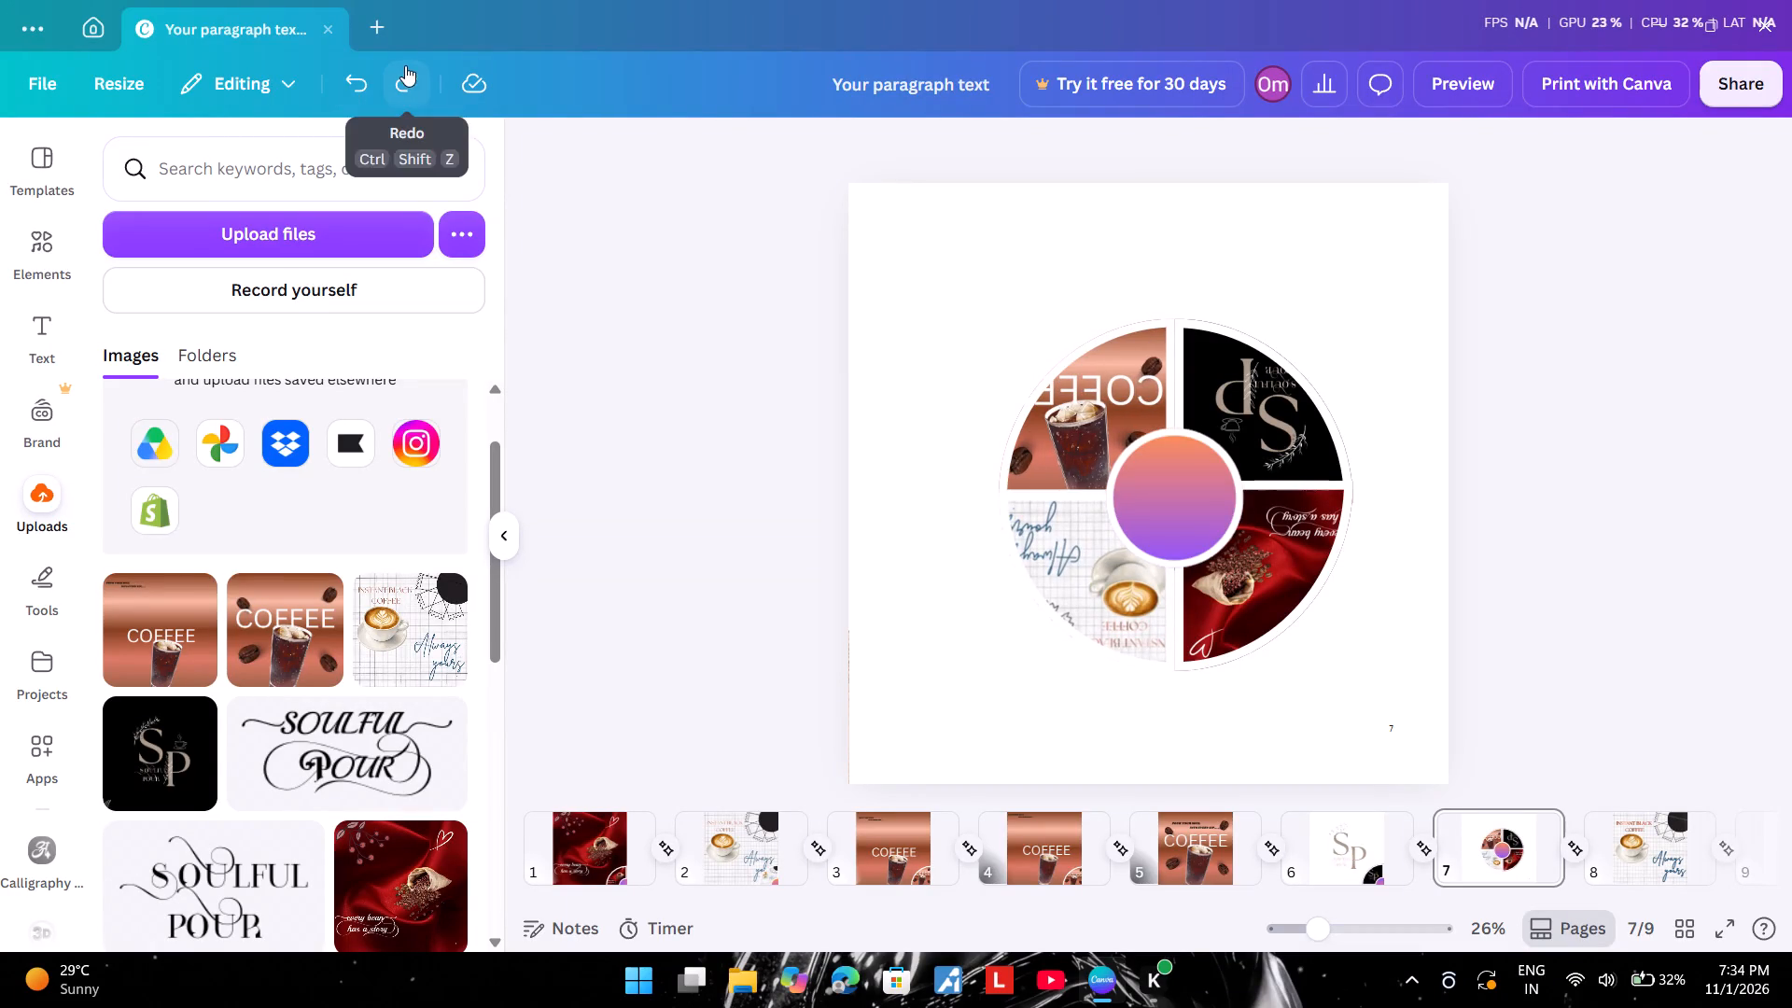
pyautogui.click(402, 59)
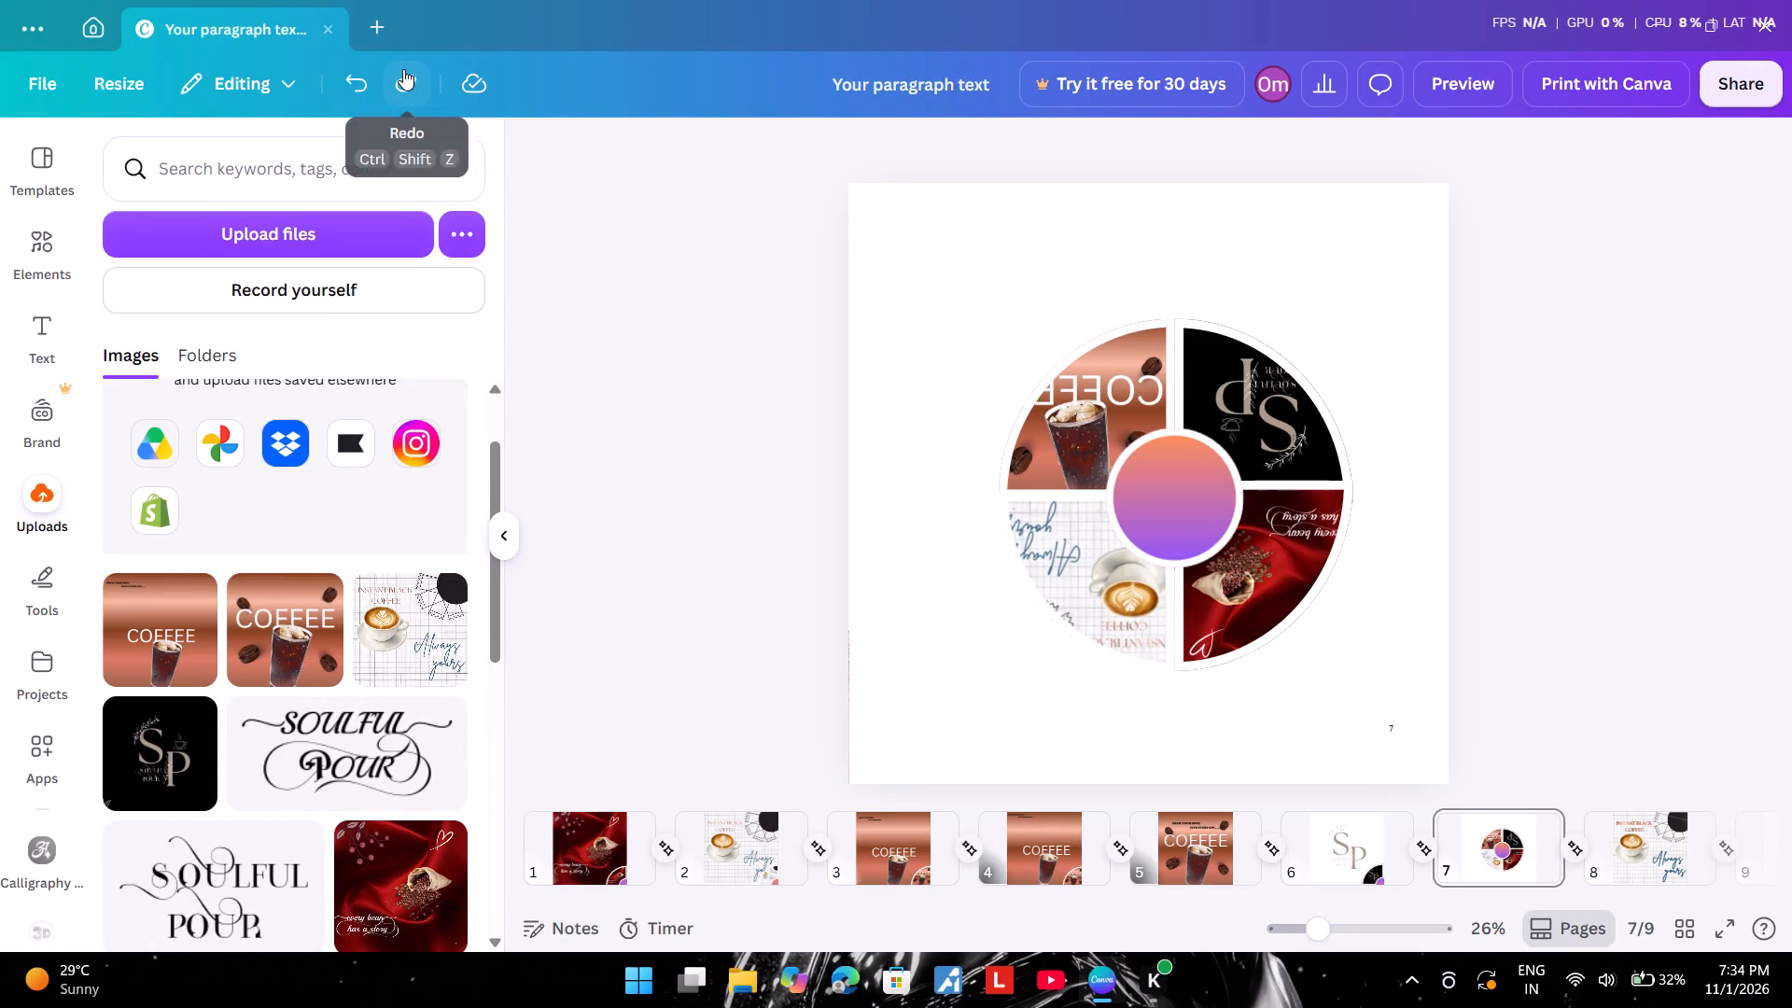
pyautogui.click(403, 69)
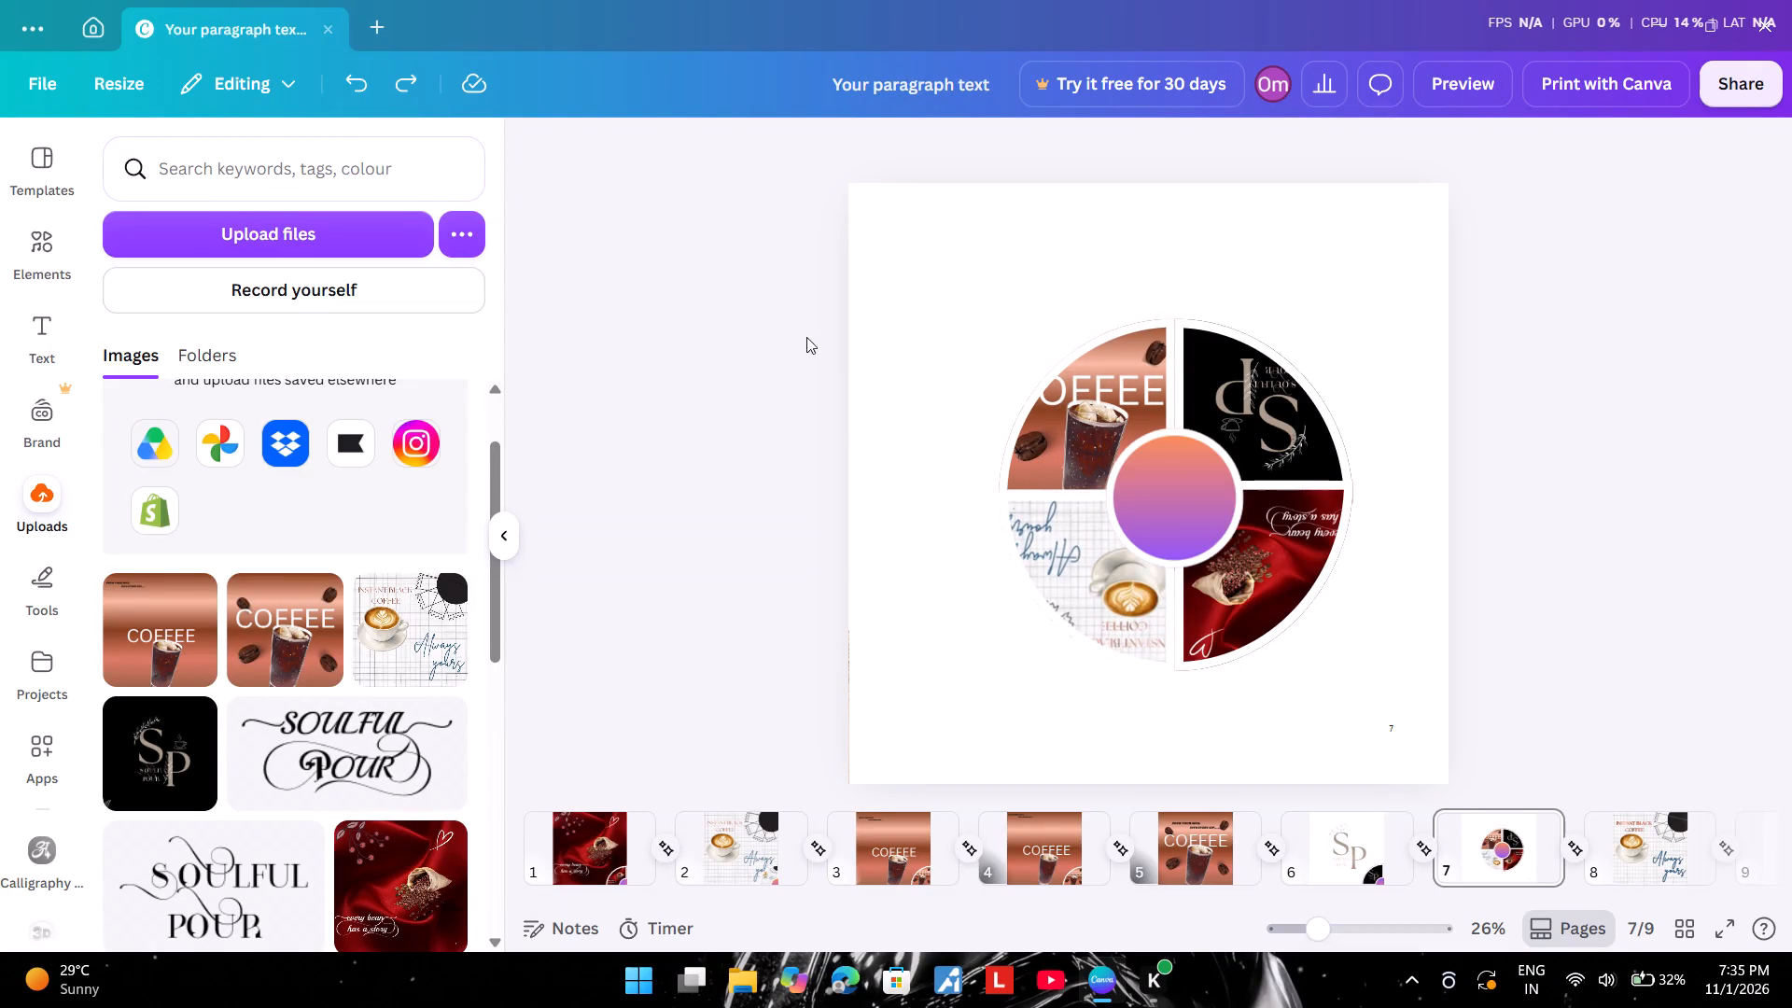
# Group the wheel's four image quadrants and the gradient centre circle on page 7 into one object.
pyautogui.keyDown('shift'); pyautogui.click(1104, 364); pyautogui.keyUp('shift')
pyautogui.keyDown('shift'); pyautogui.click(1252, 383); pyautogui.keyUp('shift')
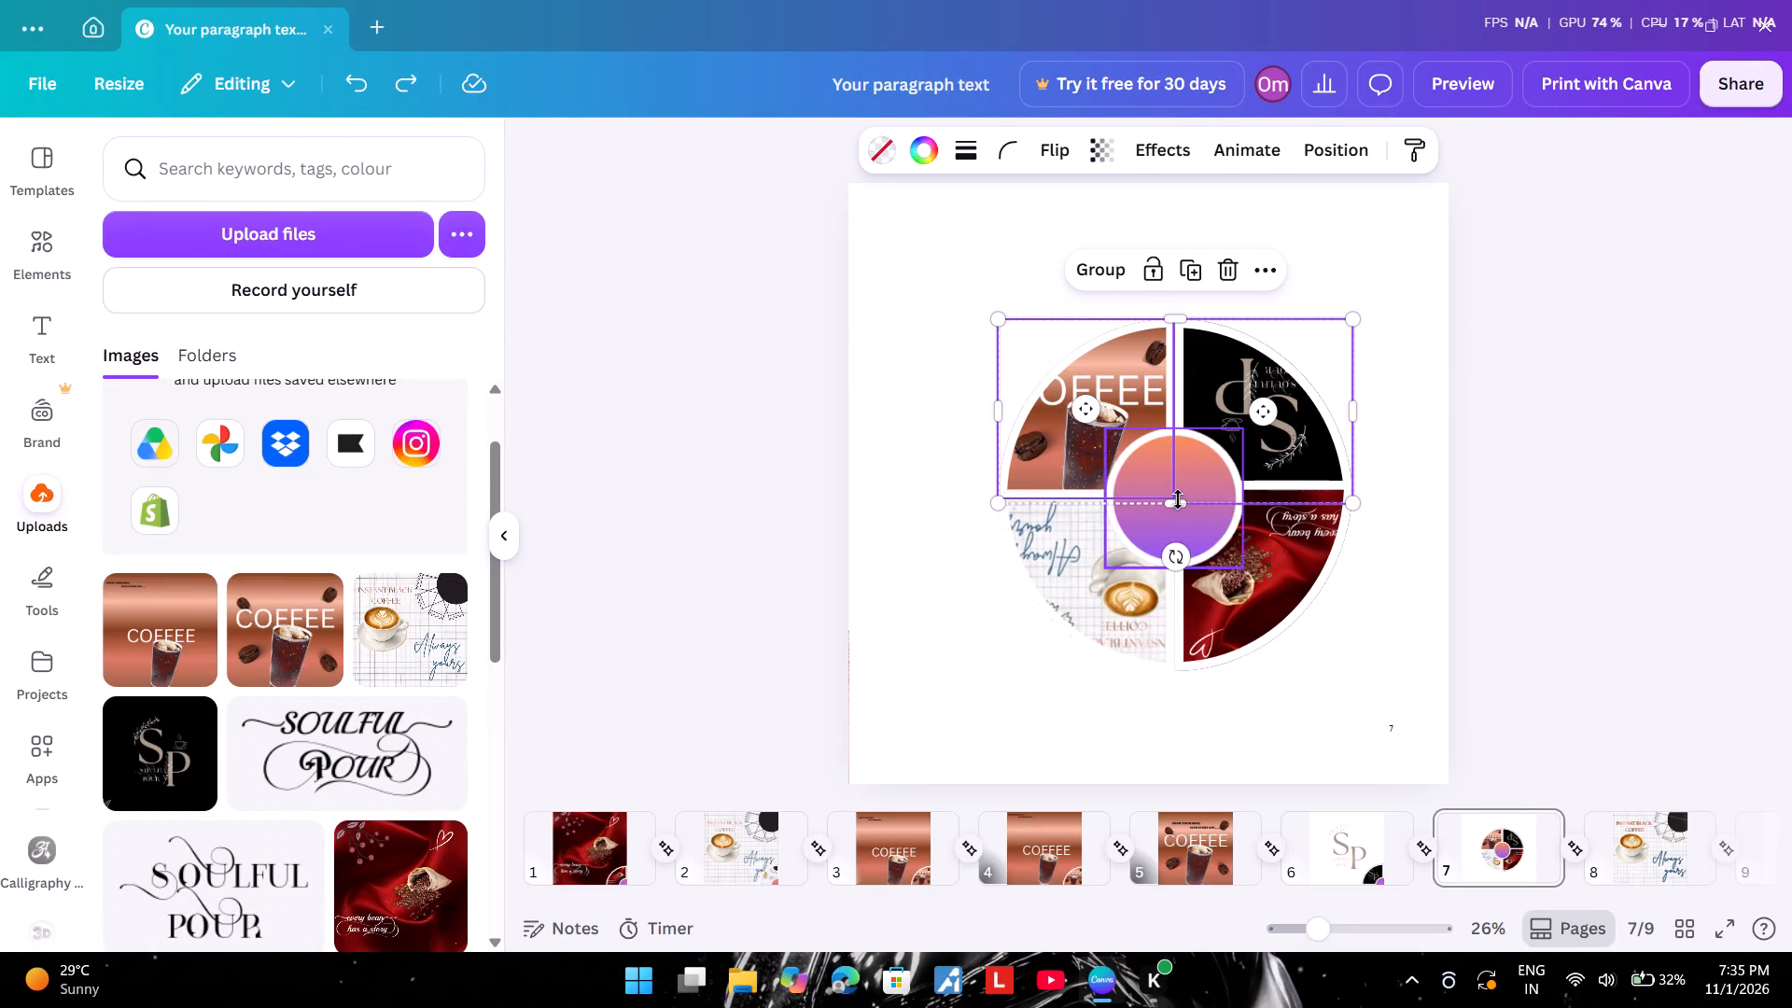
pyautogui.keyDown('shift'); pyautogui.click(1071, 550); pyautogui.keyUp('shift')
pyautogui.keyDown('shift'); pyautogui.click(1237, 583); pyautogui.keyUp('shift')
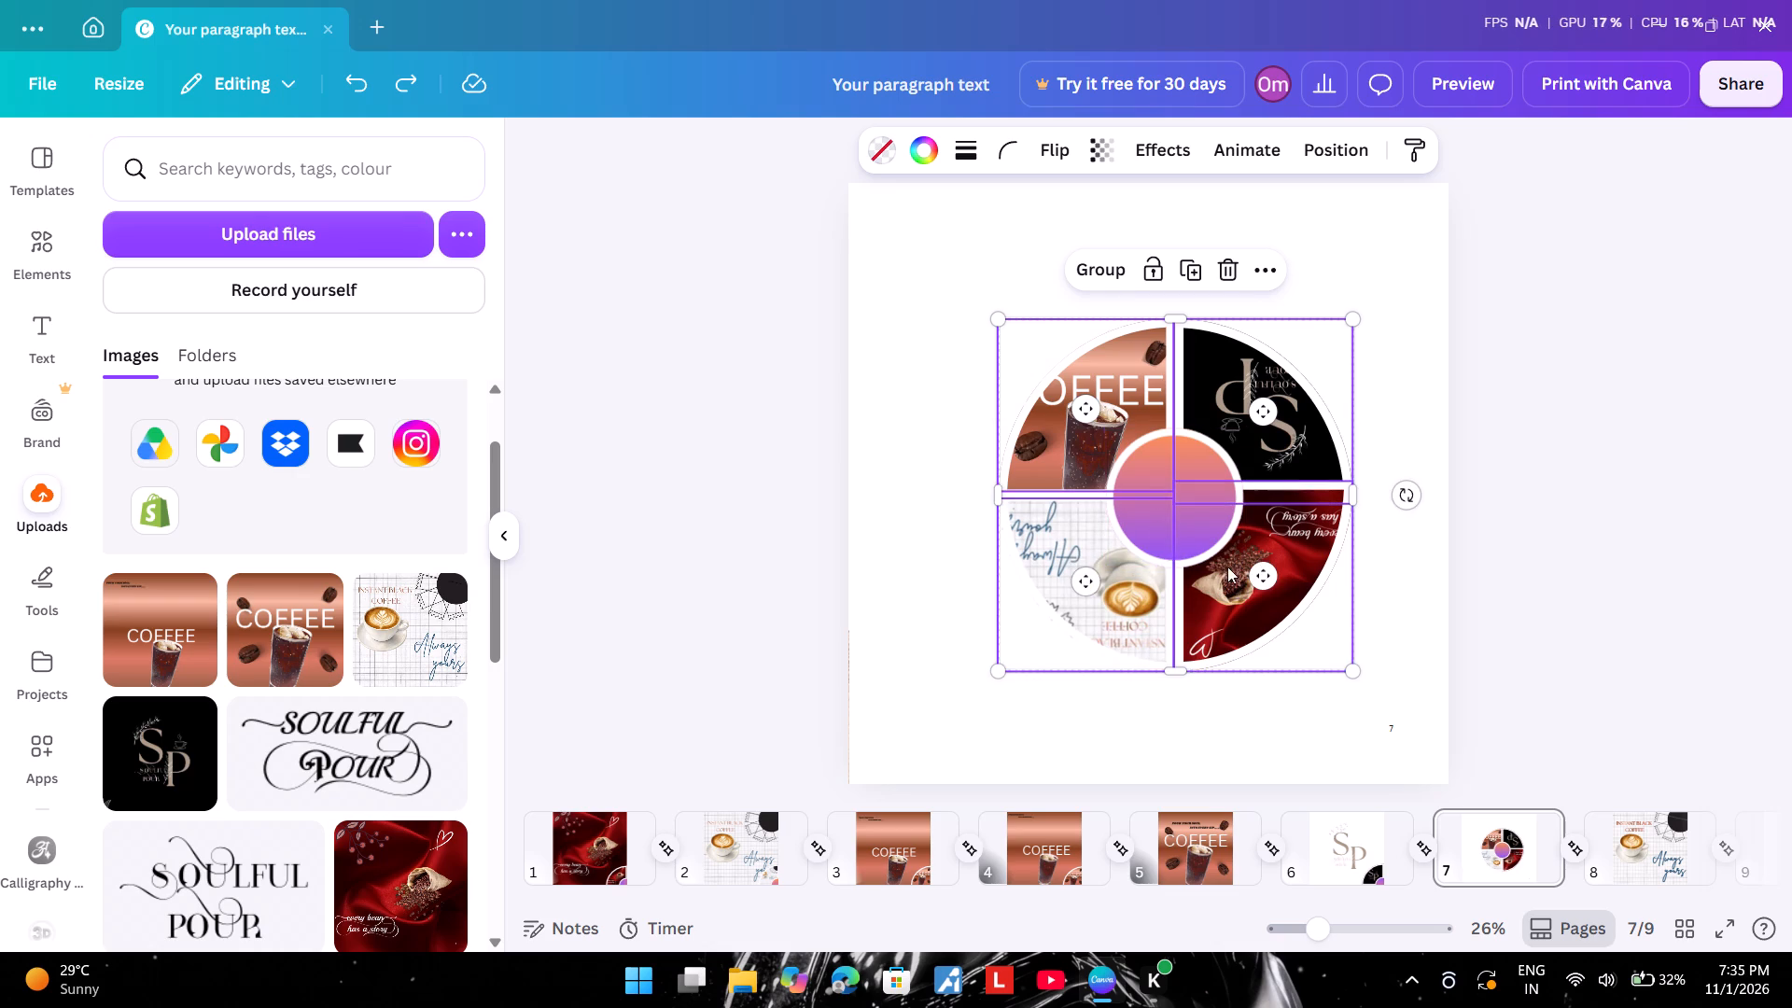
pyautogui.keyDown('shift'); pyautogui.click(1171, 511); pyautogui.keyUp('shift')
pyautogui.keyDown('shift'); pyautogui.click(1086, 267); pyautogui.keyUp('shift')
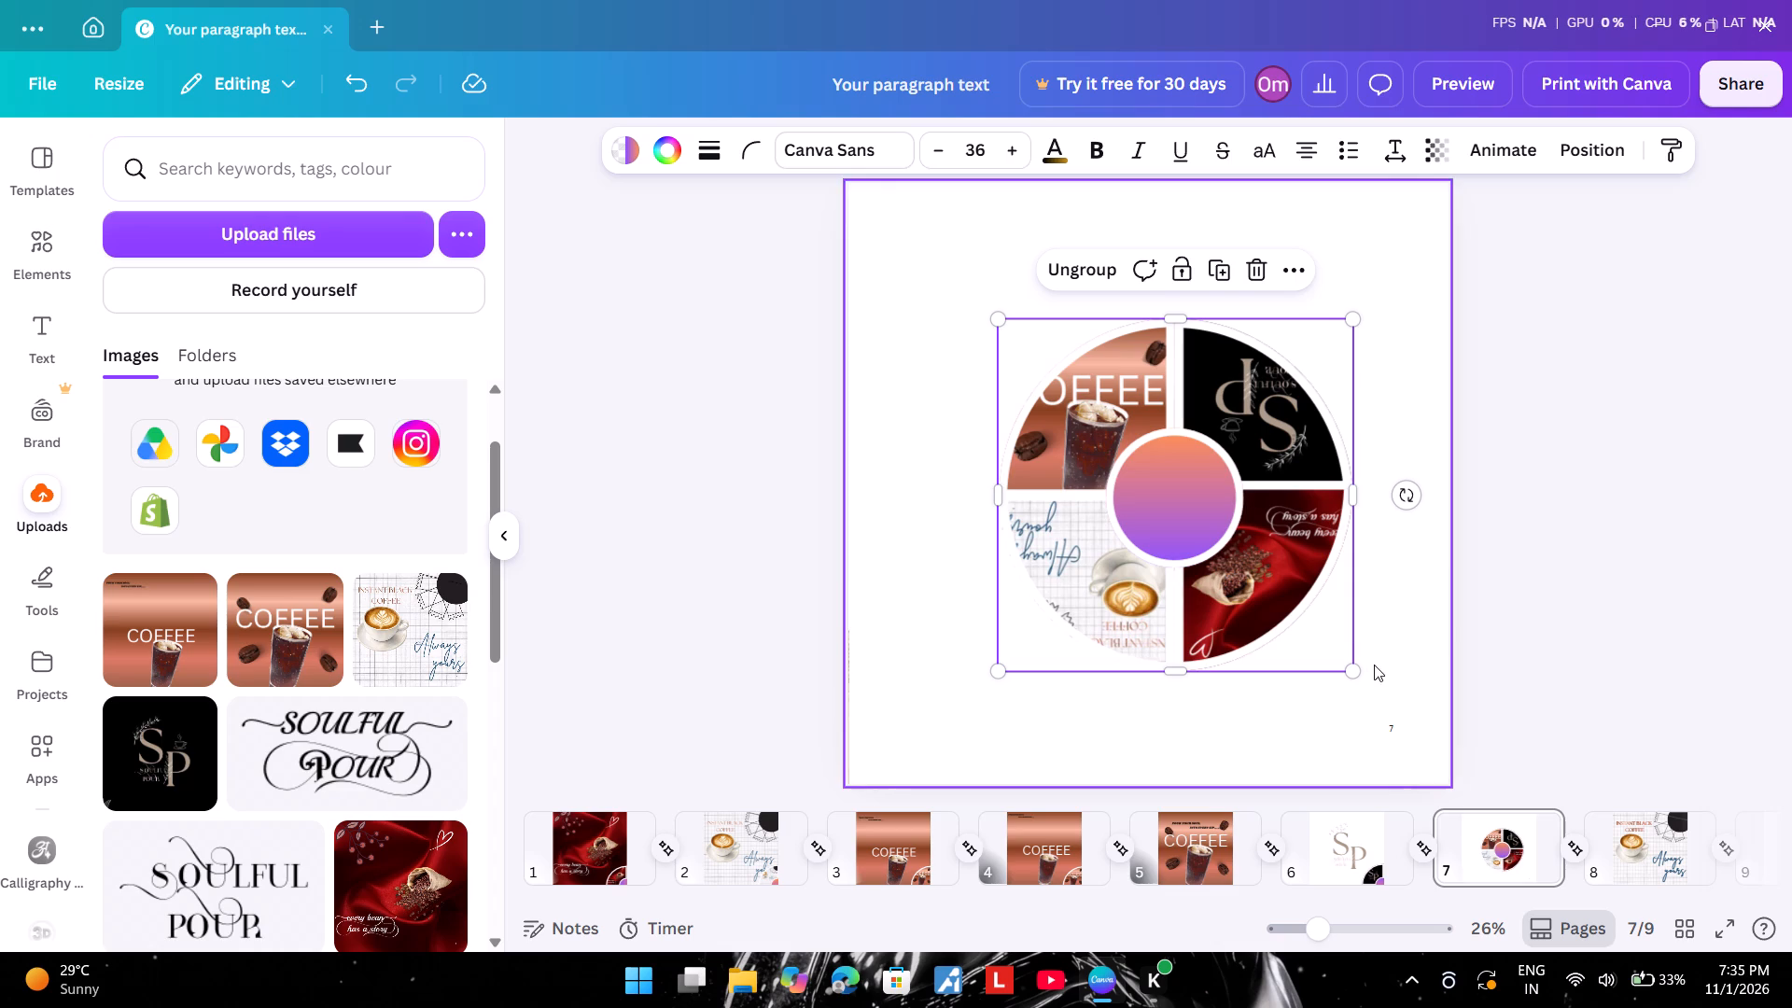
# Rotate the grouped wheel on page 7 clockwise by slightly more than a quarter turn.
pyautogui.moveTo(1414, 500); pyautogui.dragTo(854, 648)
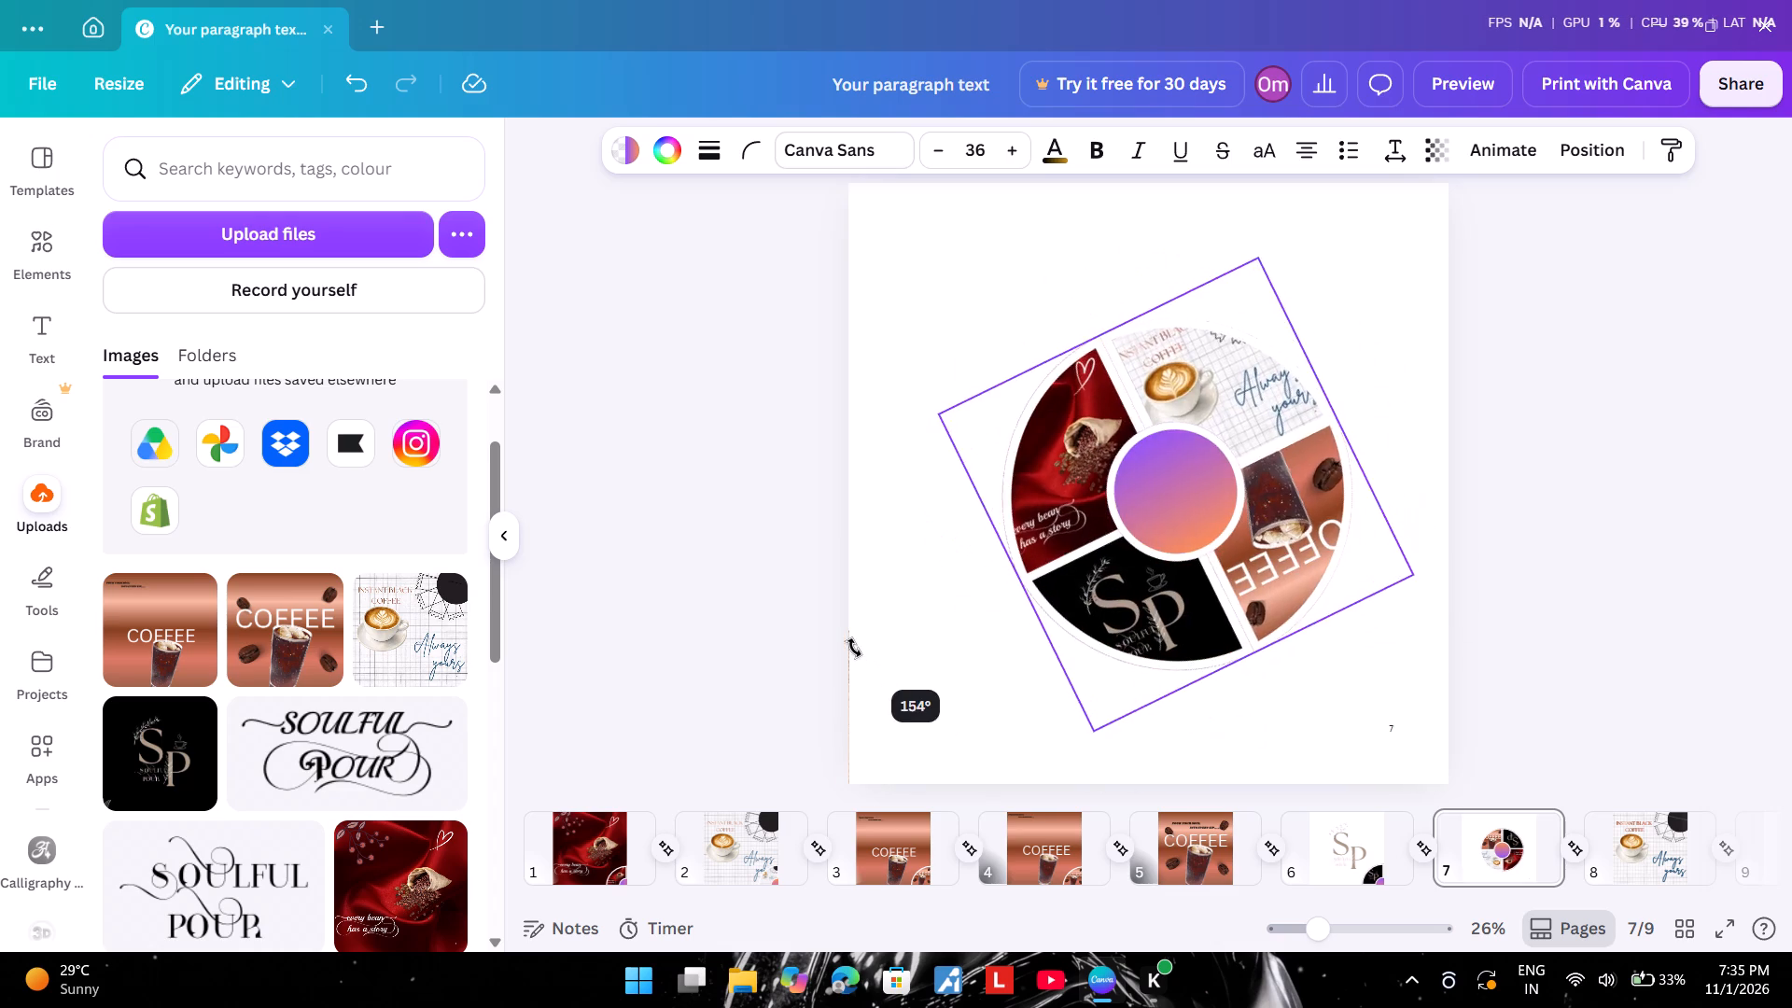
pyautogui.moveTo(854, 648); pyautogui.dragTo(847, 493)
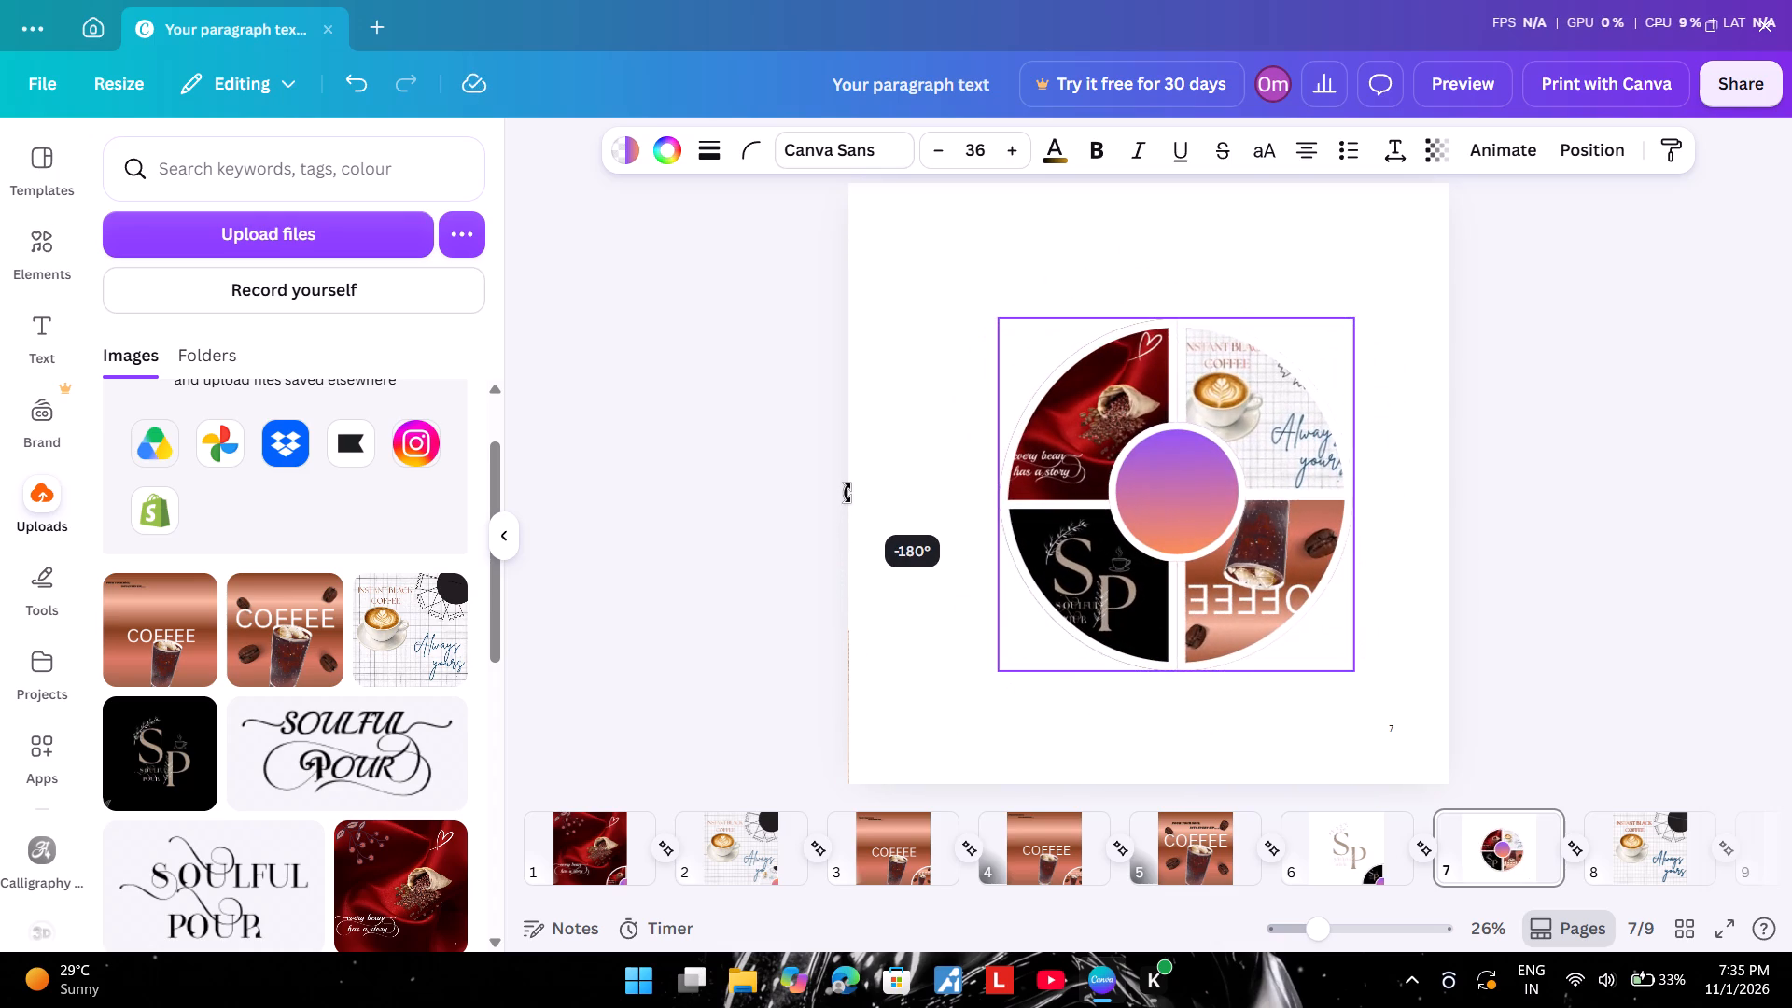
pyautogui.moveTo(847, 493); pyautogui.dragTo(853, 504)
pyautogui.moveTo(853, 504); pyautogui.dragTo(1155, 704)
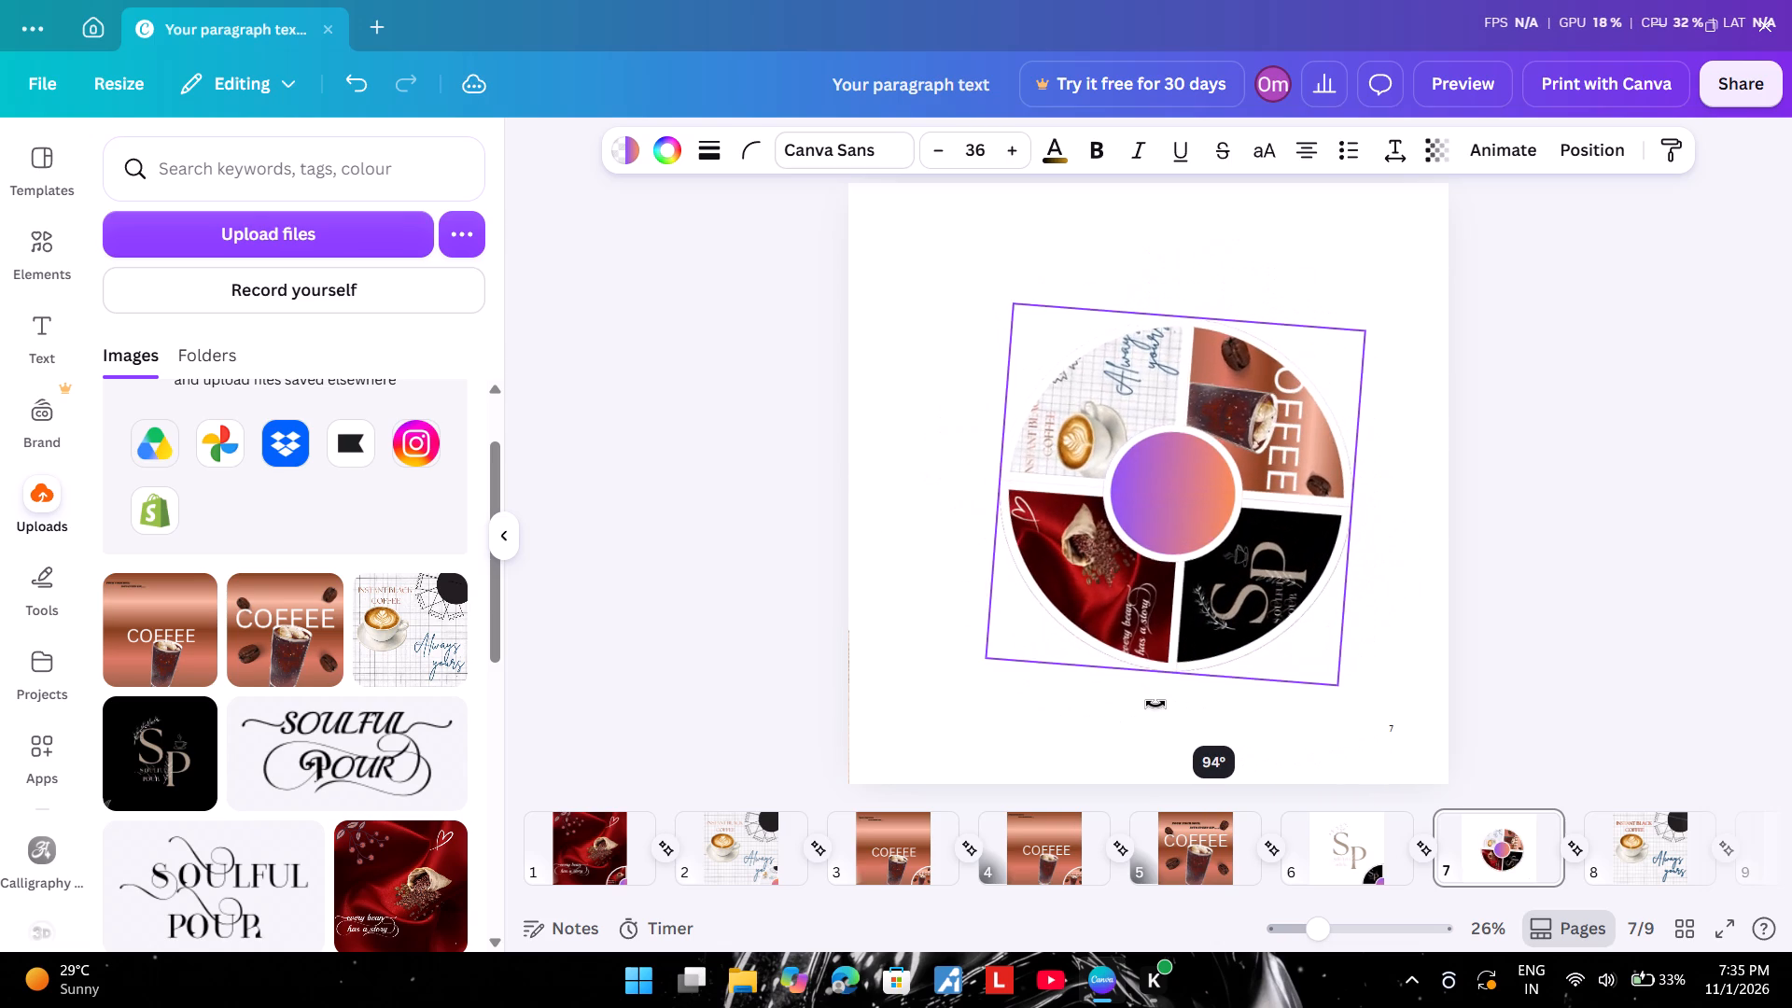
pyautogui.moveTo(1155, 704); pyautogui.dragTo(1374, 640)
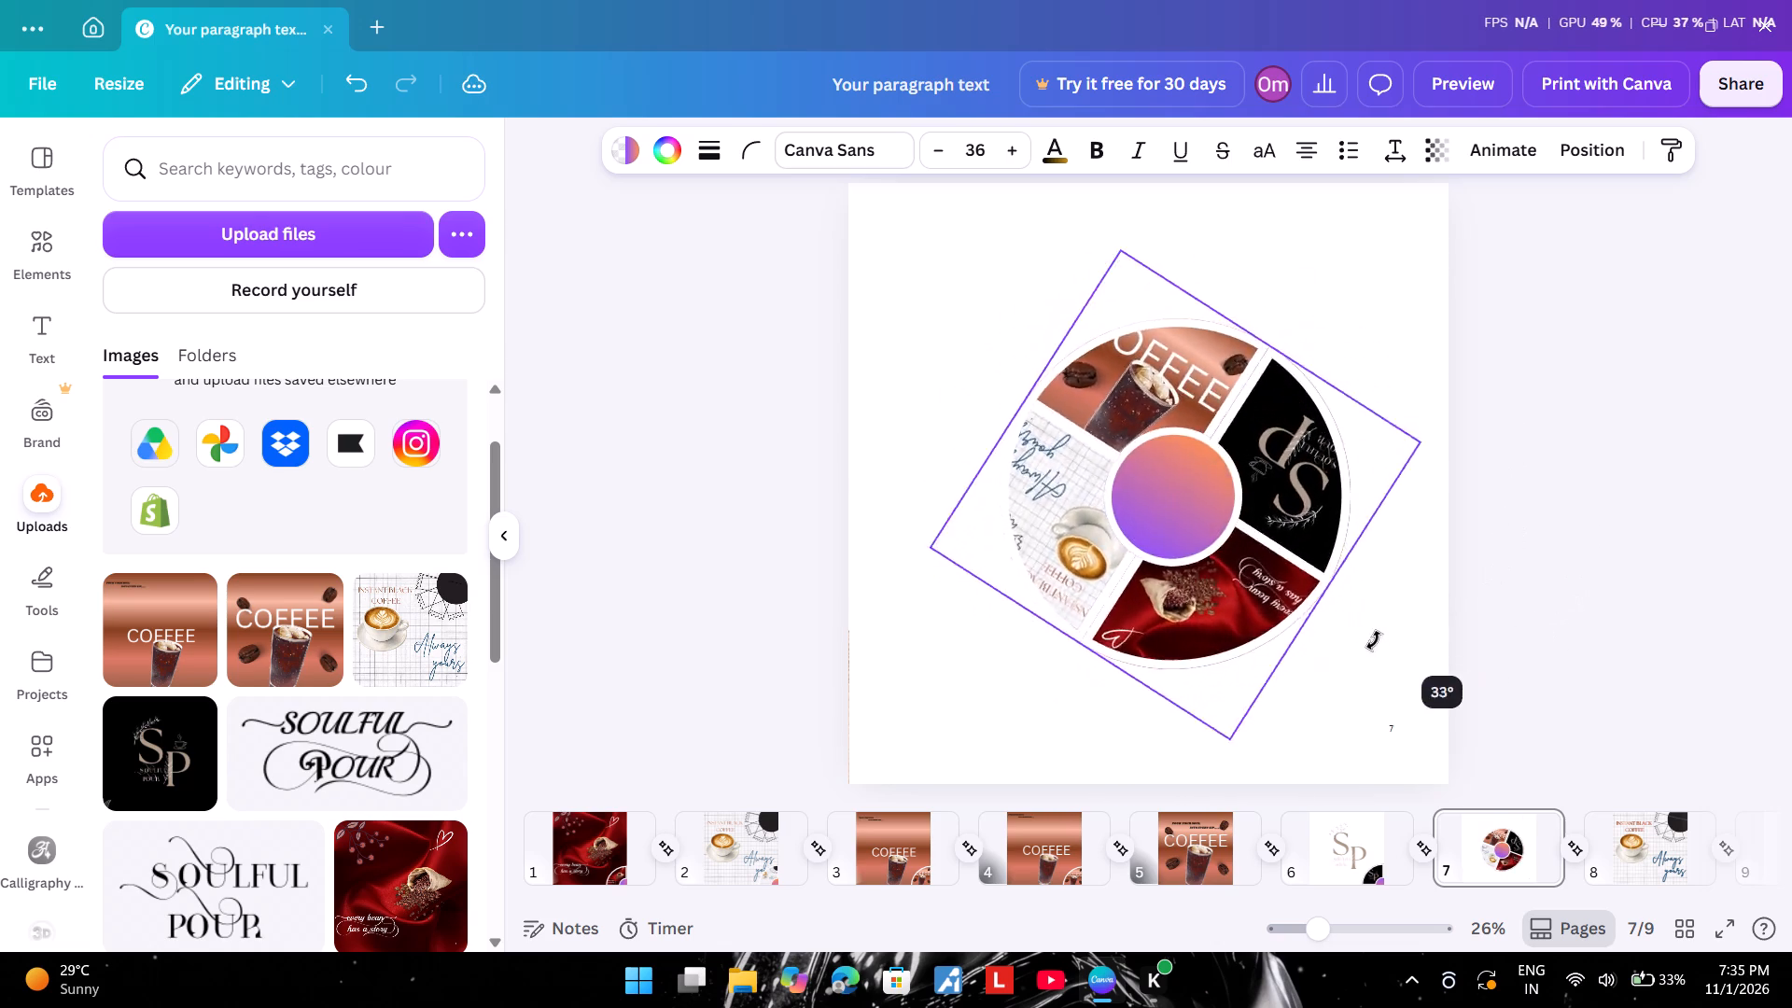
pyautogui.moveTo(1374, 640); pyautogui.dragTo(1145, 664)
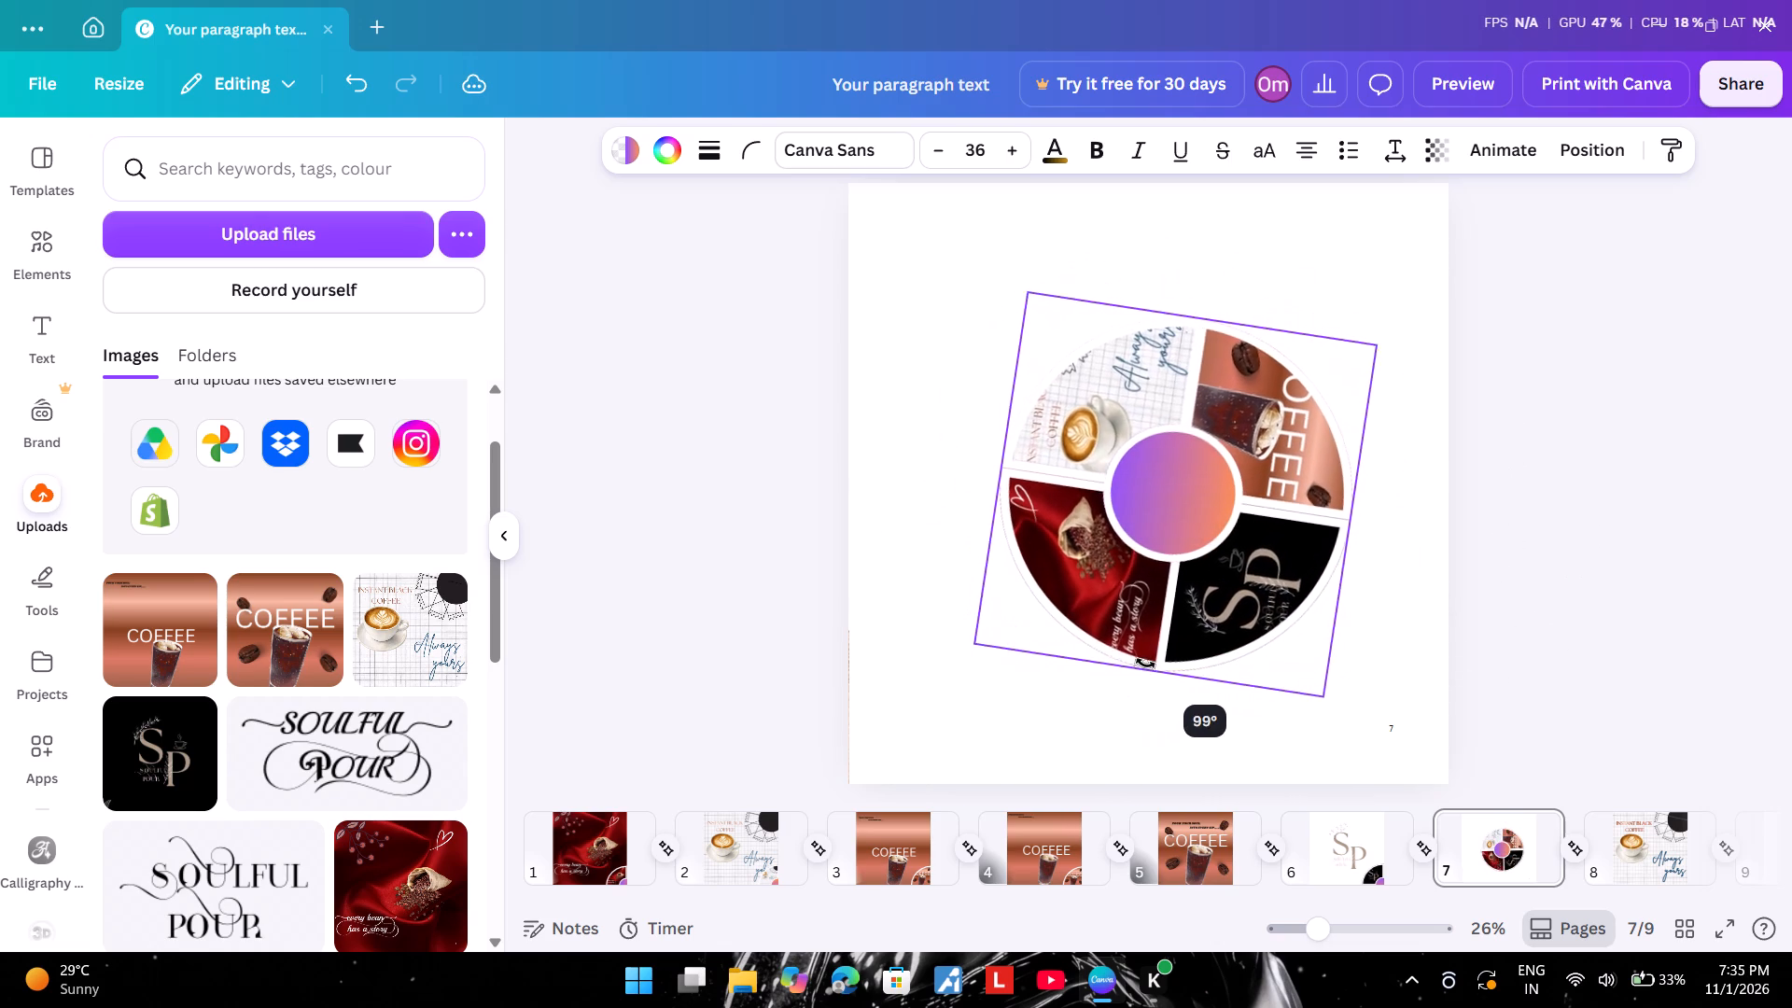
pyautogui.moveTo(1145, 664); pyautogui.dragTo(1154, 649)
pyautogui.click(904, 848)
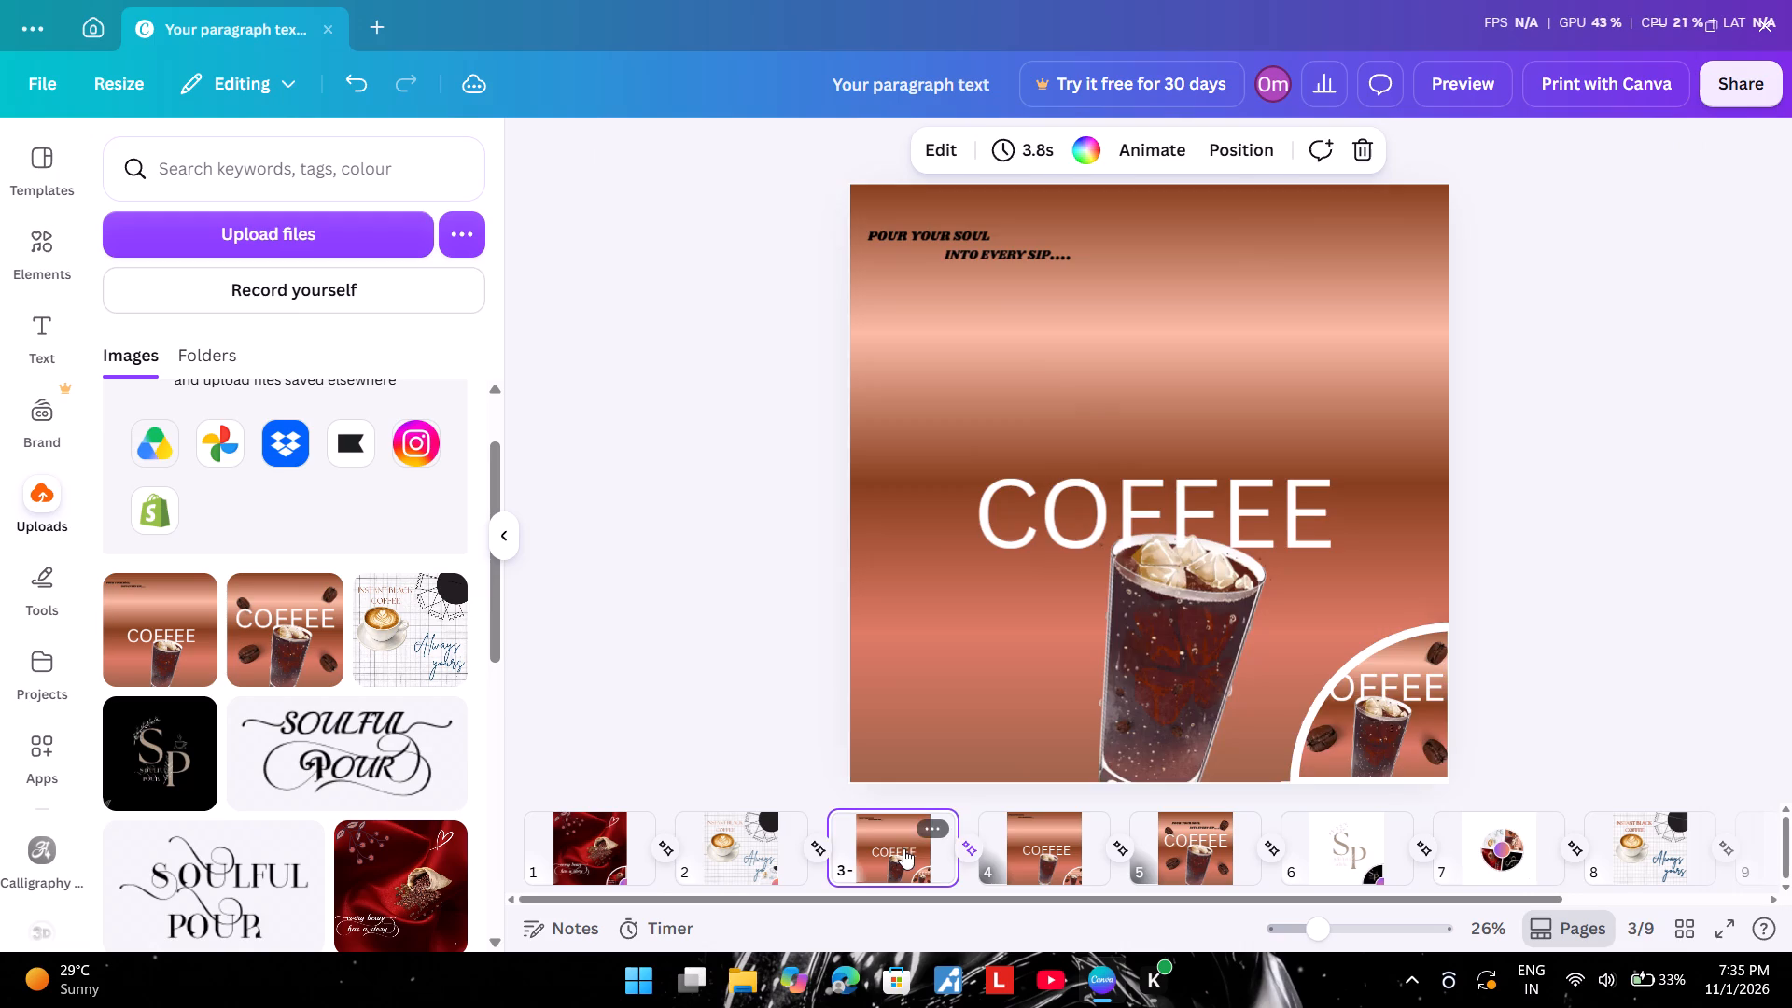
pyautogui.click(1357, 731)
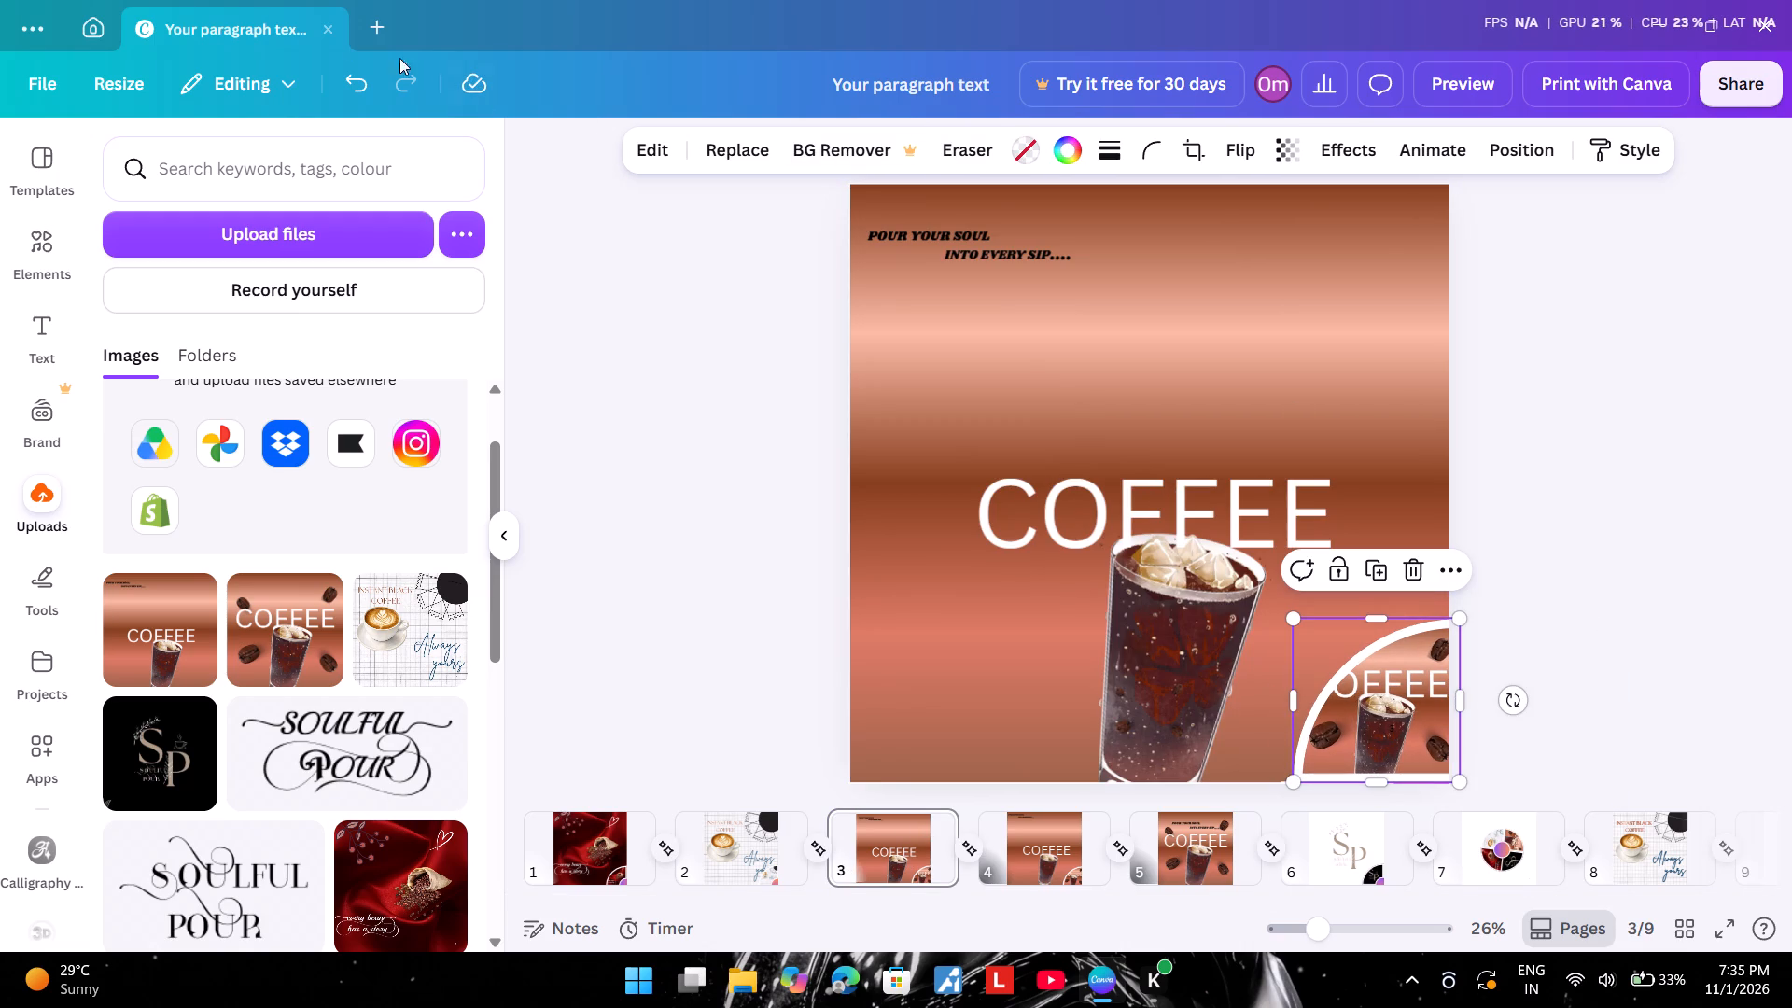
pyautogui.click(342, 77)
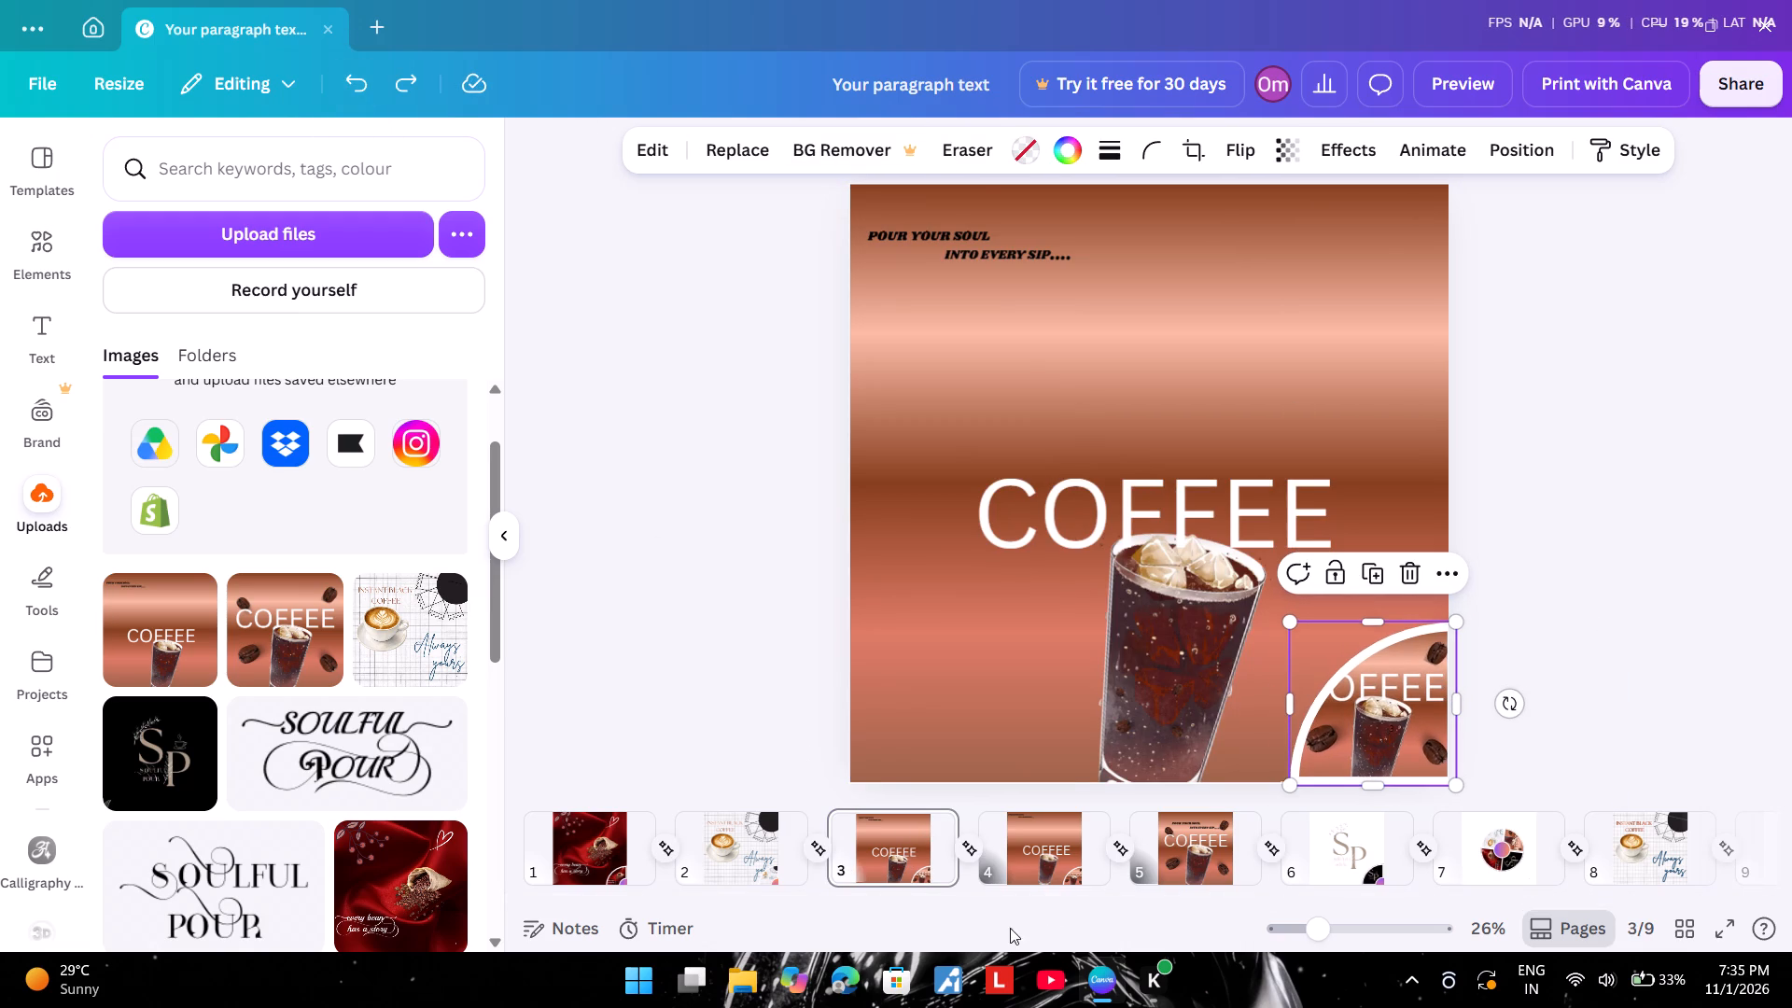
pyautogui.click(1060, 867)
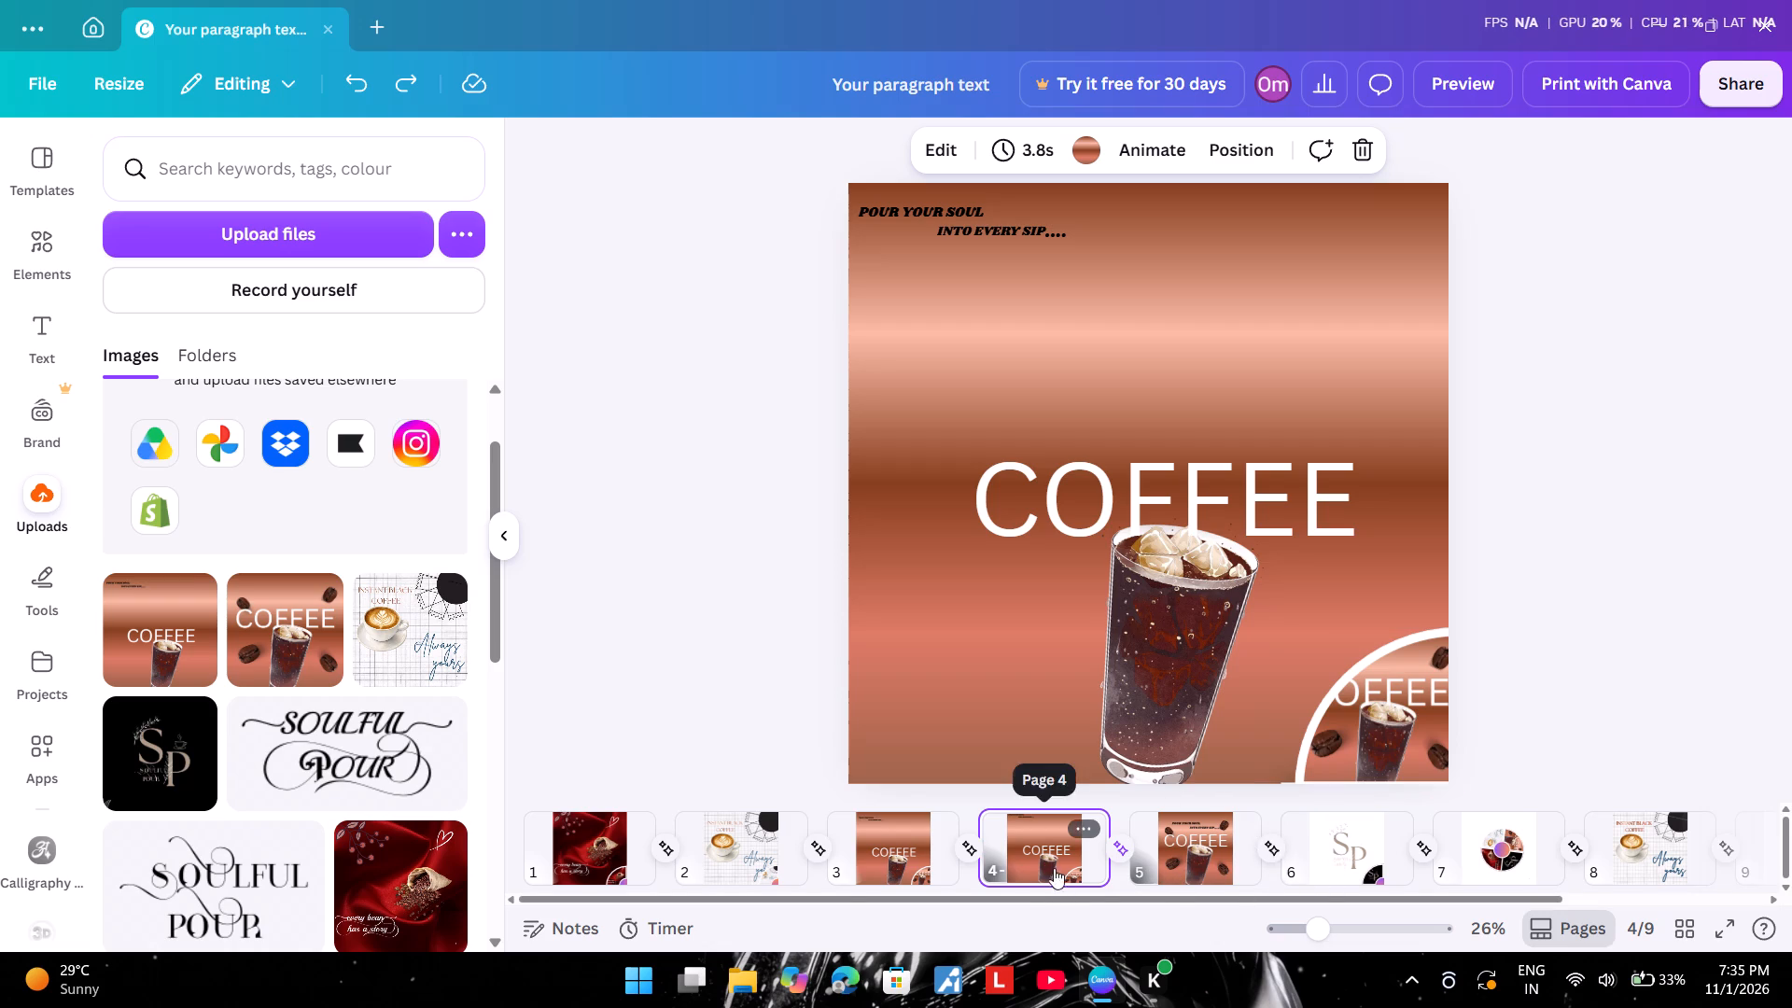
# On page 2, move the grouped wheel up and inward until it lies fully inside the page, beside the coffee cup.
pyautogui.click(768, 853)
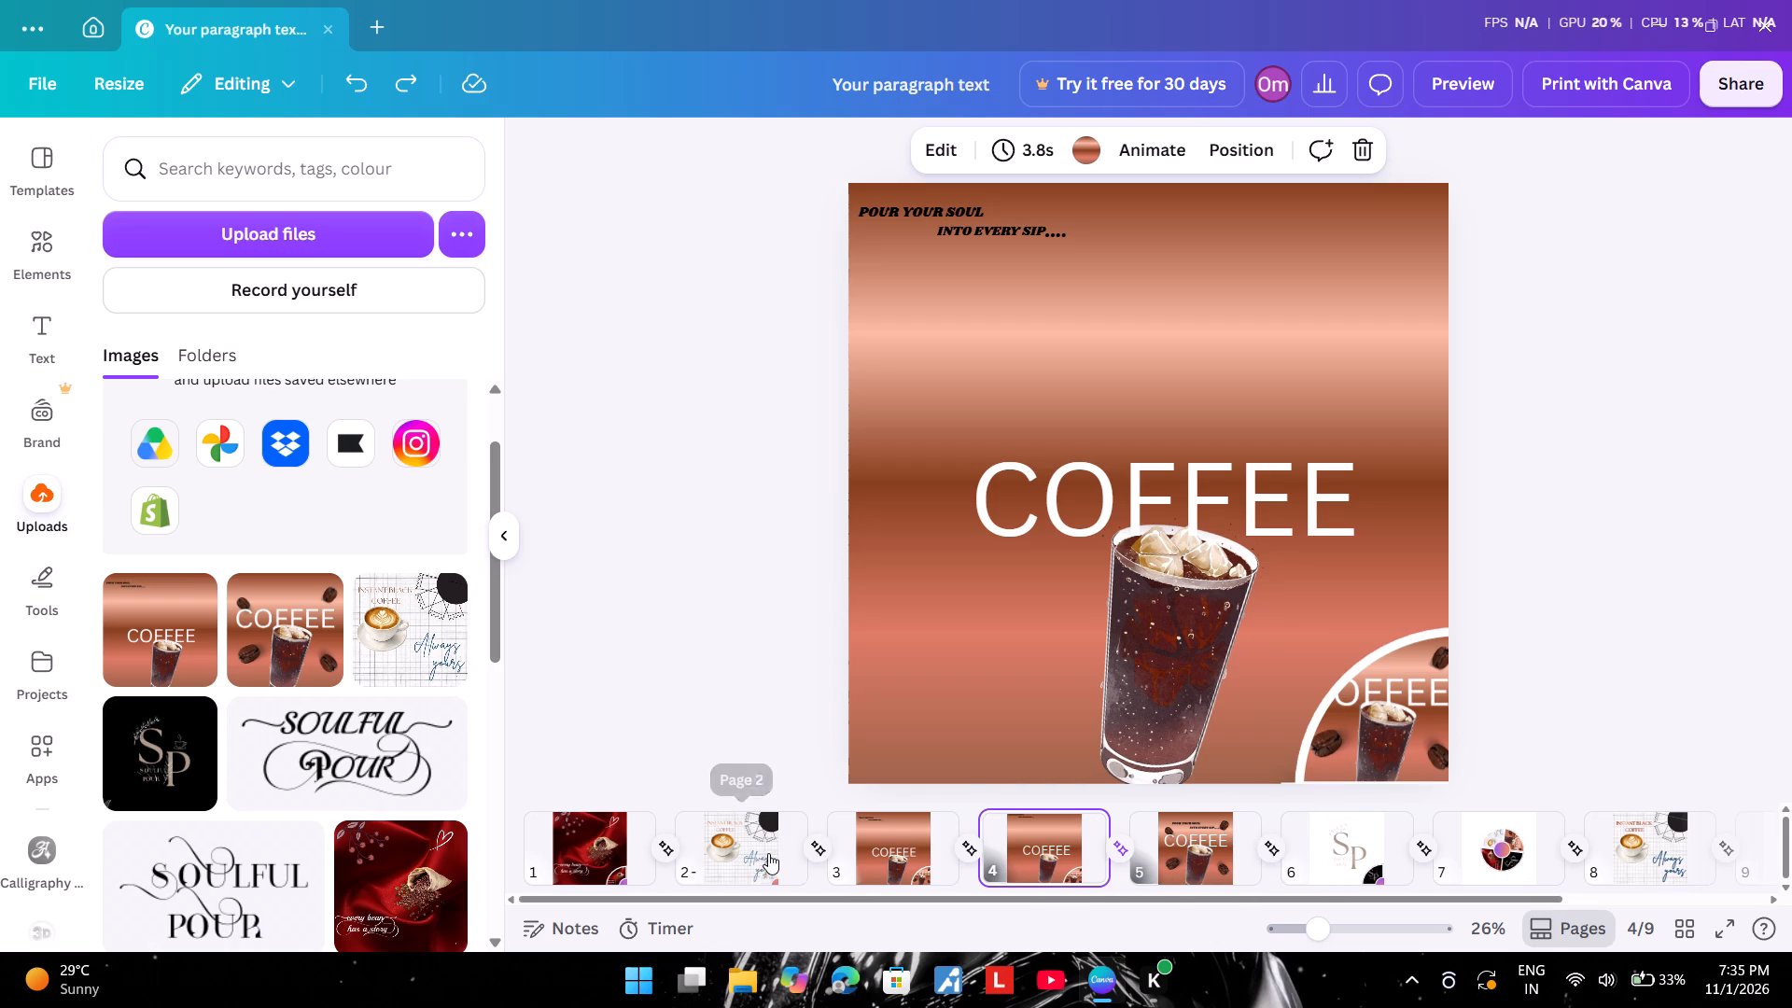
pyautogui.moveTo(1324, 705); pyautogui.dragTo(1183, 600)
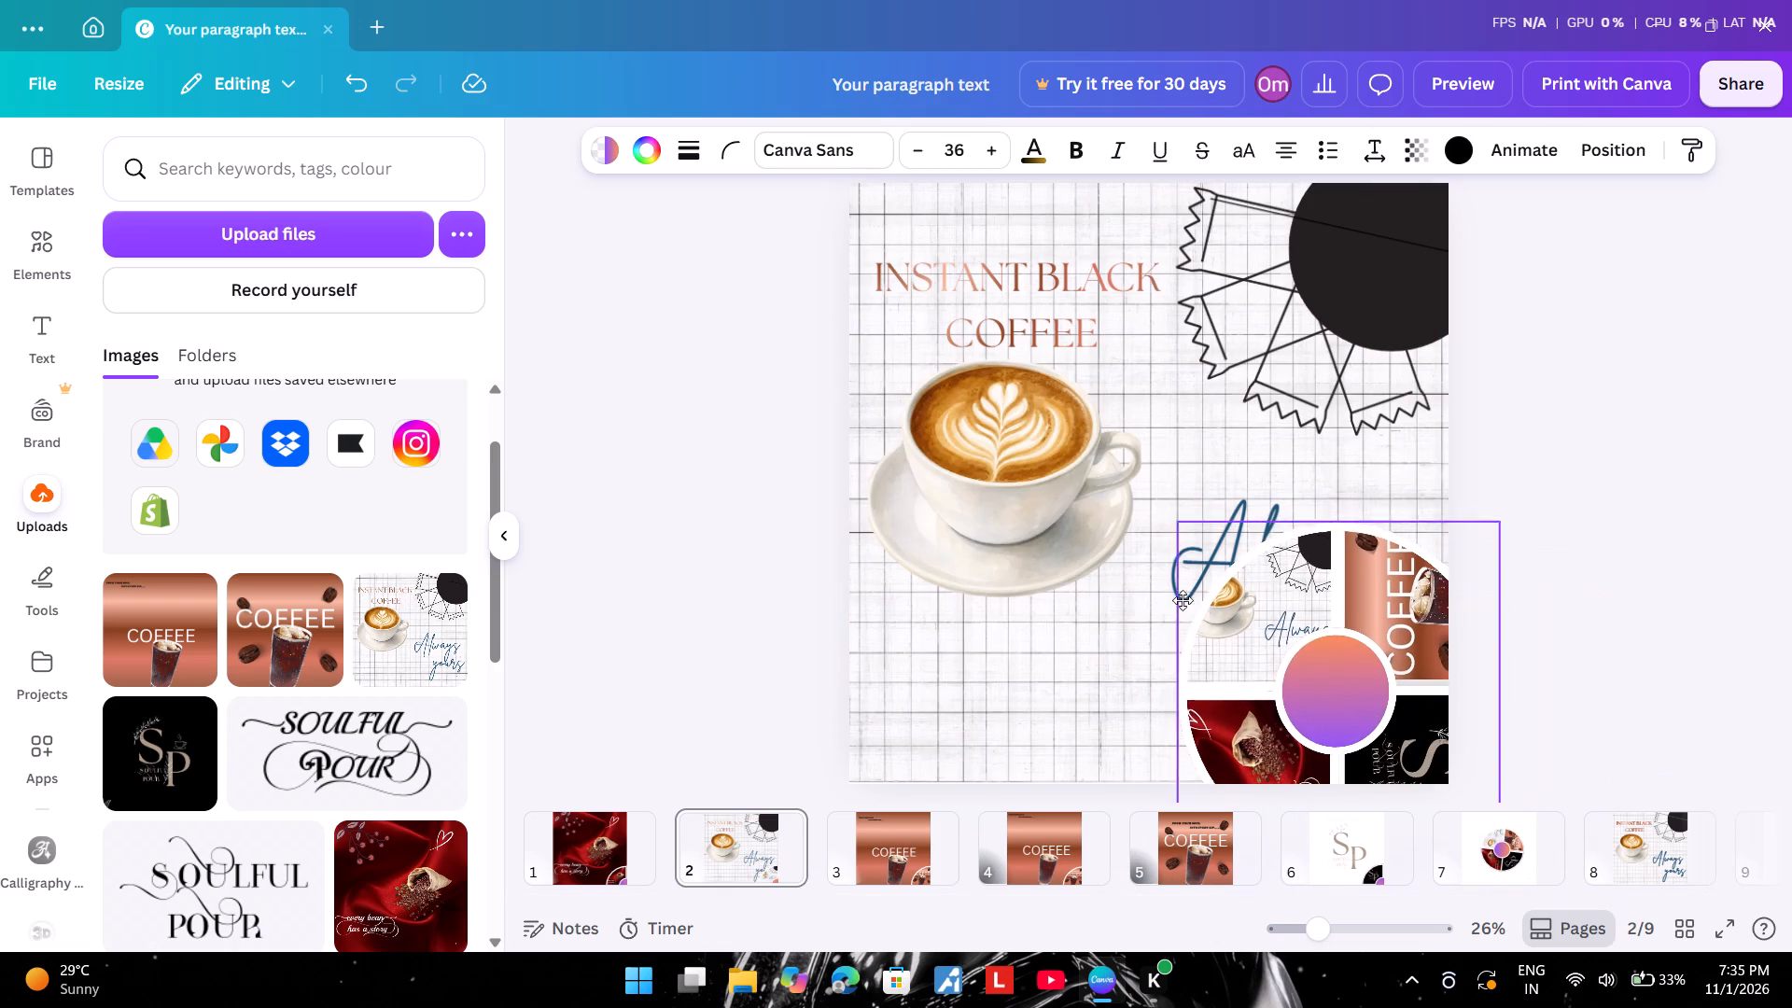
pyautogui.moveTo(1183, 600); pyautogui.dragTo(1138, 513)
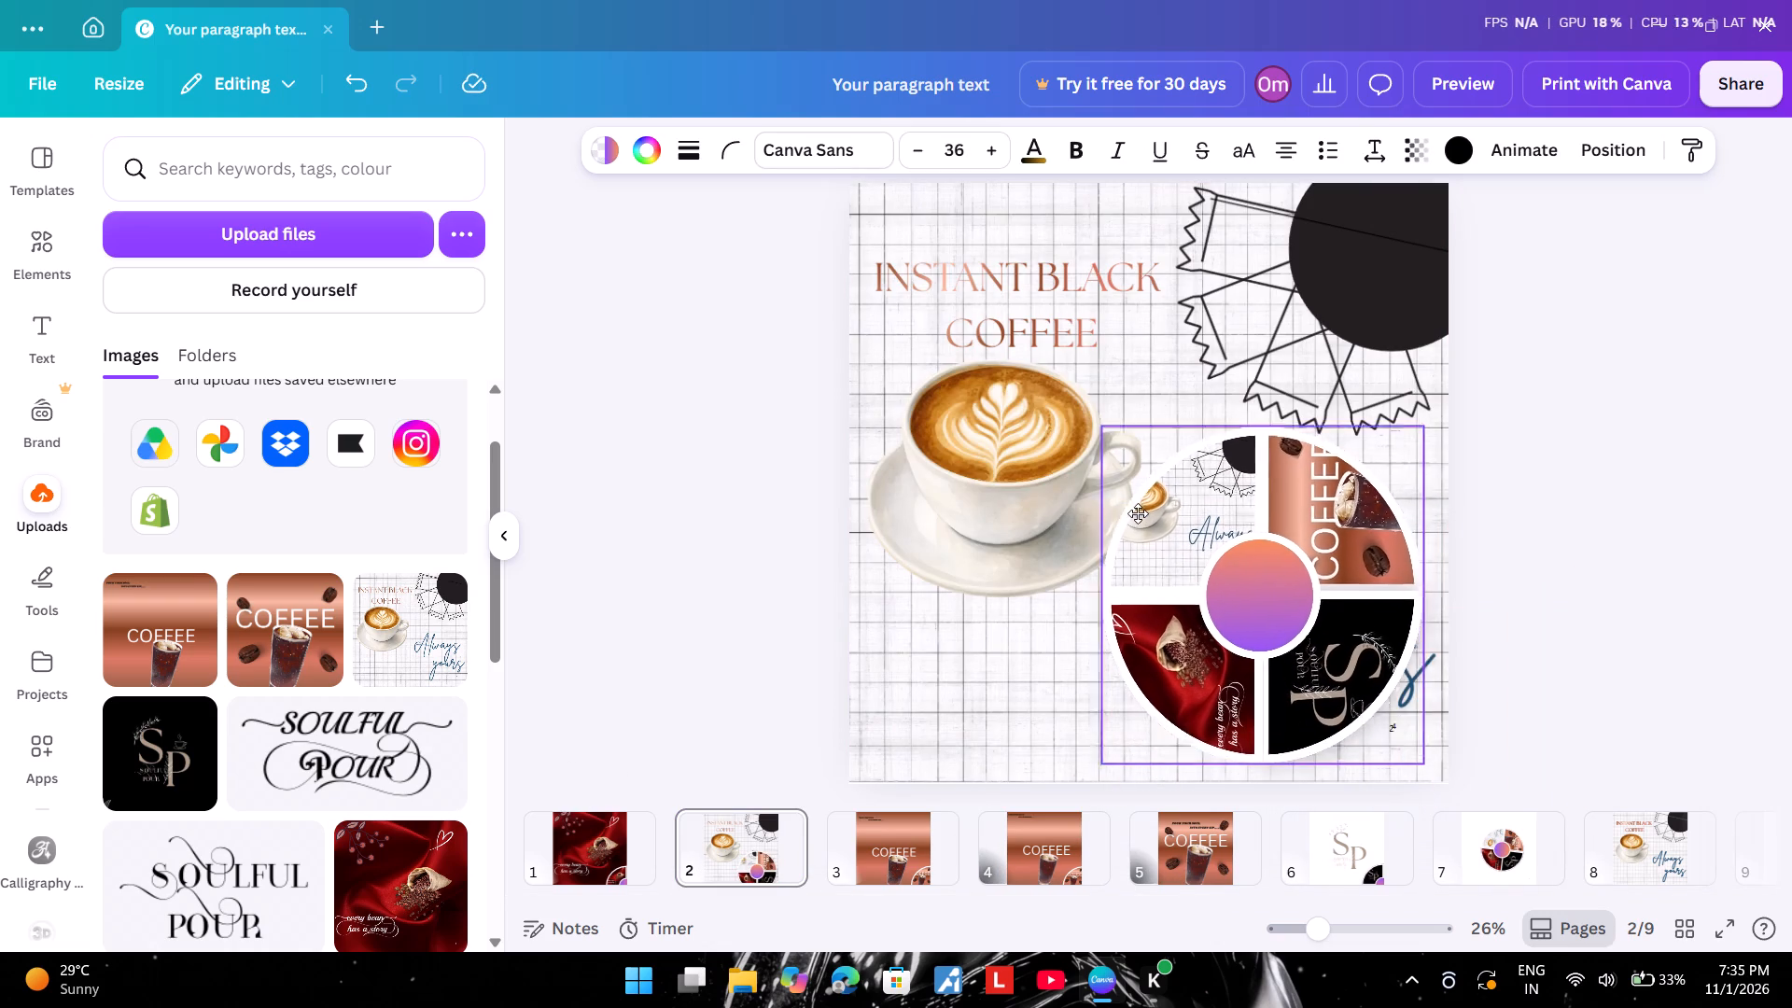
pyautogui.moveTo(1138, 513); pyautogui.dragTo(1104, 498)
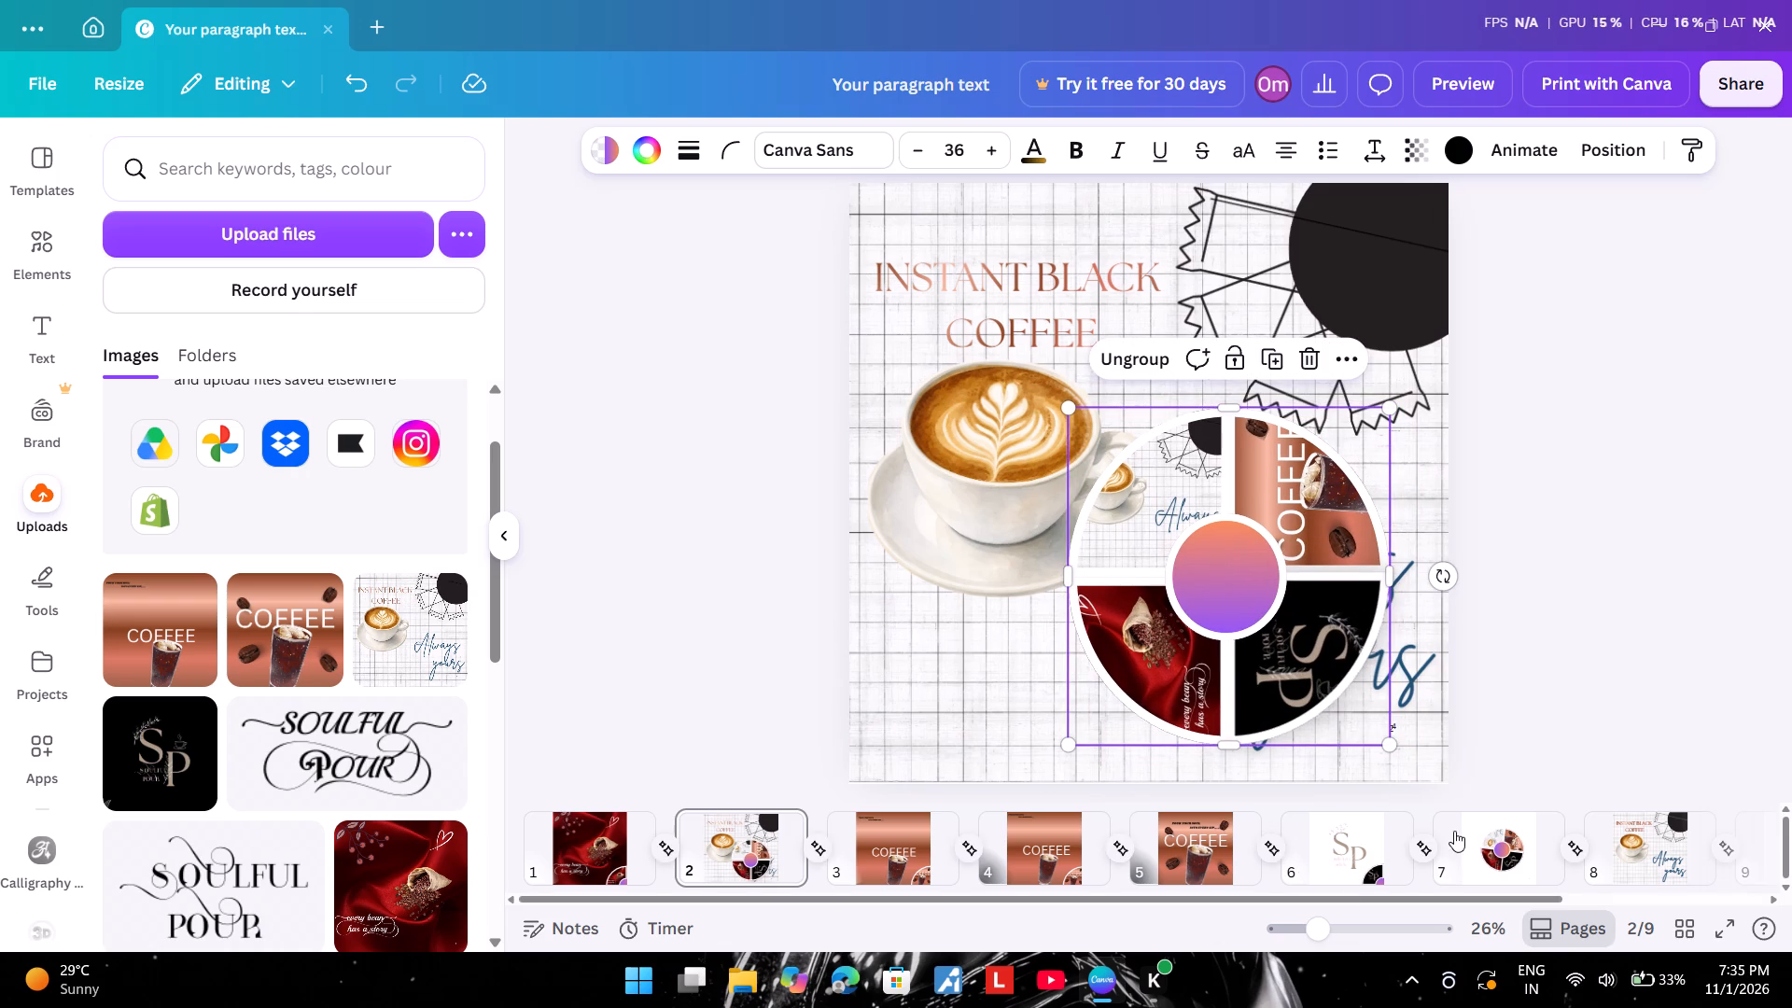
# On page 7, shift the rotated wheel slightly down and to the right, and ungroup it.
pyautogui.click(1491, 830)
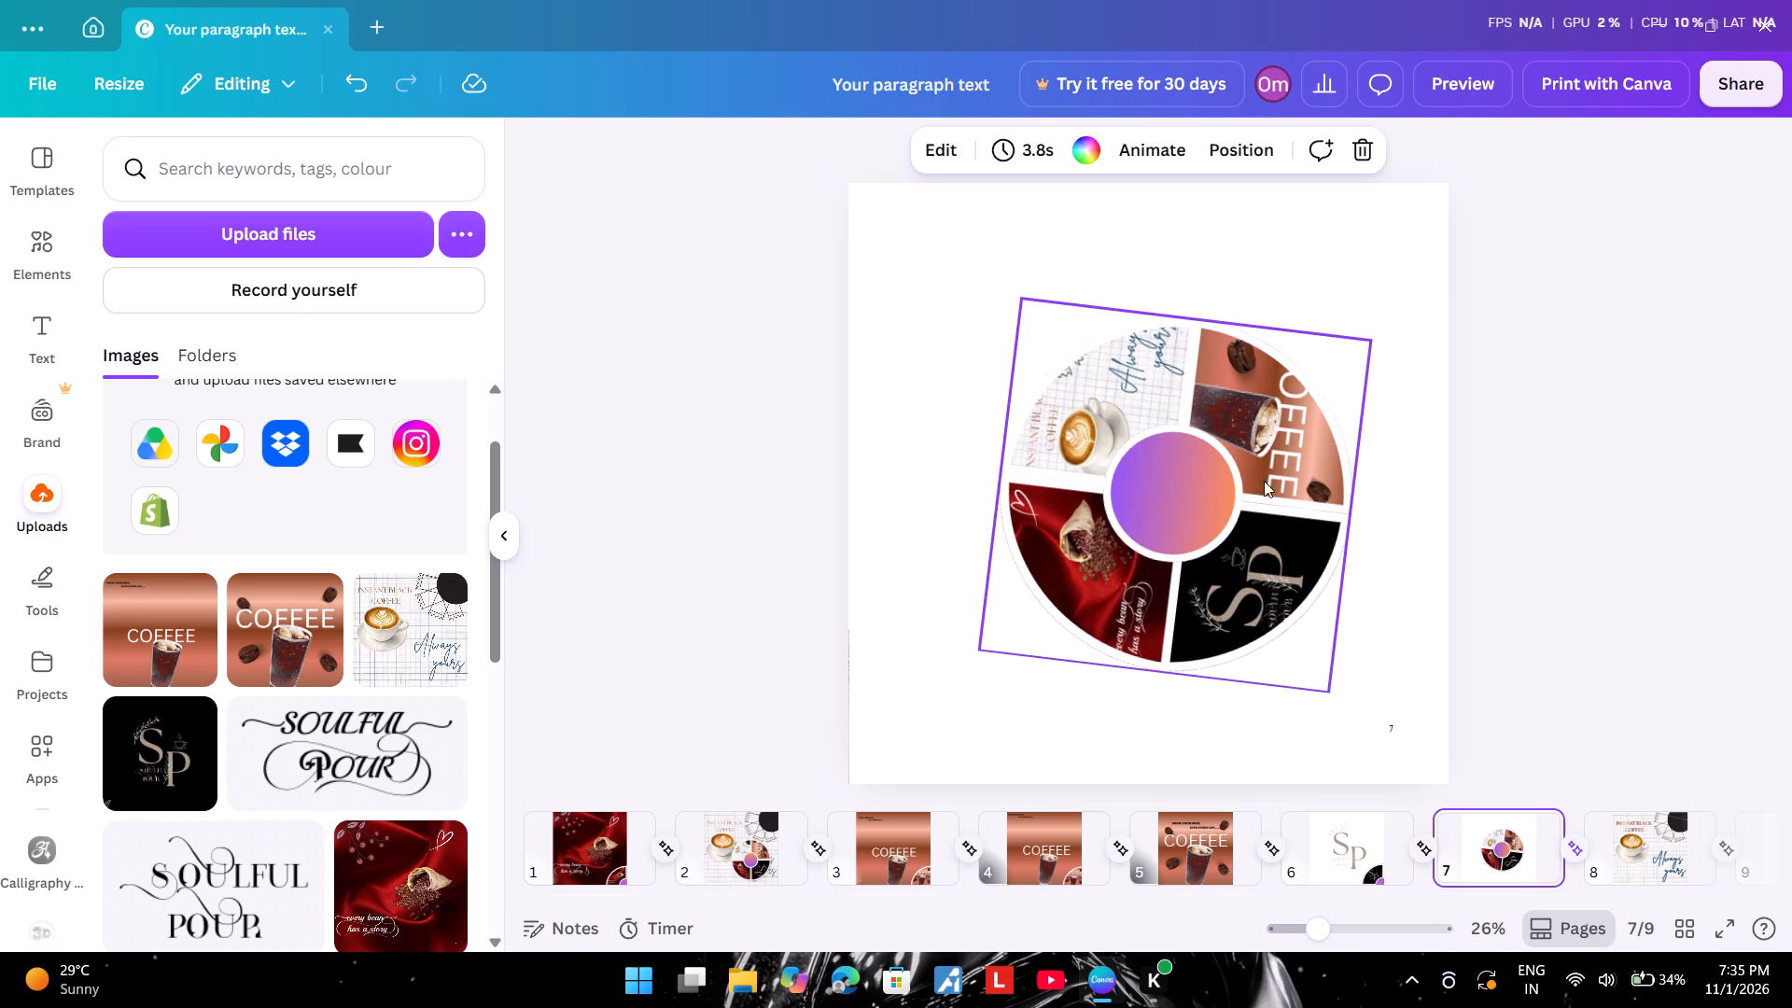
pyautogui.moveTo(1221, 597); pyautogui.dragTo(1260, 638)
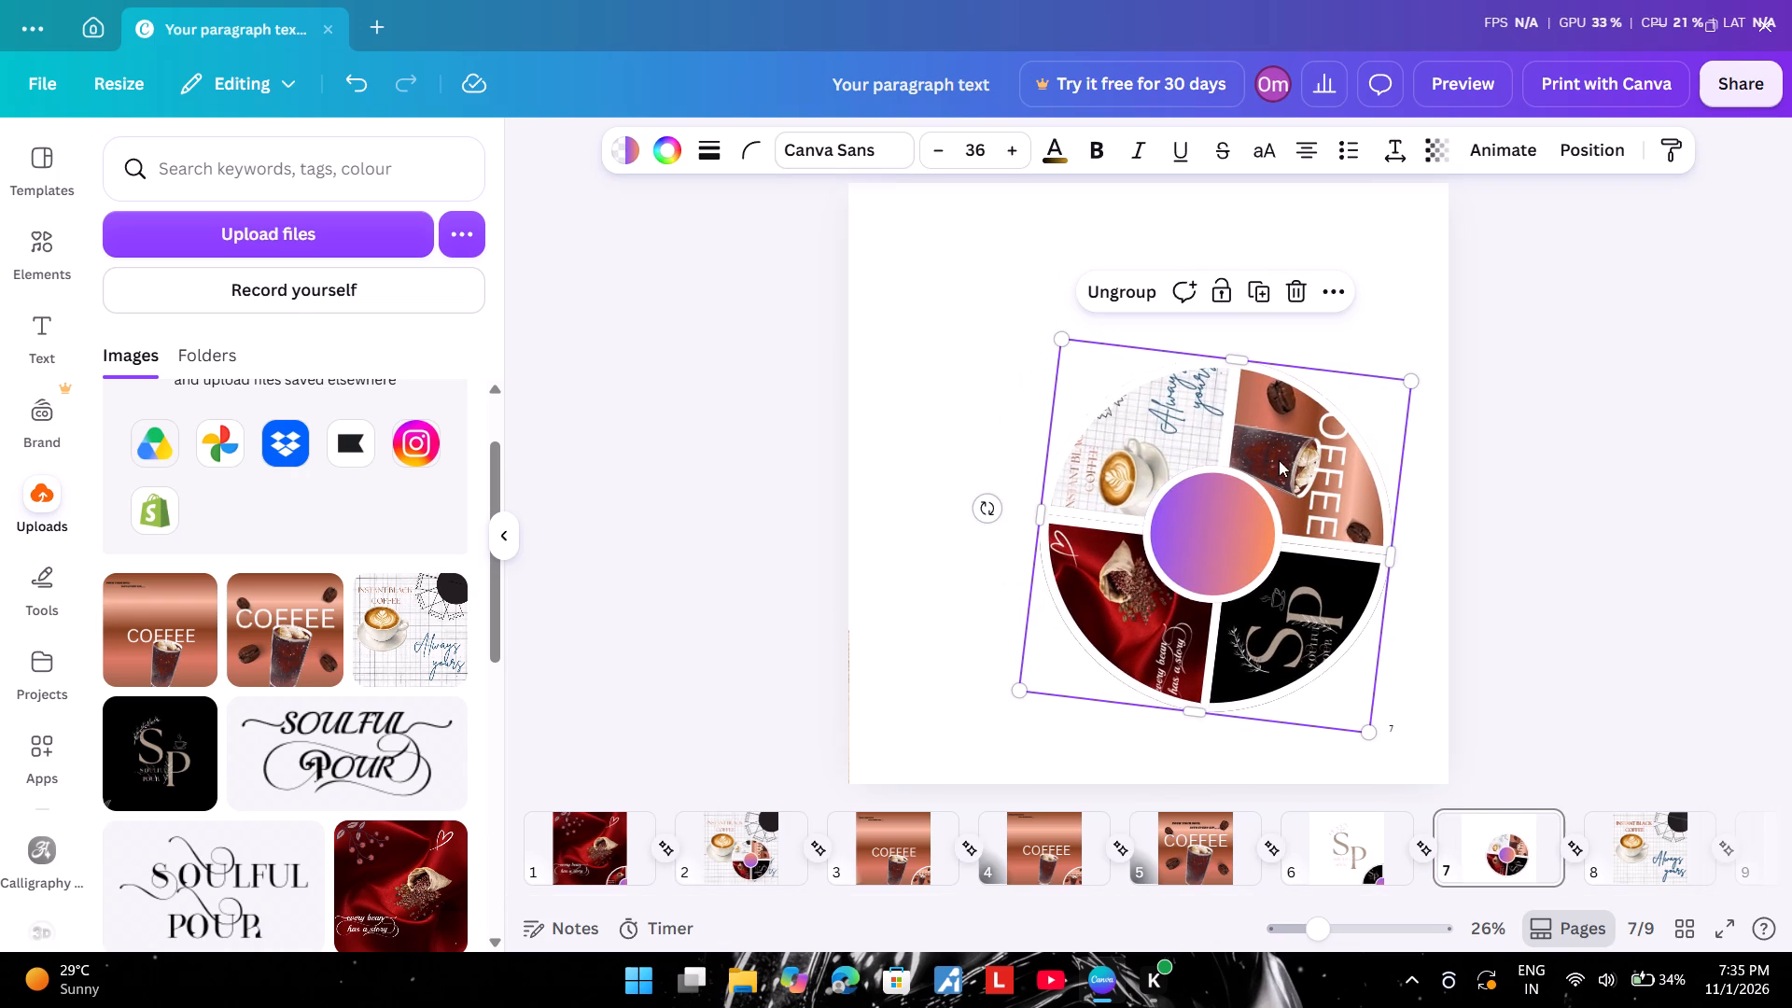
pyautogui.click(1123, 286)
pyautogui.click(1303, 422)
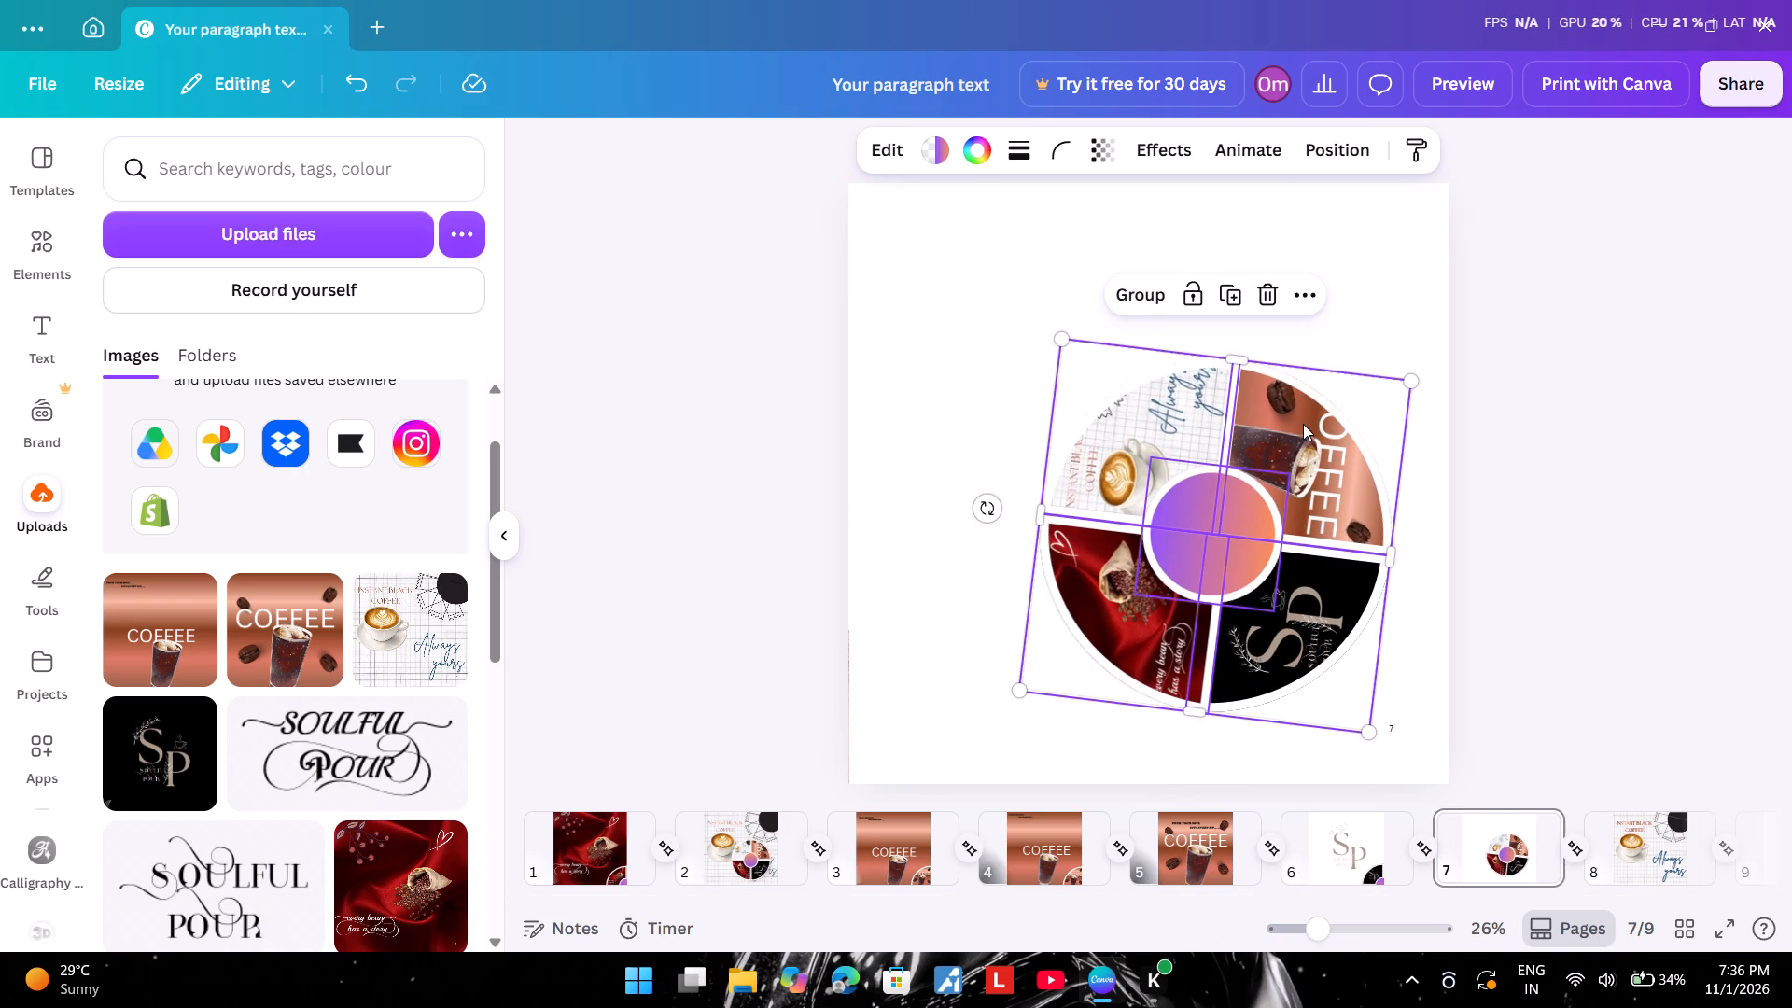
# Duplicate the copper COFFEE quadrant on page 7 and place the copy over the wheel's matching upper-right quadrant on page 2.
pyautogui.click(1290, 458)
pyautogui.click(1309, 305)
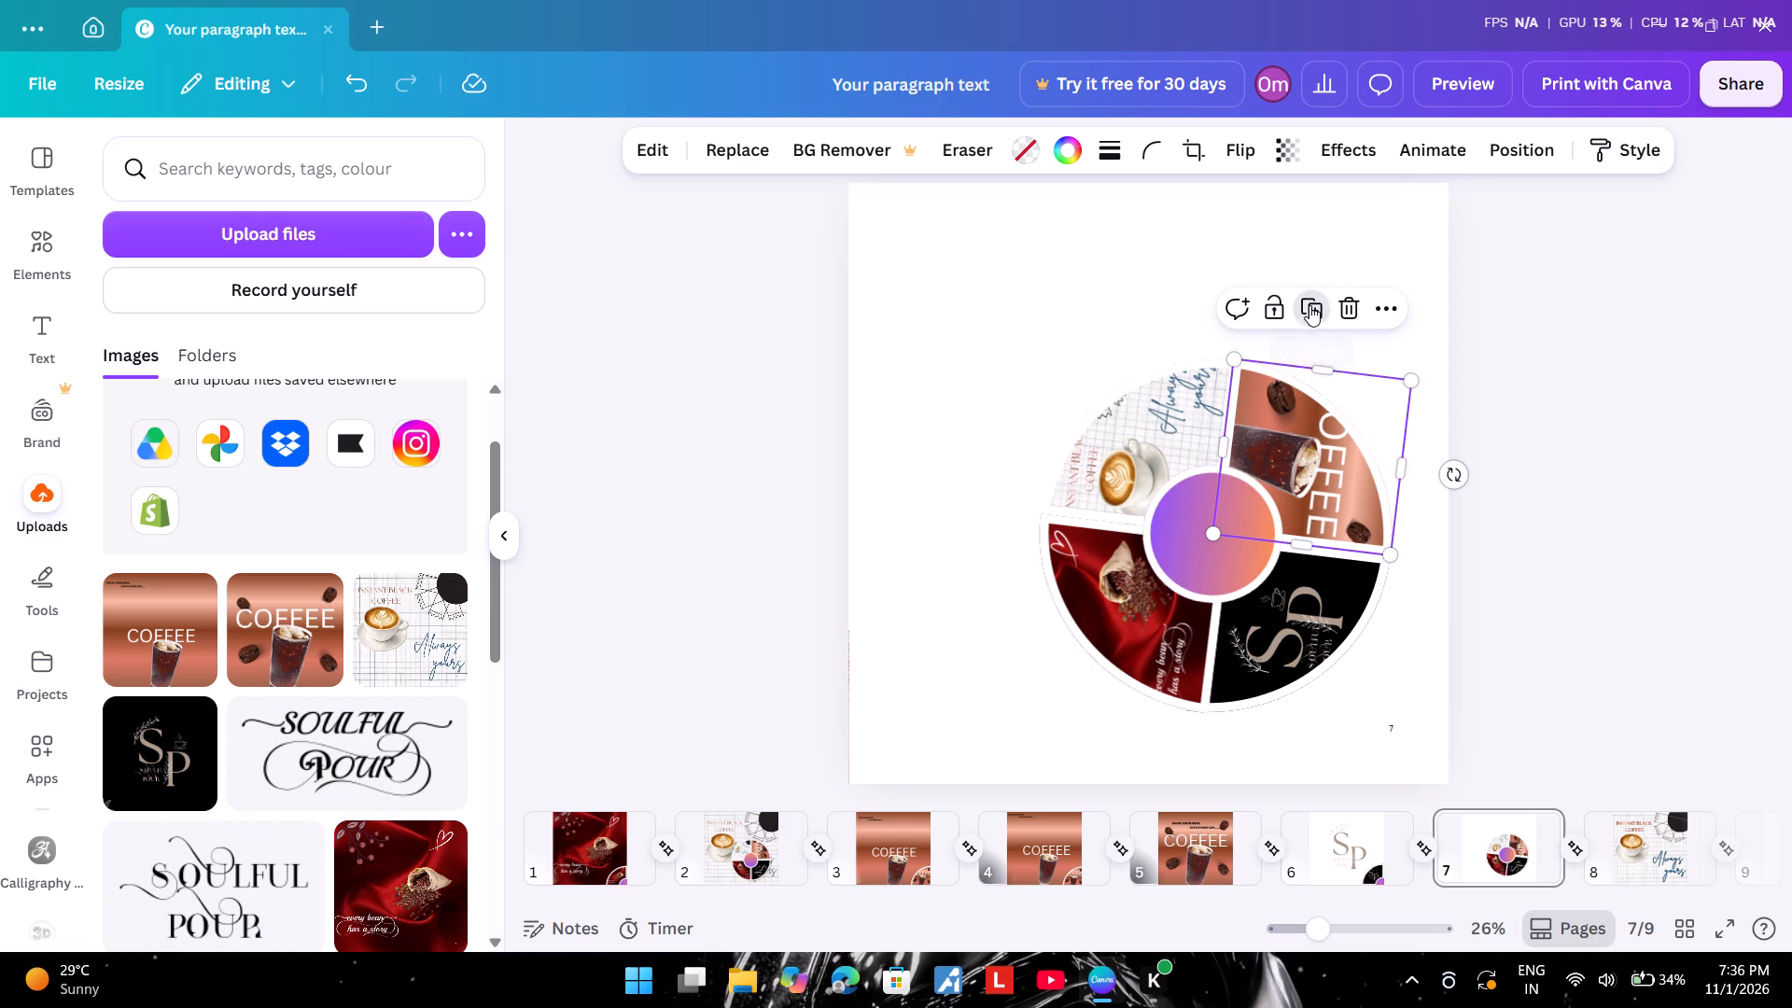
pyautogui.moveTo(1333, 463); pyautogui.dragTo(767, 875)
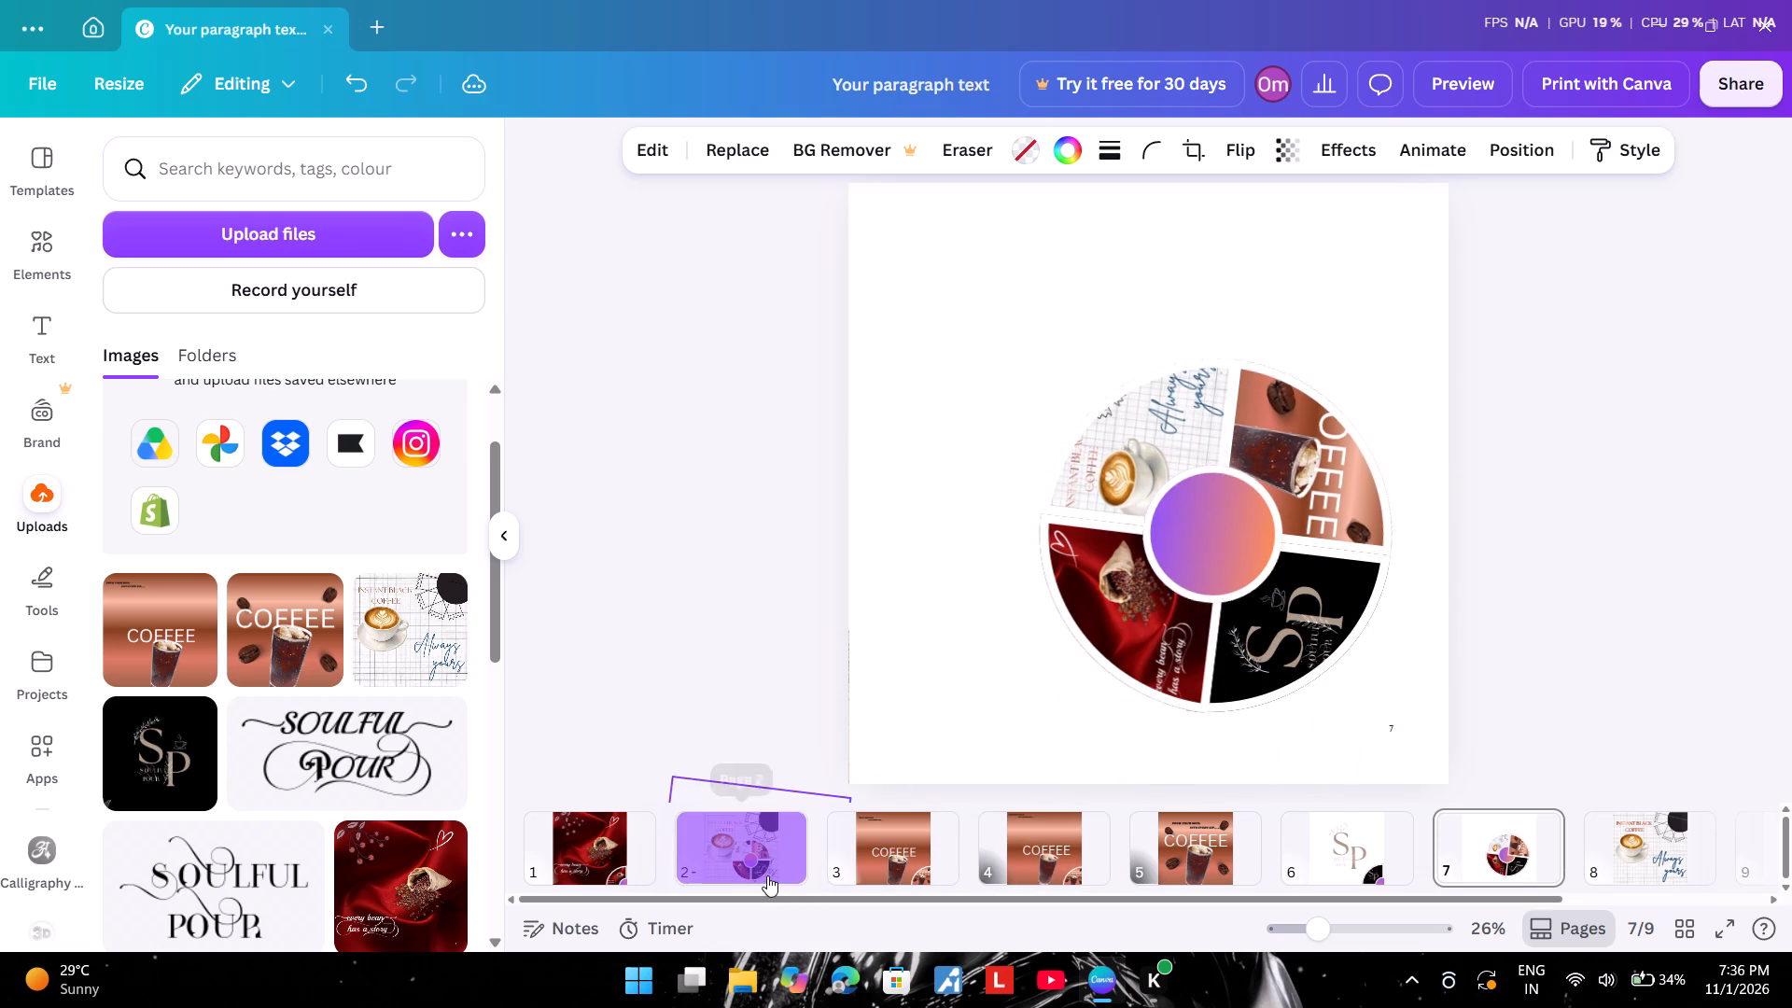
pyautogui.moveTo(767, 875); pyautogui.dragTo(765, 875)
pyautogui.moveTo(1291, 522); pyautogui.dragTo(1297, 527)
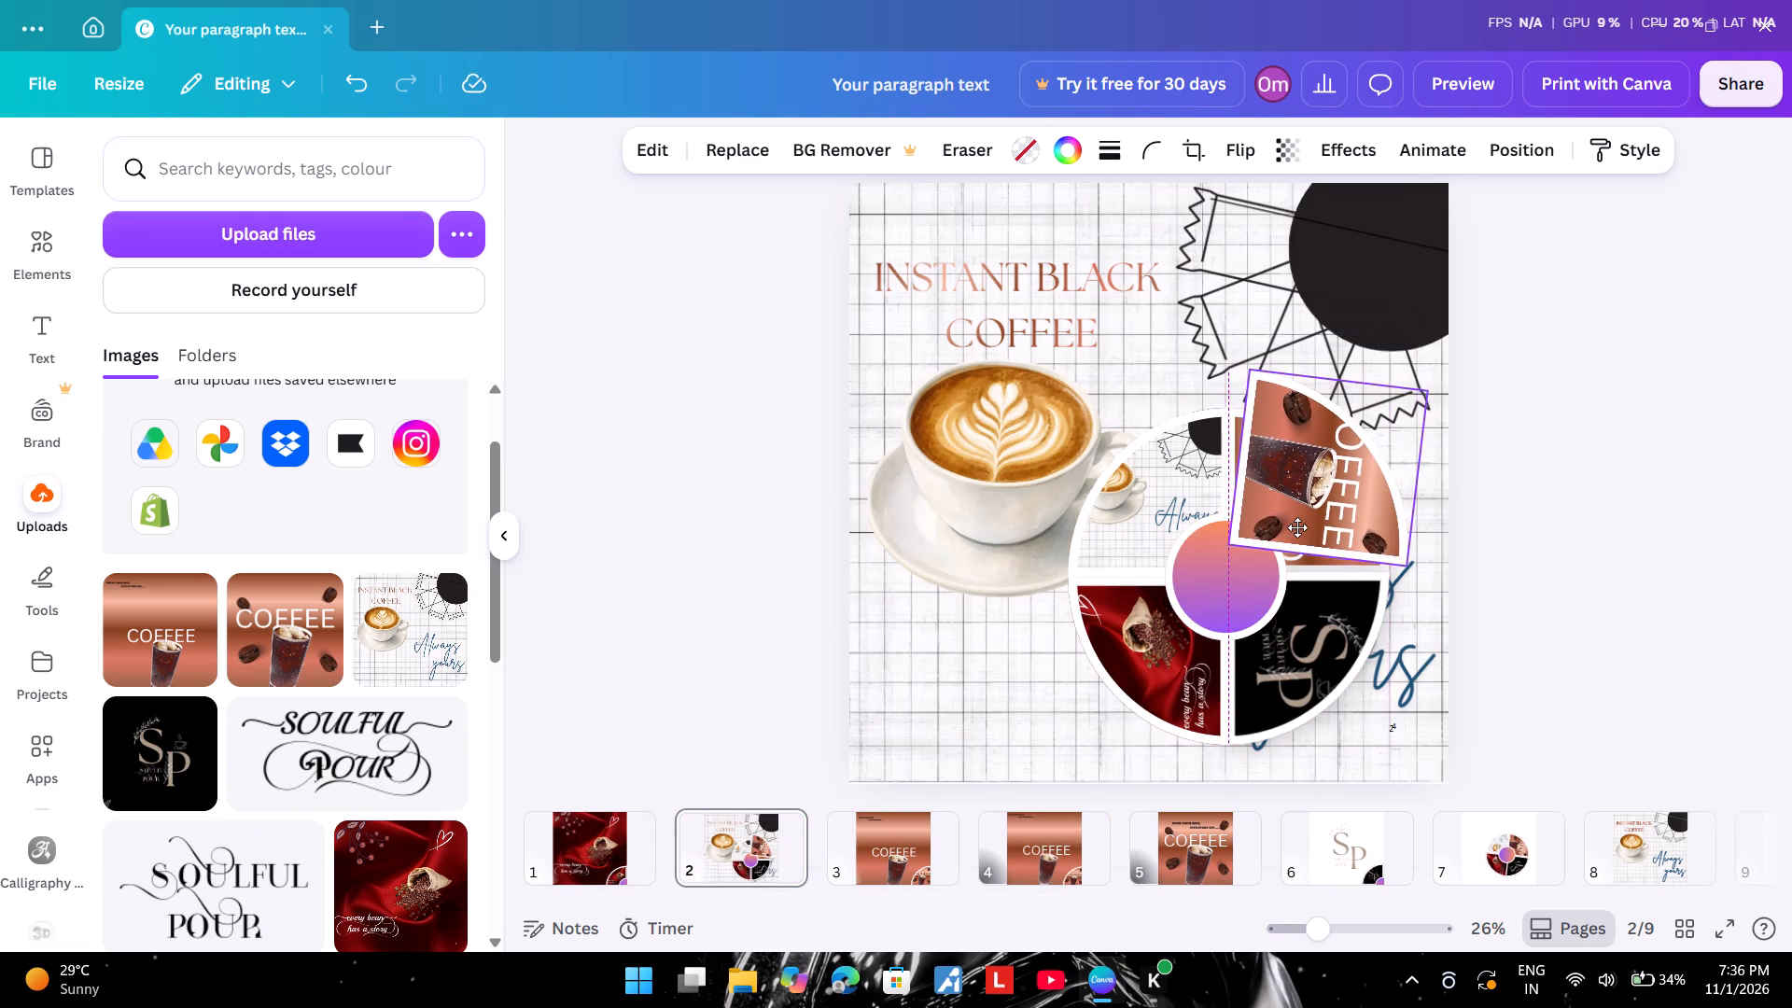
pyautogui.moveTo(1297, 527); pyautogui.dragTo(1302, 543)
# Straighten the copied COFFEE quadrant, shrink it to the wheel's quadrant size and align it over the upper-right quadrant.
pyautogui.moveTo(1474, 497); pyautogui.dragTo(1478, 480)
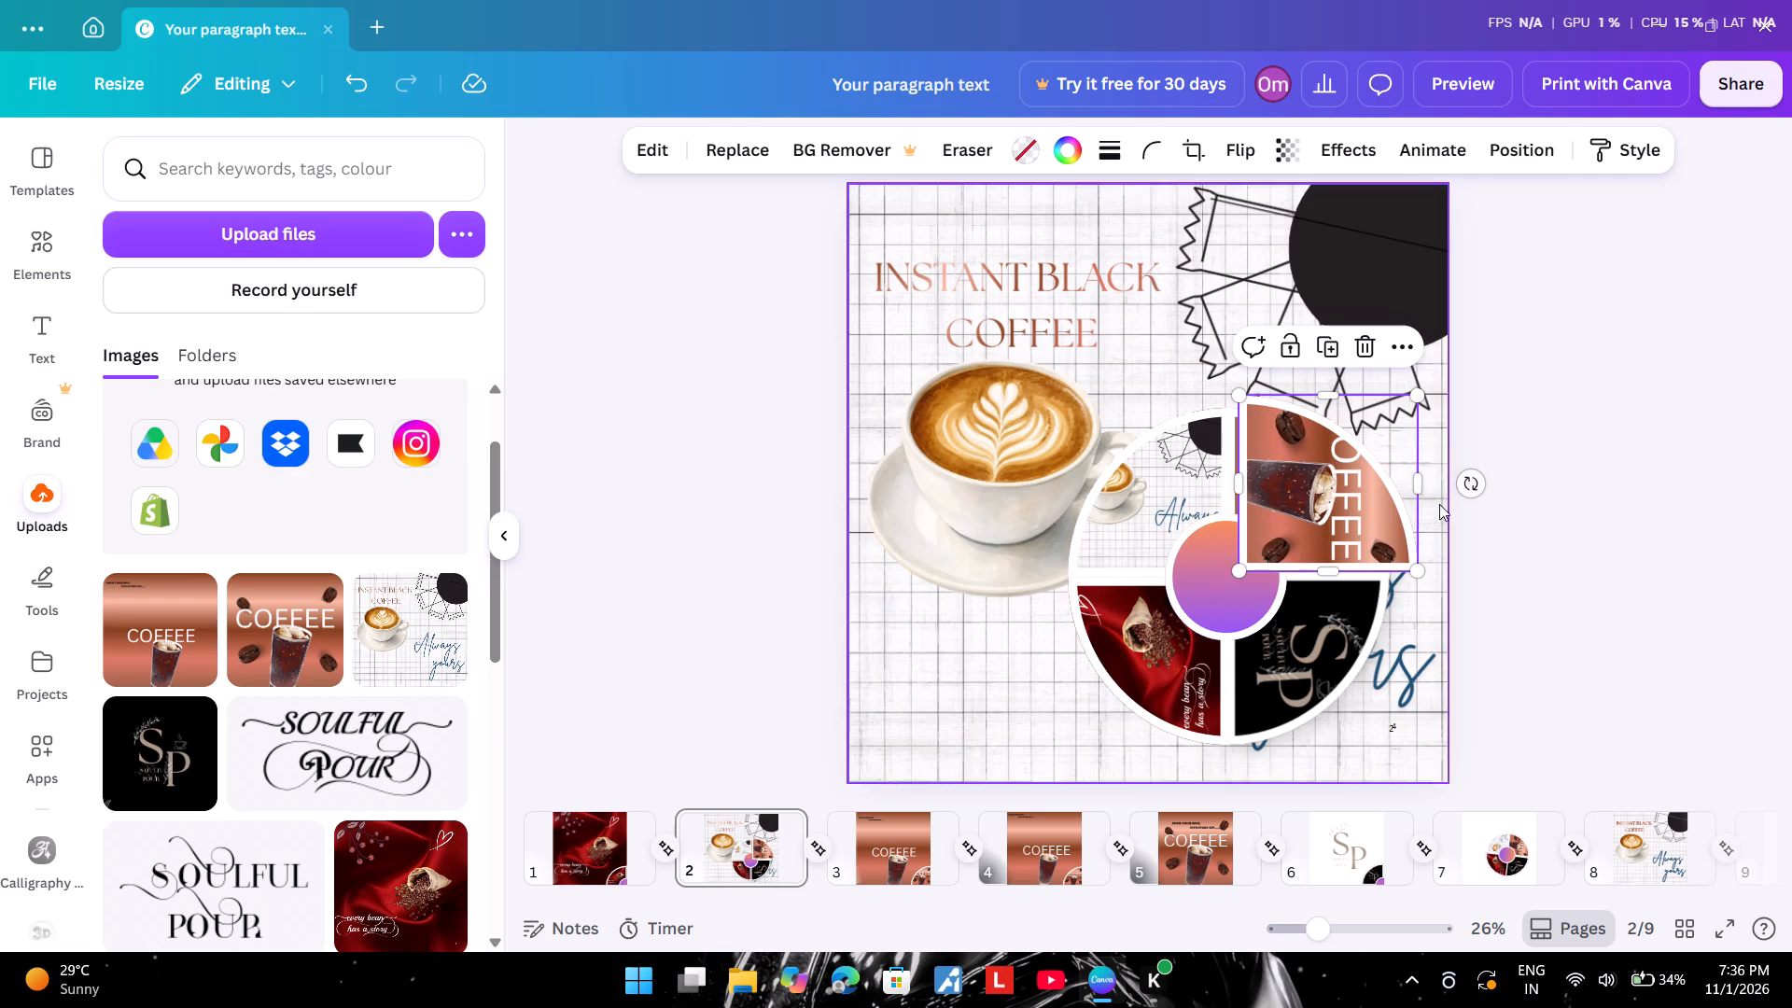
pyautogui.click(1331, 490)
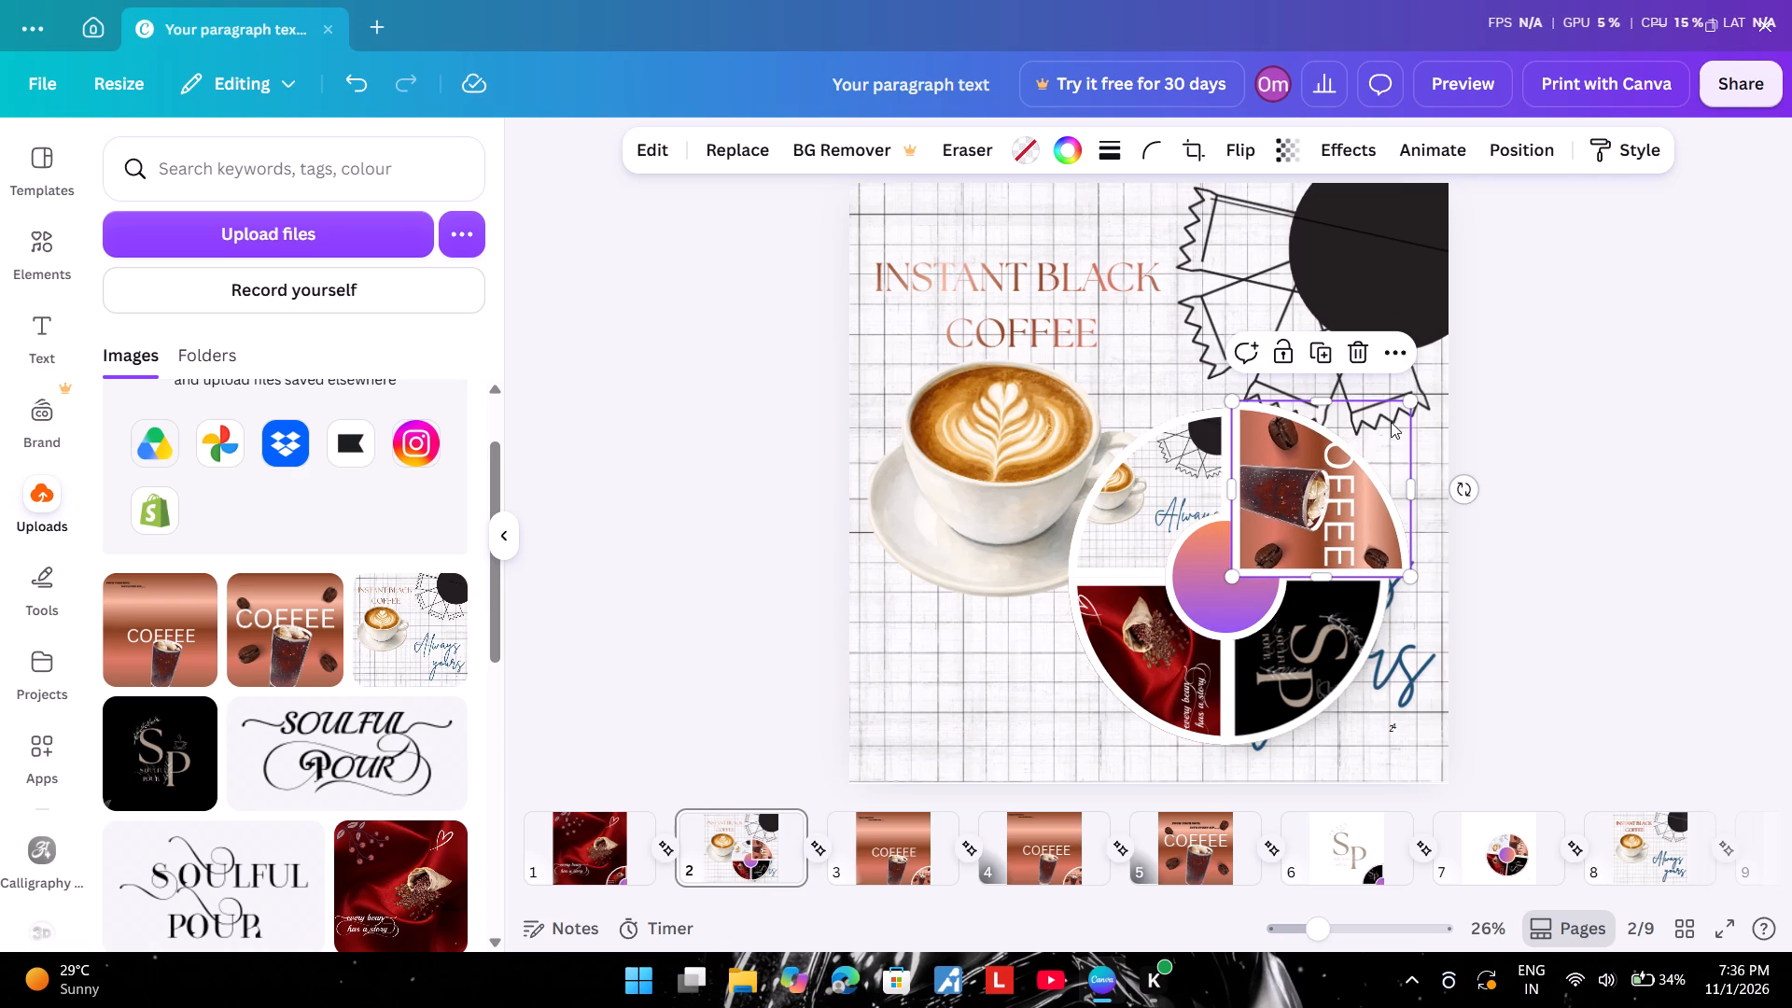
pyautogui.moveTo(1405, 404); pyautogui.dragTo(1390, 423)
pyautogui.moveTo(1283, 487); pyautogui.dragTo(1287, 476)
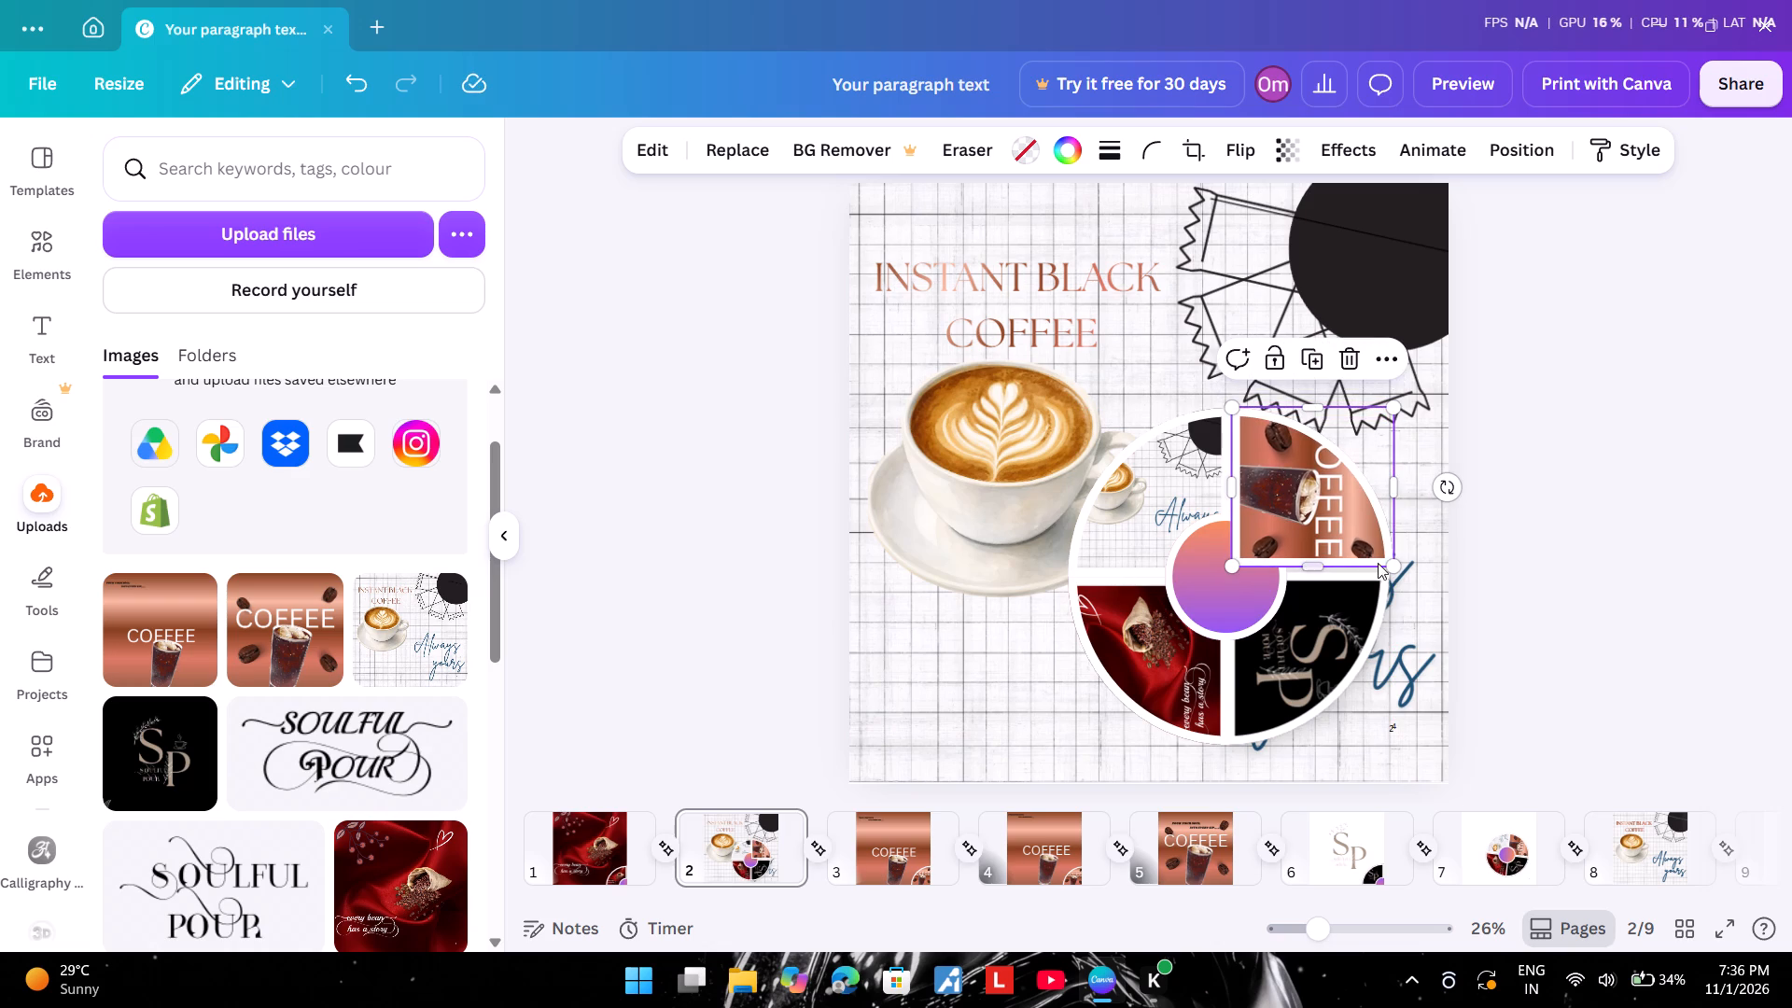
pyautogui.moveTo(1393, 557); pyautogui.dragTo(1394, 559)
pyautogui.moveTo(1394, 559); pyautogui.dragTo(1380, 558)
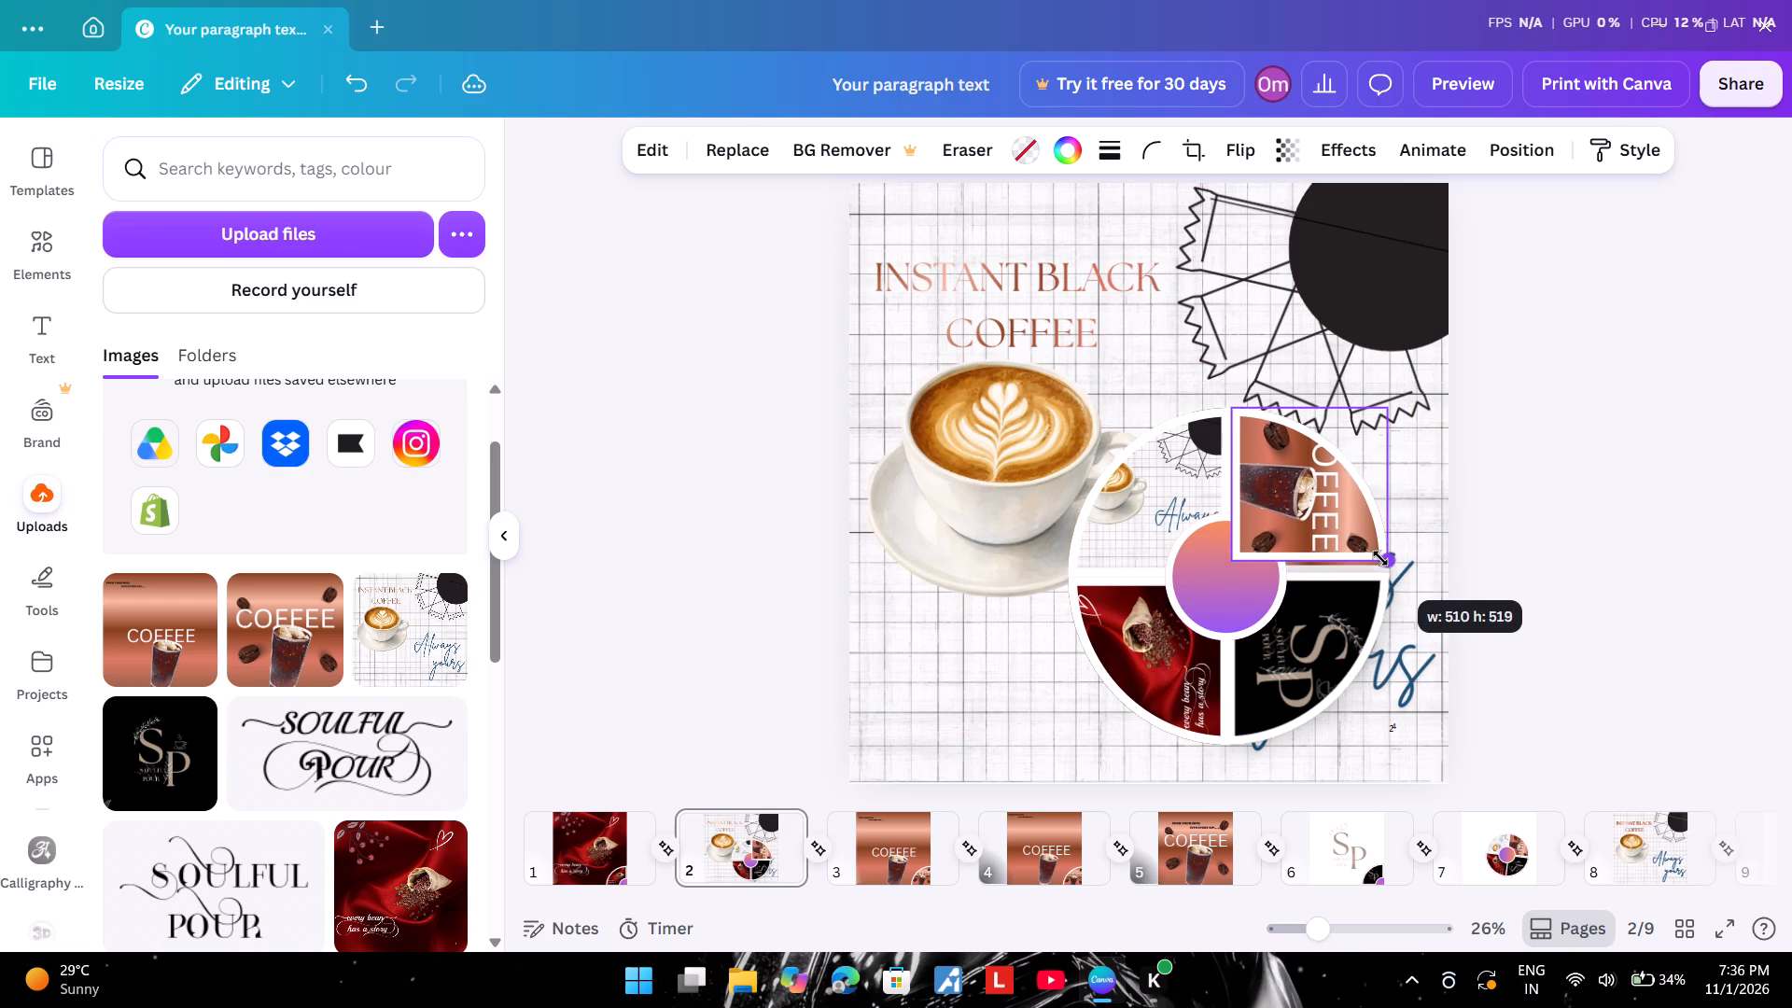
pyautogui.moveTo(1380, 558); pyautogui.dragTo(1380, 569)
pyautogui.moveTo(1331, 525); pyautogui.dragTo(1331, 535)
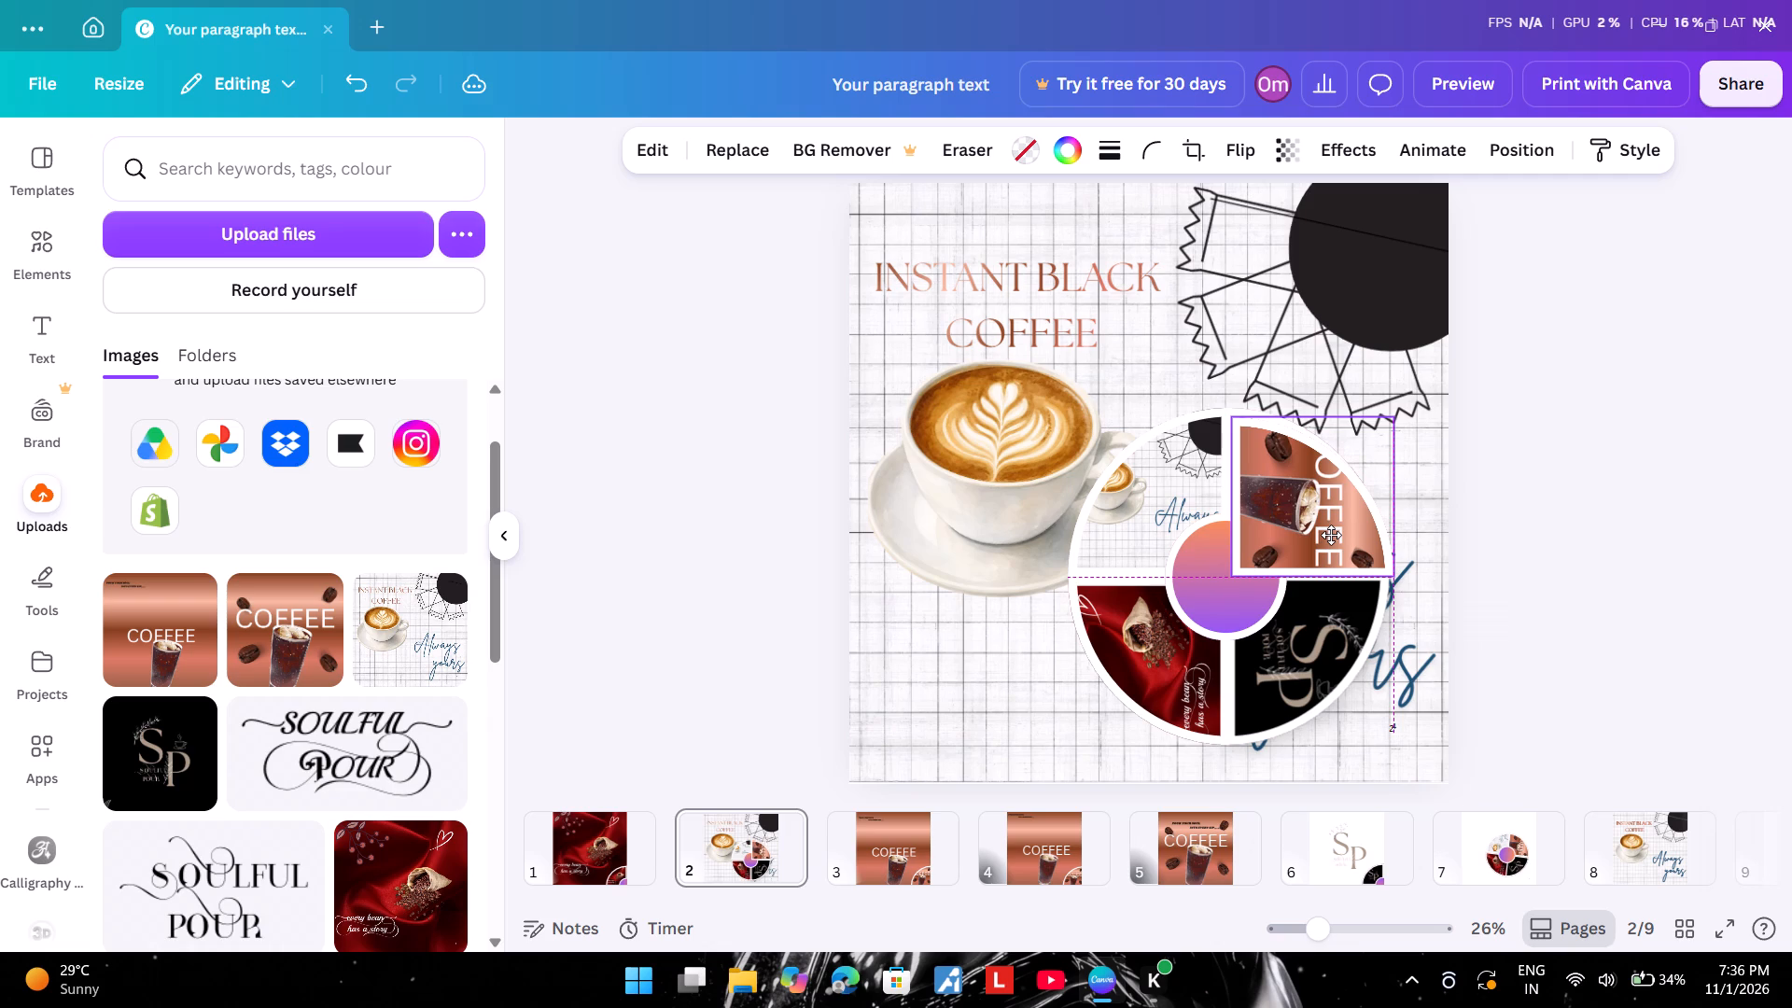
pyautogui.moveTo(1331, 535); pyautogui.dragTo(1329, 540)
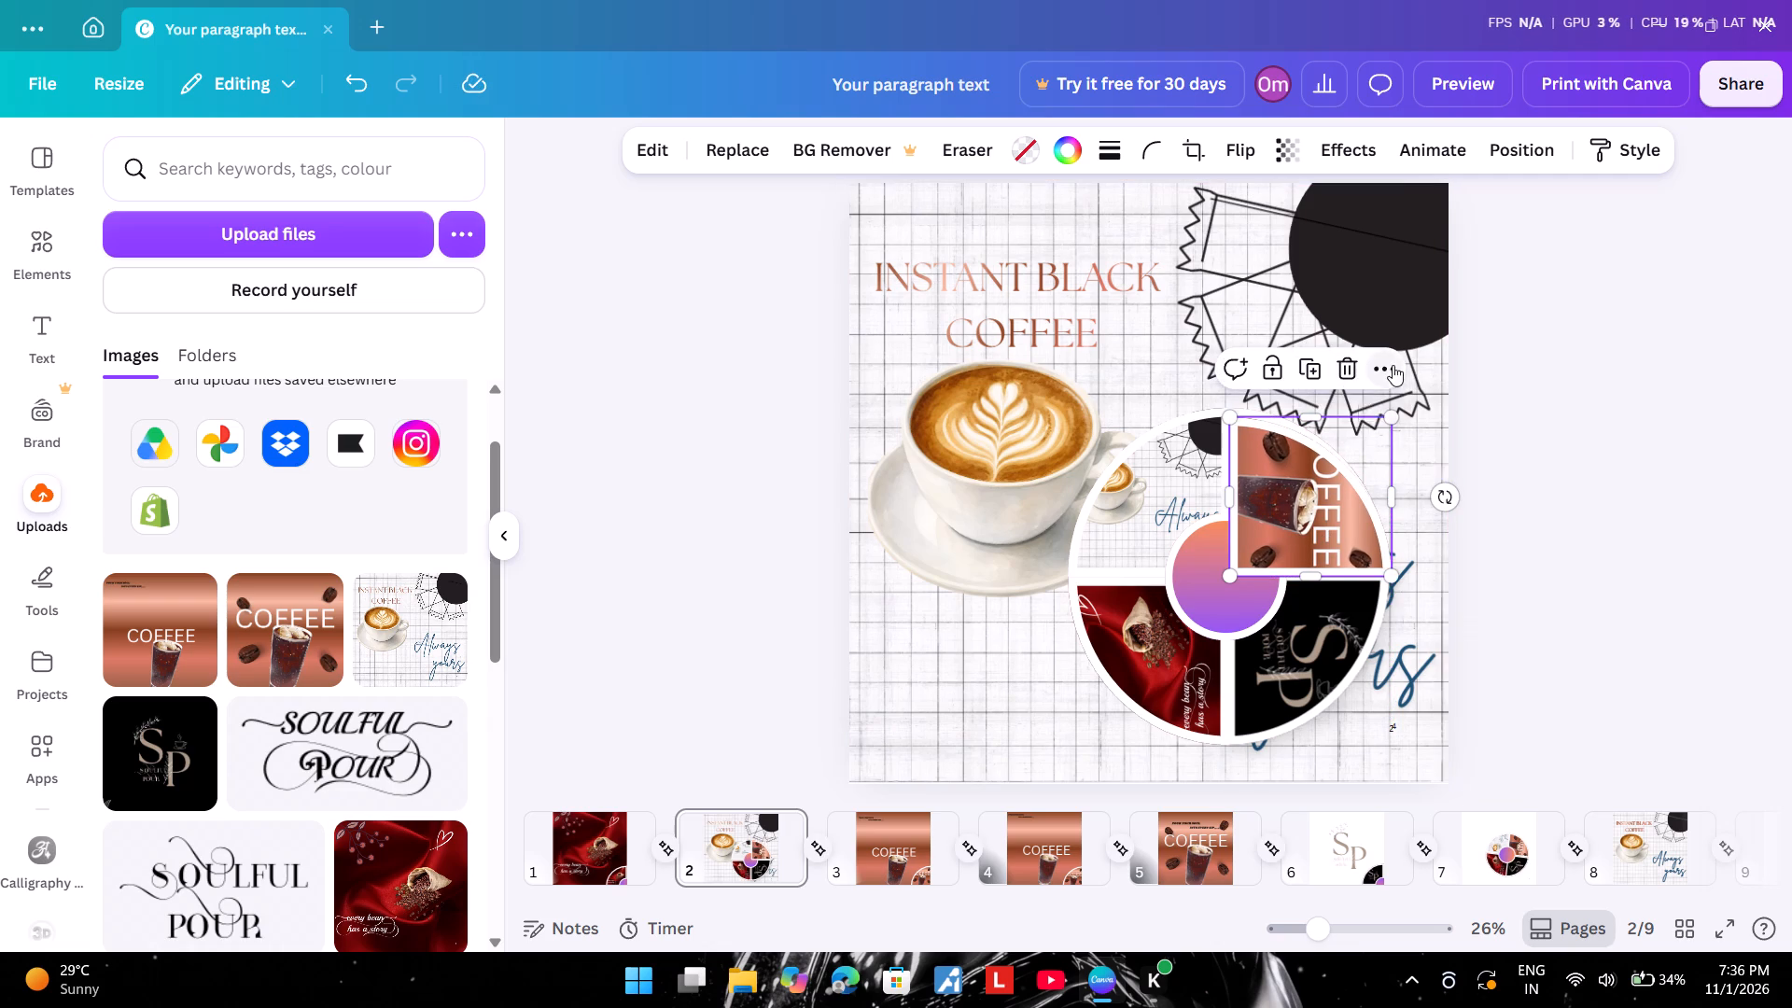
# Send the copied COFFEE quadrant one layer backward on page 2.
pyautogui.click(1394, 365)
pyautogui.click(1501, 631)
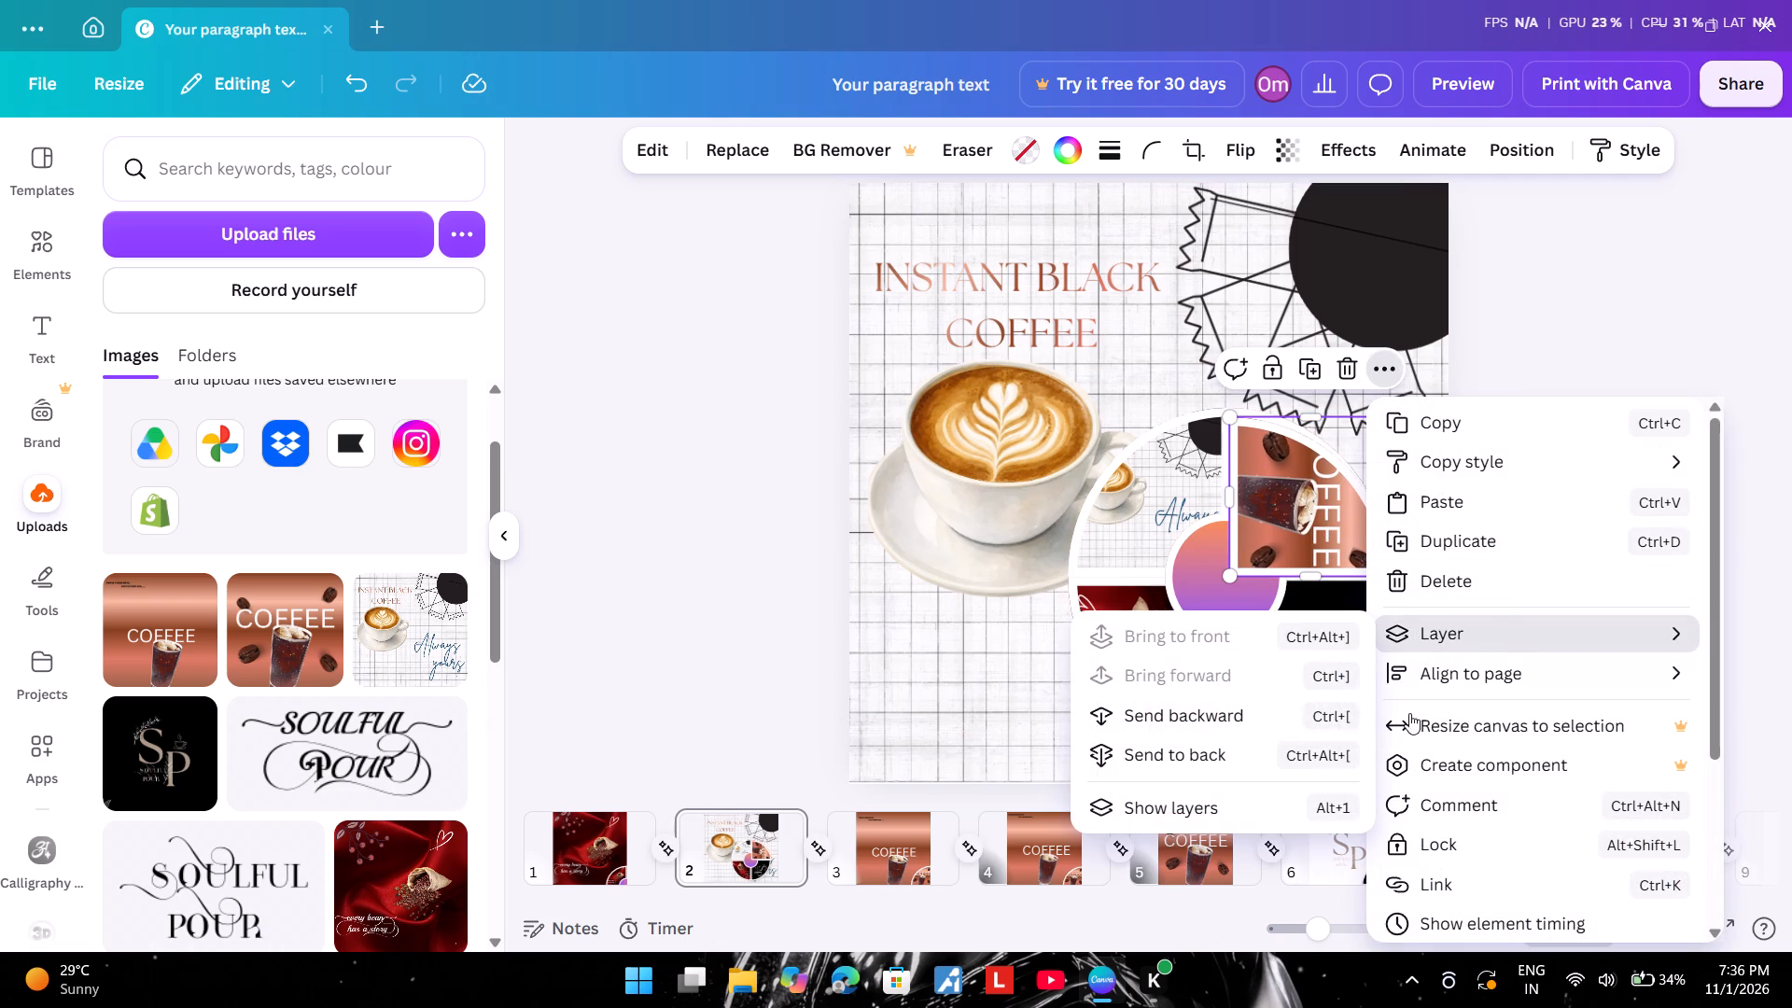
pyautogui.click(1271, 702)
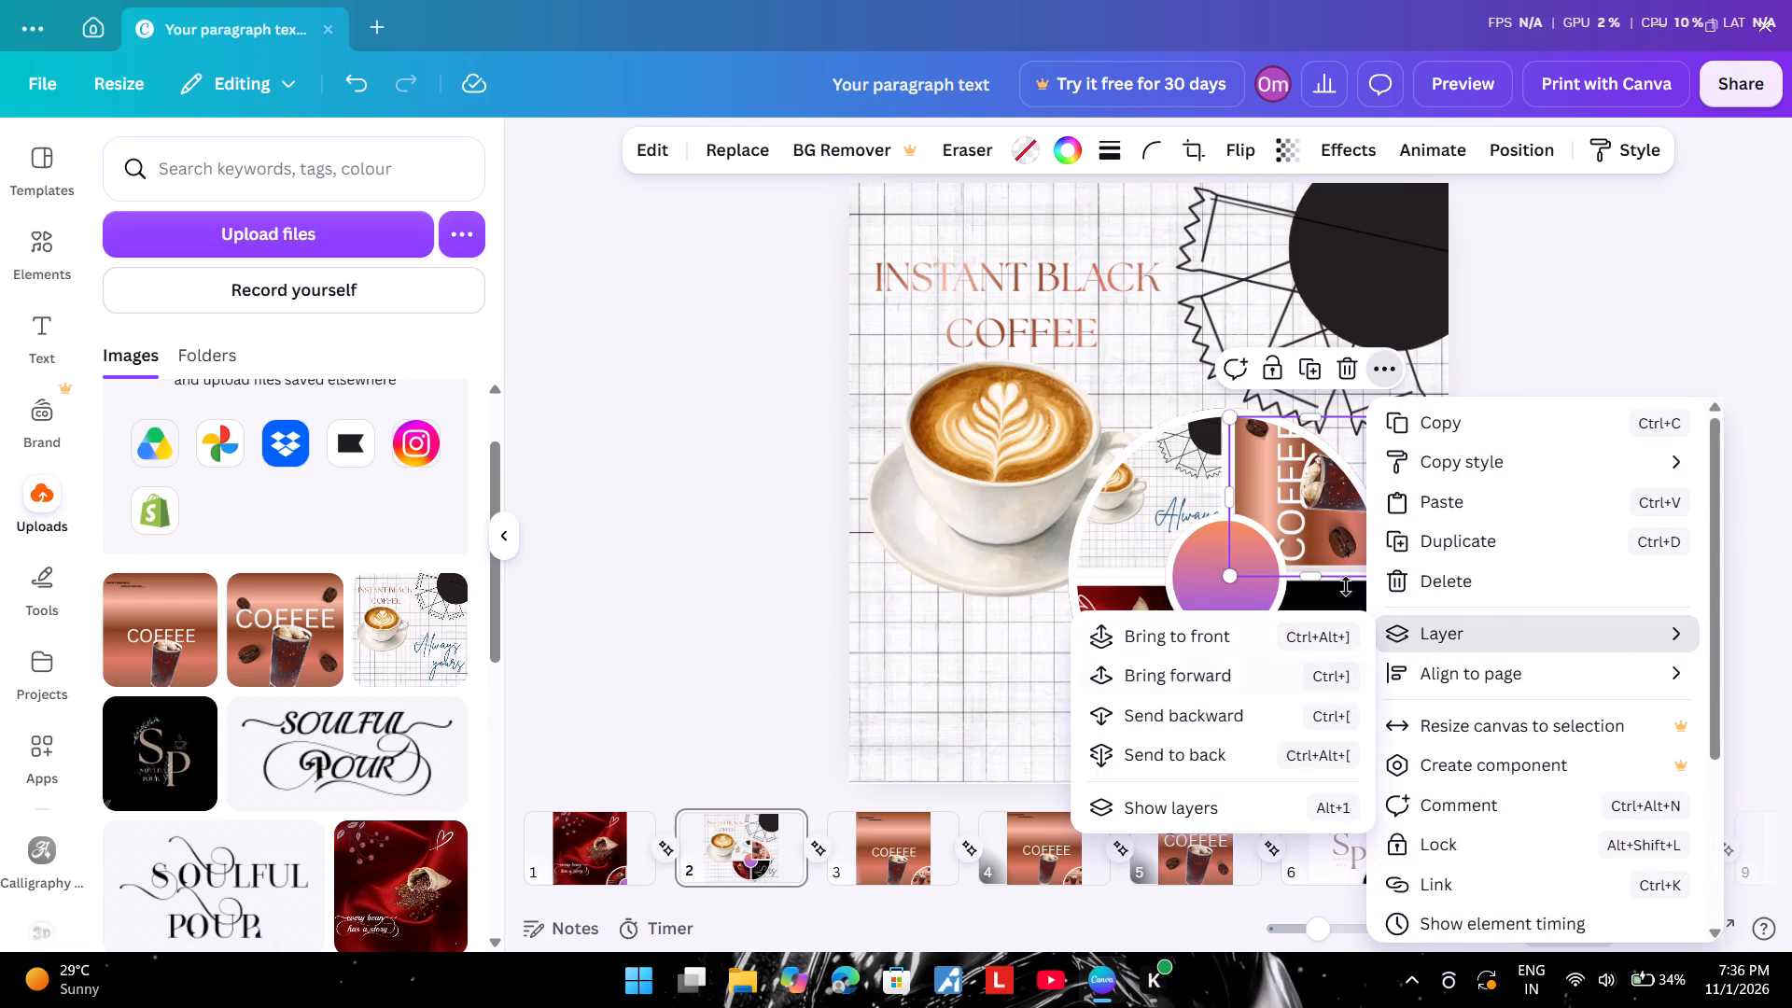
# Move the grouped wheel on page 2 leftward until it clears the copied COFFEE quadrant.
pyautogui.click(1546, 319)
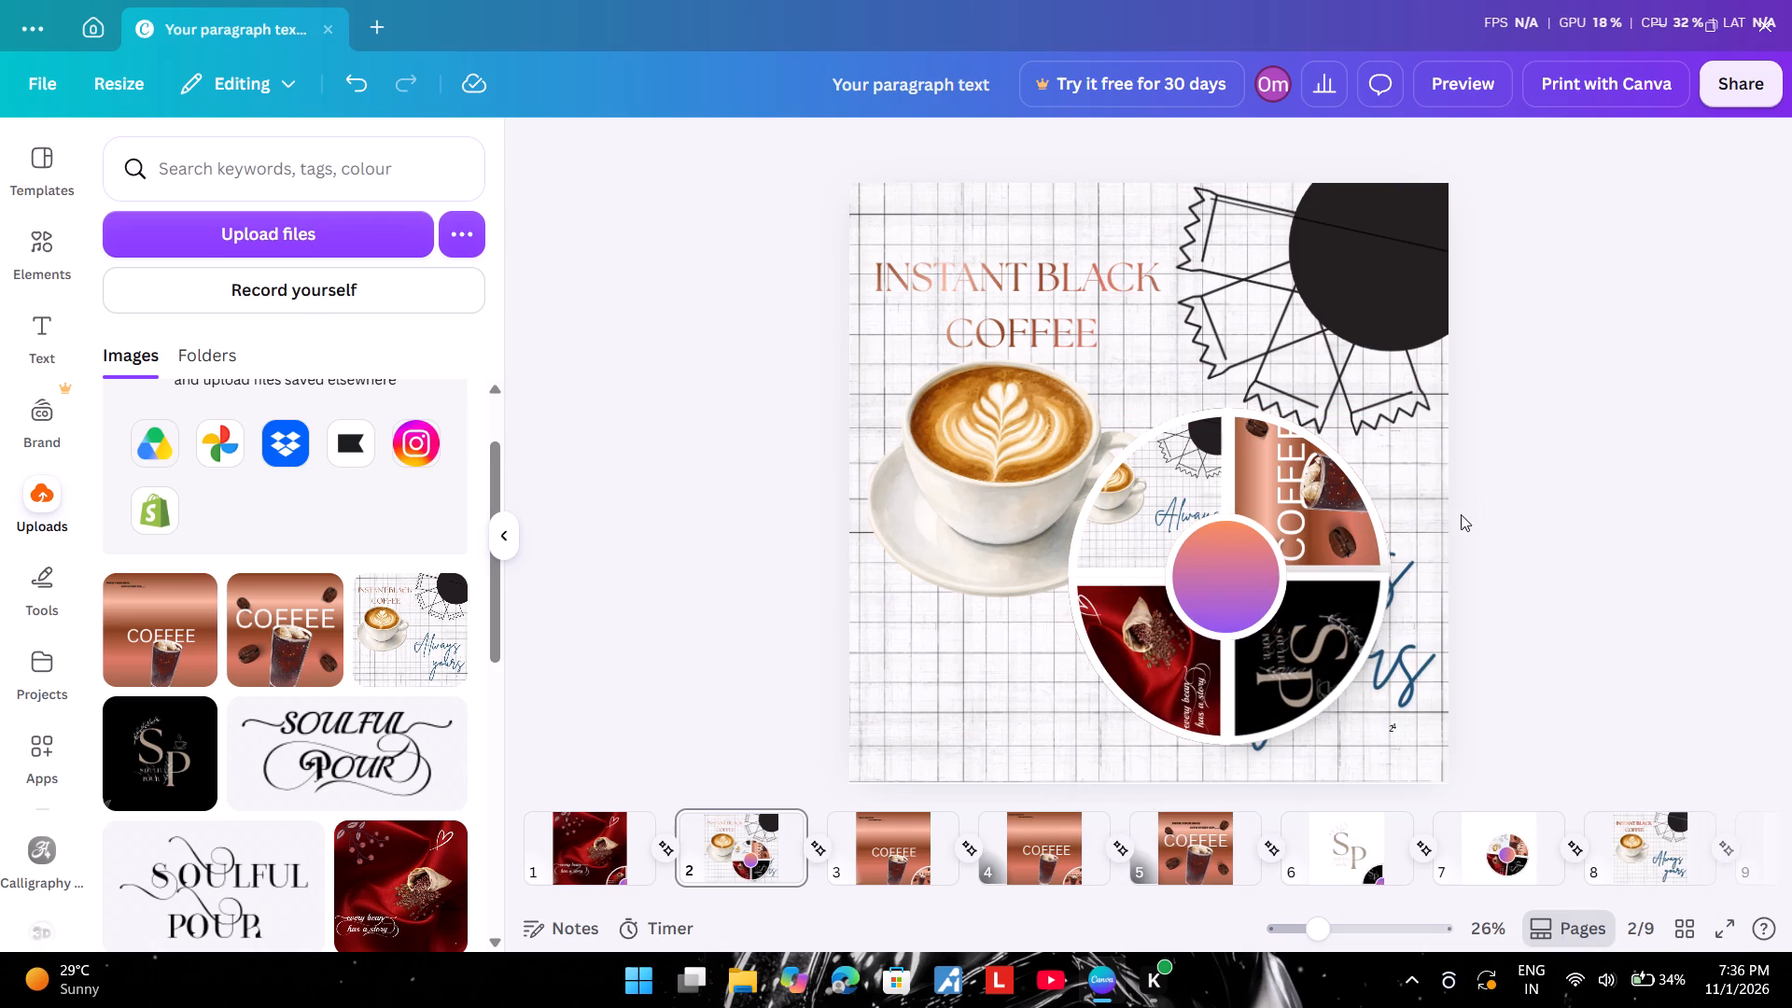
pyautogui.moveTo(1325, 511); pyautogui.dragTo(1310, 504)
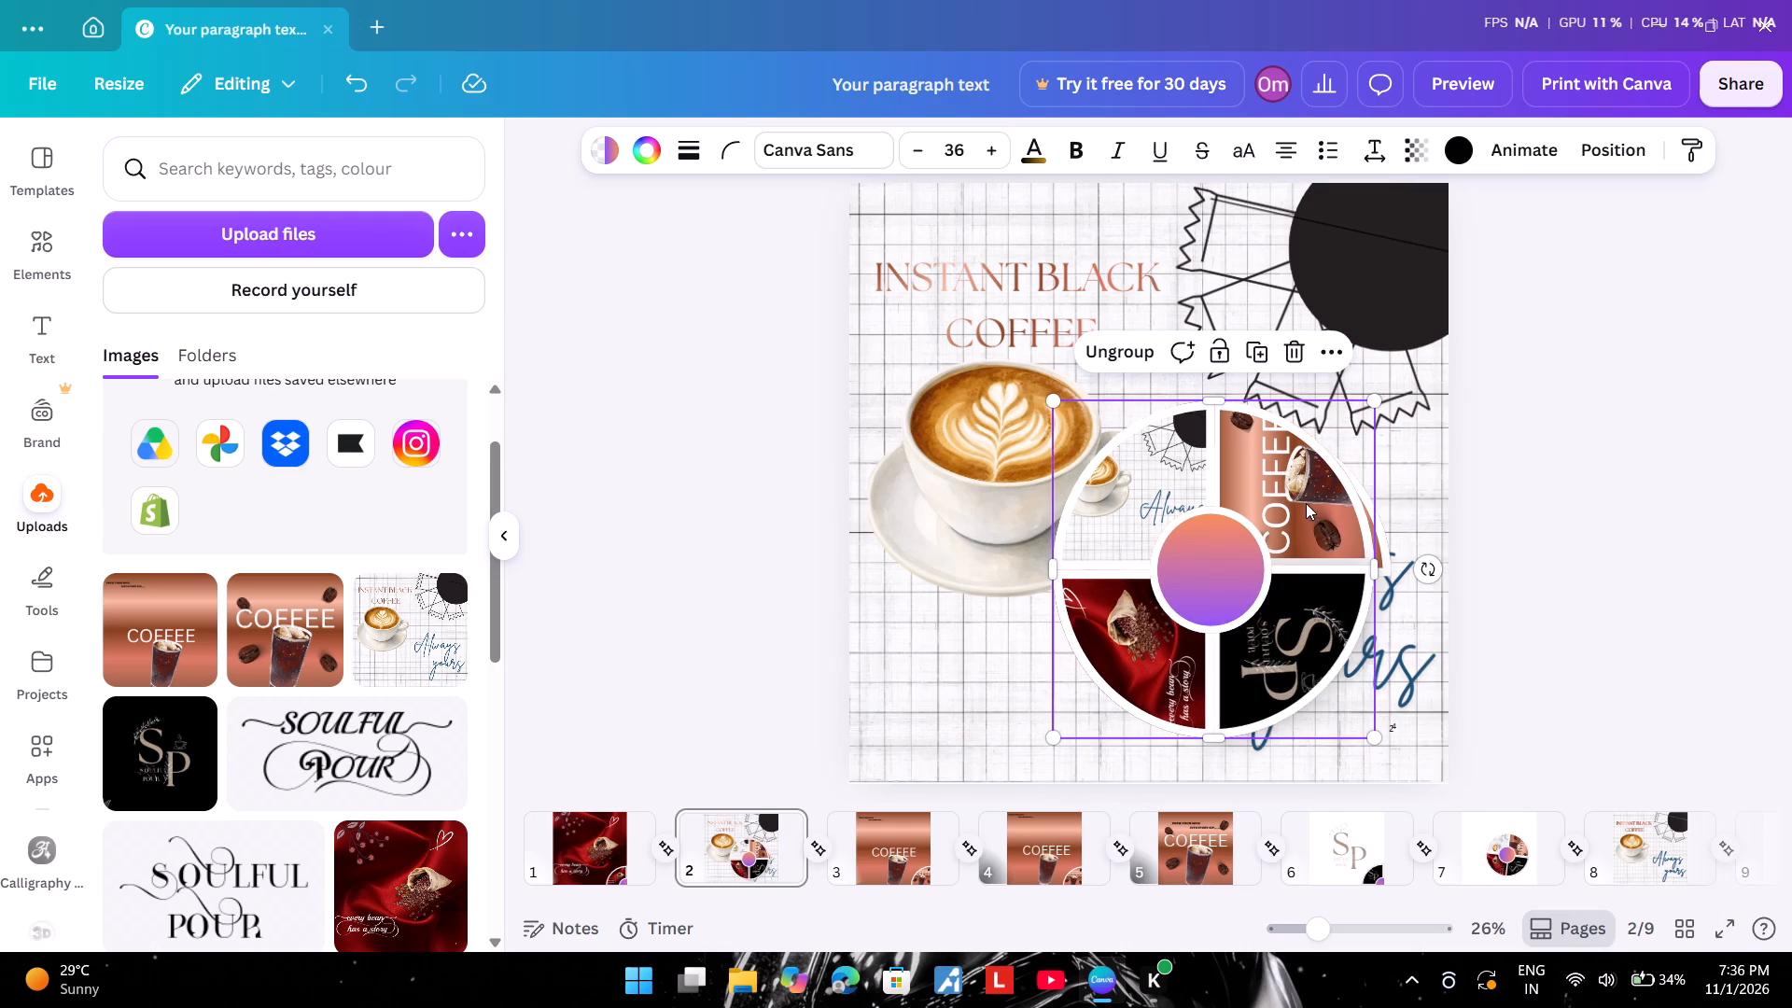
pyautogui.moveTo(1312, 500); pyautogui.dragTo(1179, 506)
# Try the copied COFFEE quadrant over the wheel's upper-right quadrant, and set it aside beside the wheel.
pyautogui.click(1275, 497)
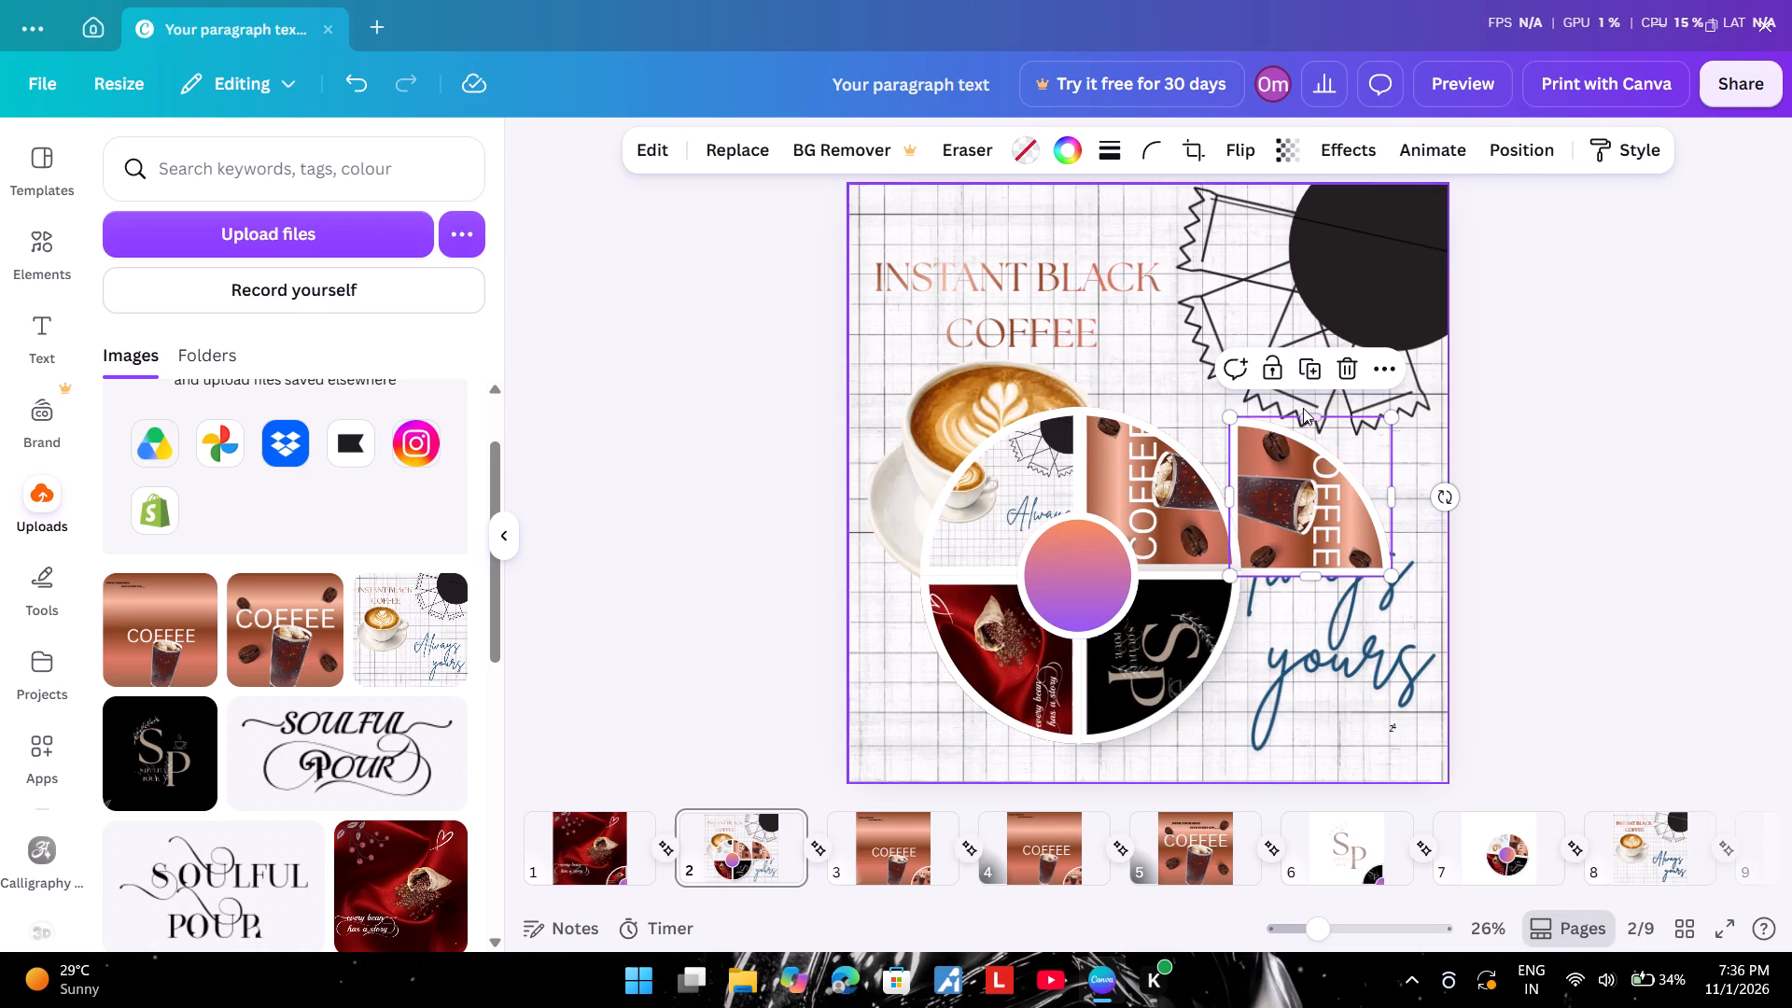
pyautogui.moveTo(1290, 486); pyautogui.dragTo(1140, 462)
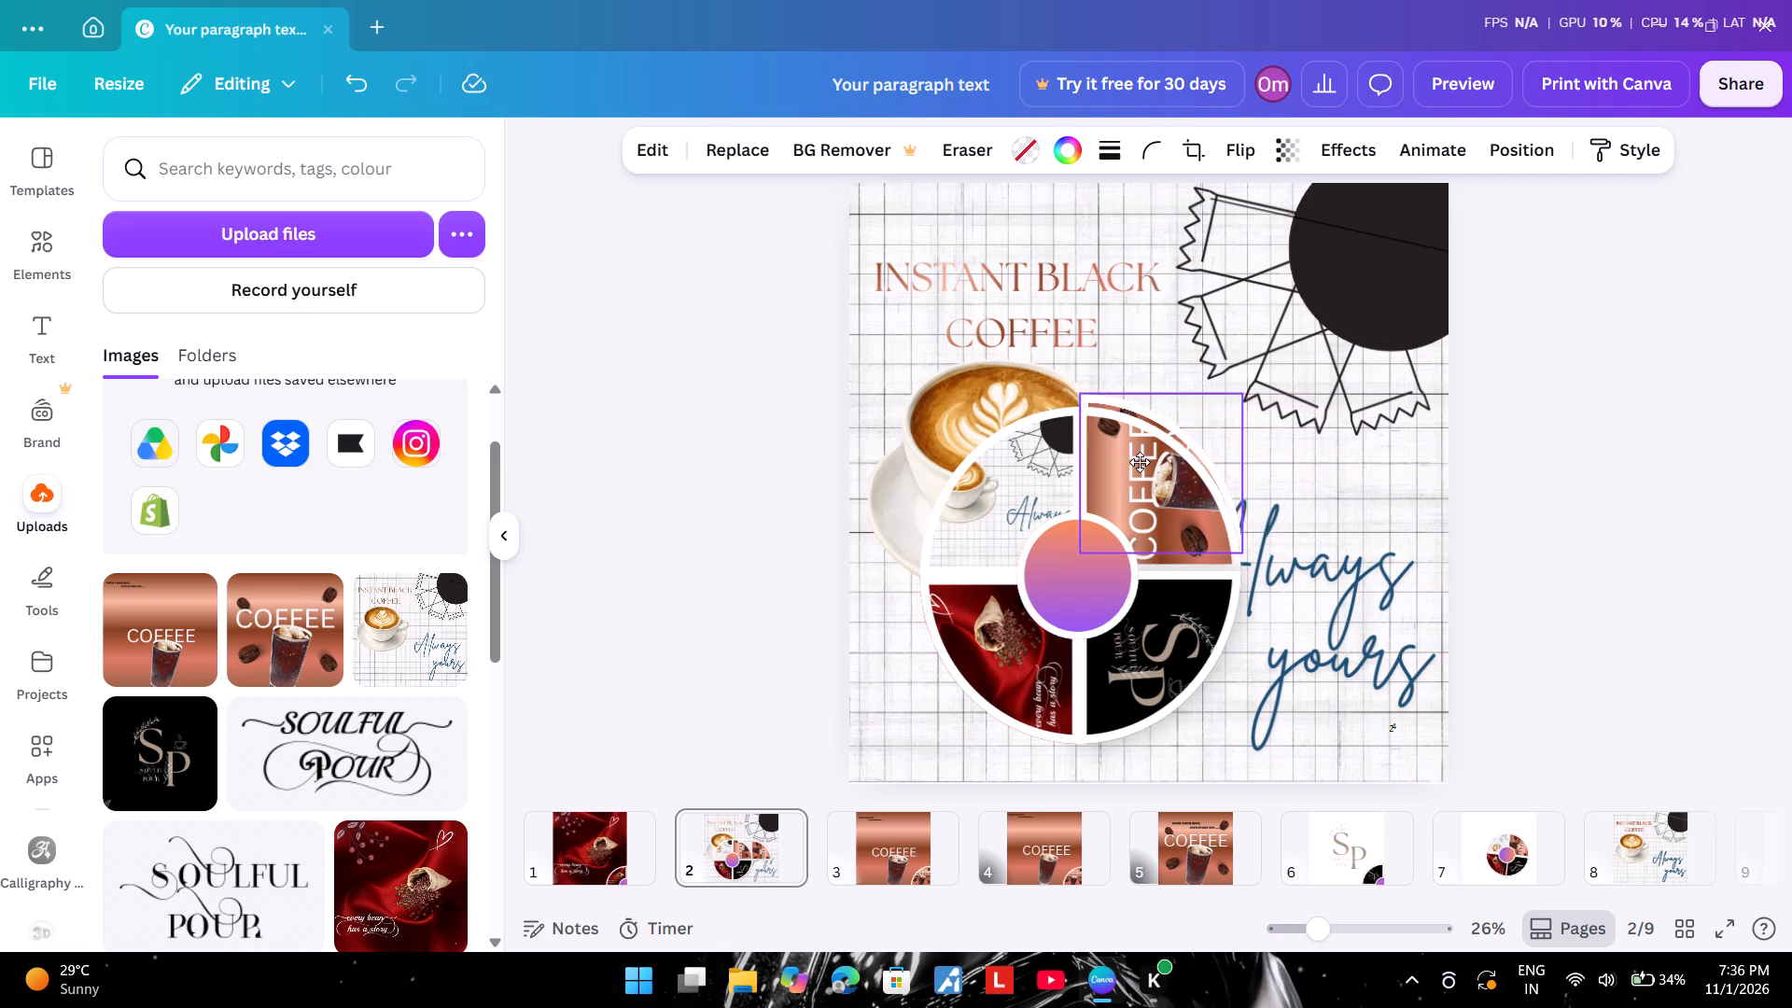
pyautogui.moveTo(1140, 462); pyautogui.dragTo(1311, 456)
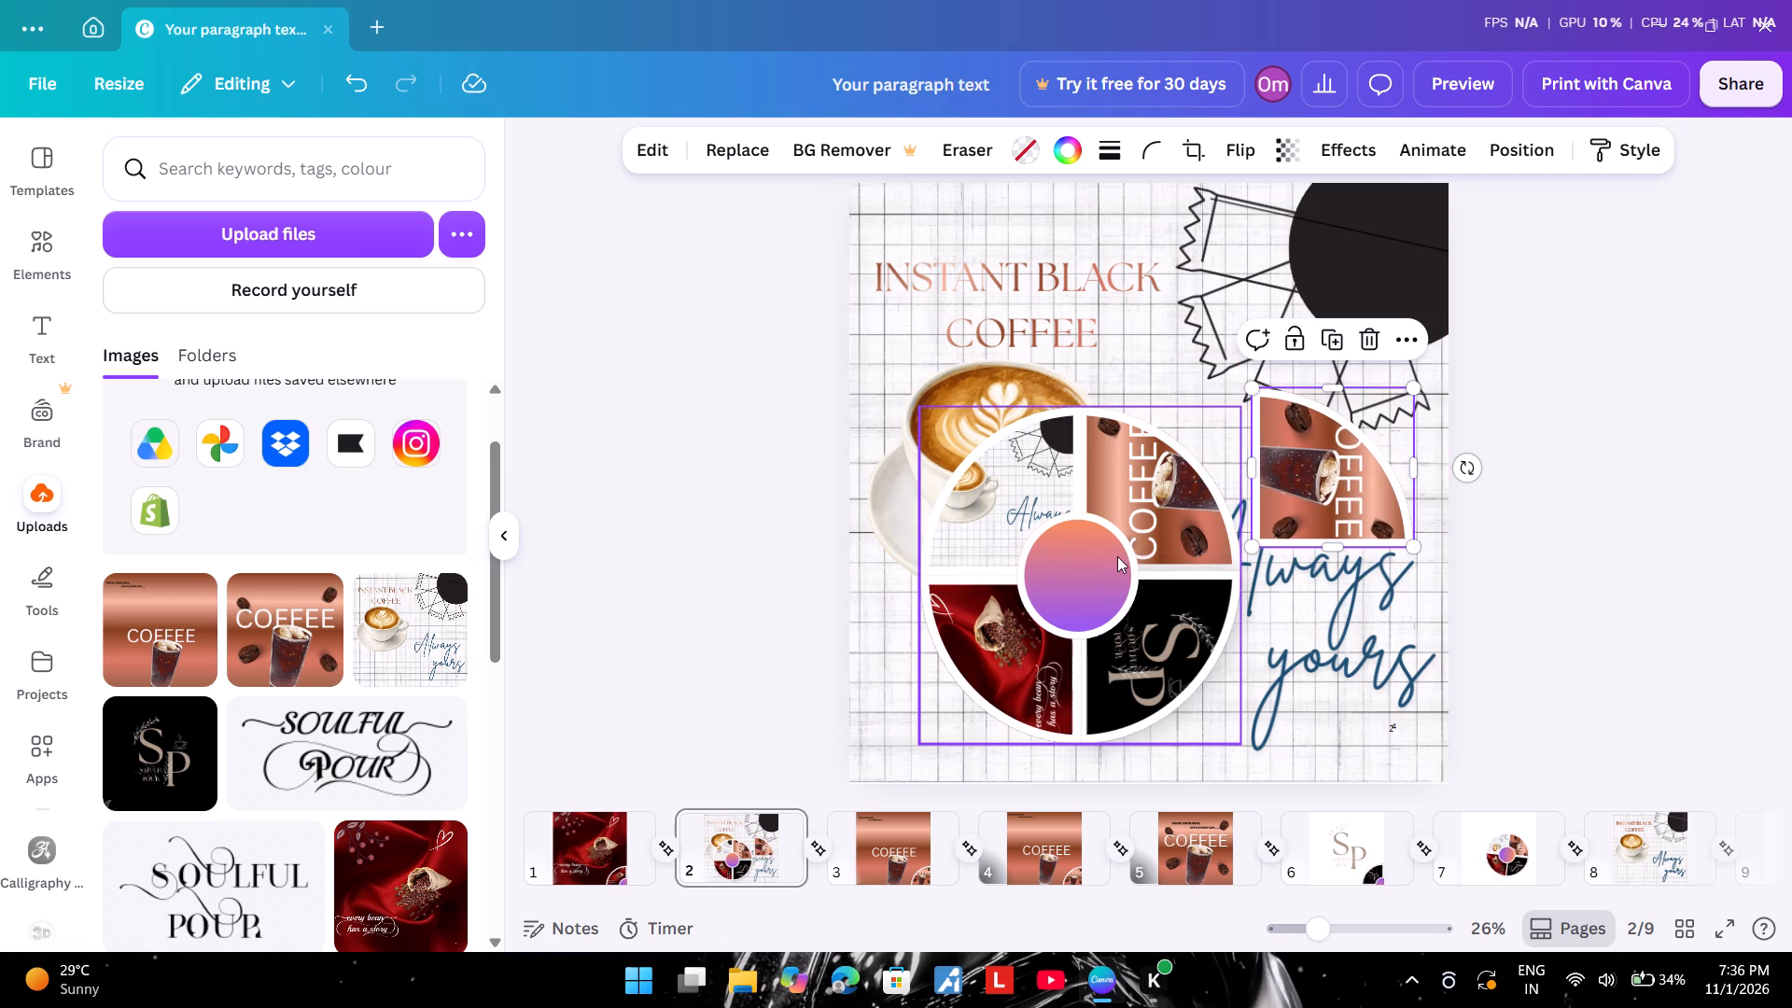
# Ungroup the page 2 wheel and delete its original upper-right COFFEE quadrant together with the frame.
pyautogui.click(1112, 557)
pyautogui.click(979, 347)
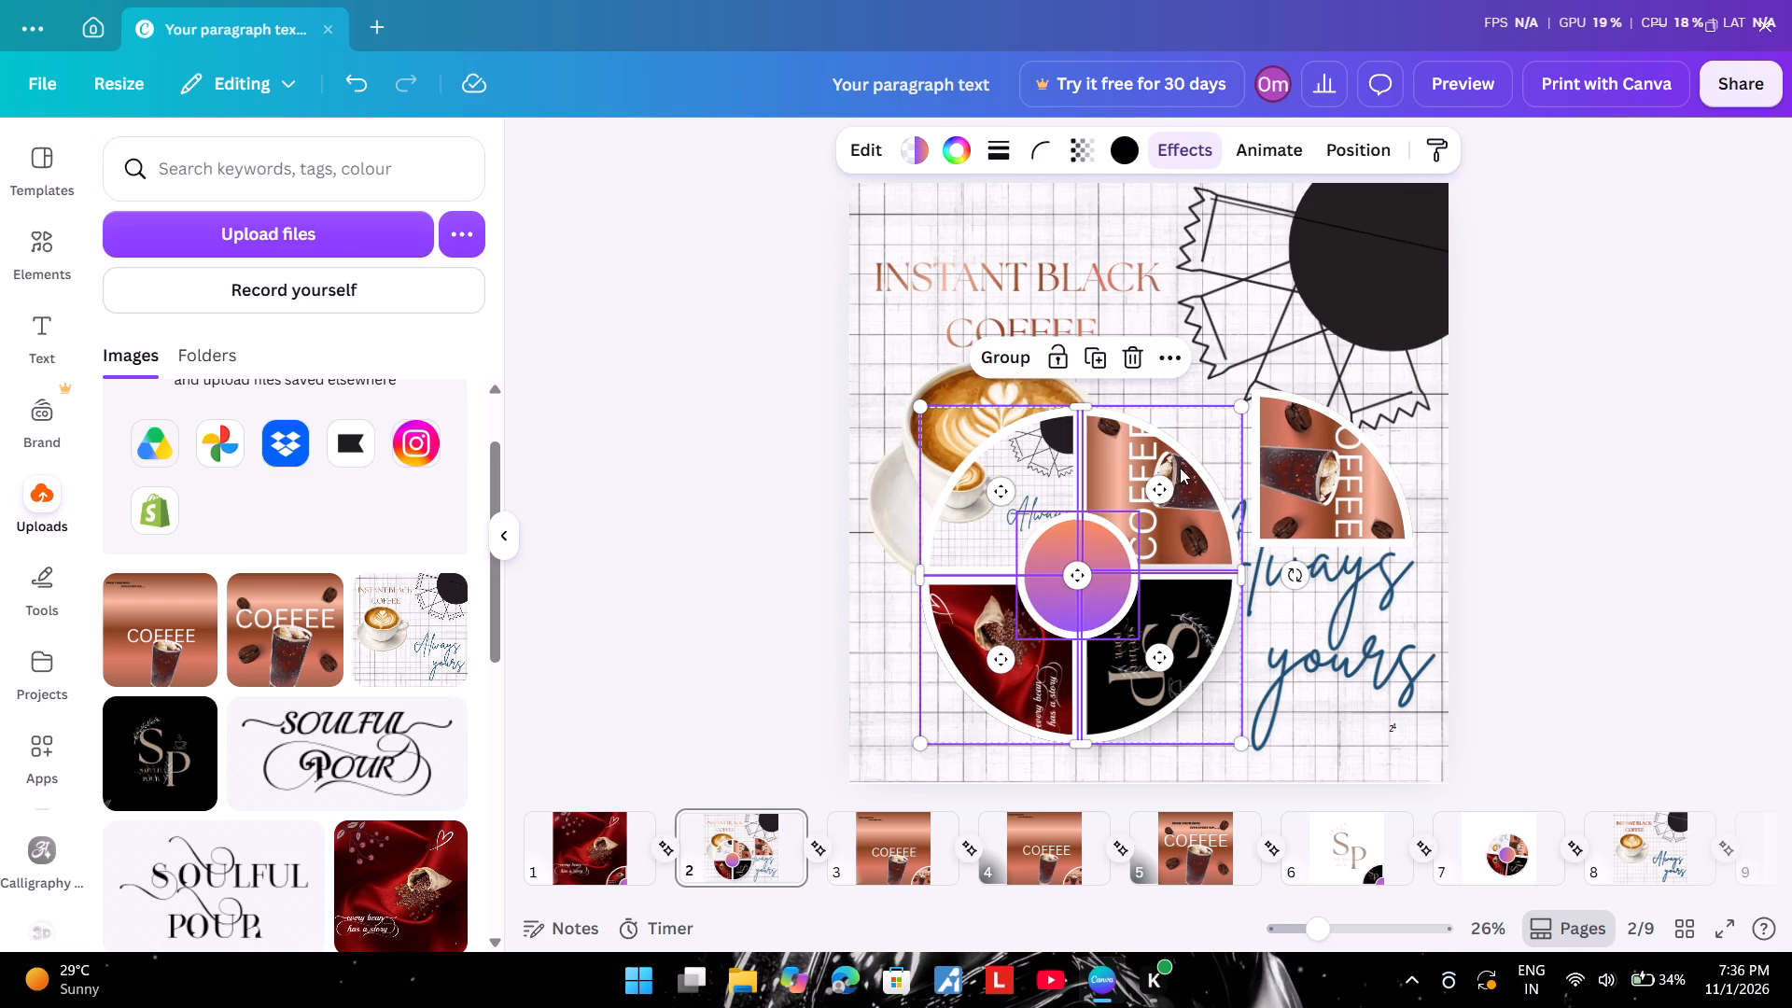
pyautogui.click(1184, 498)
pyautogui.click(1220, 484)
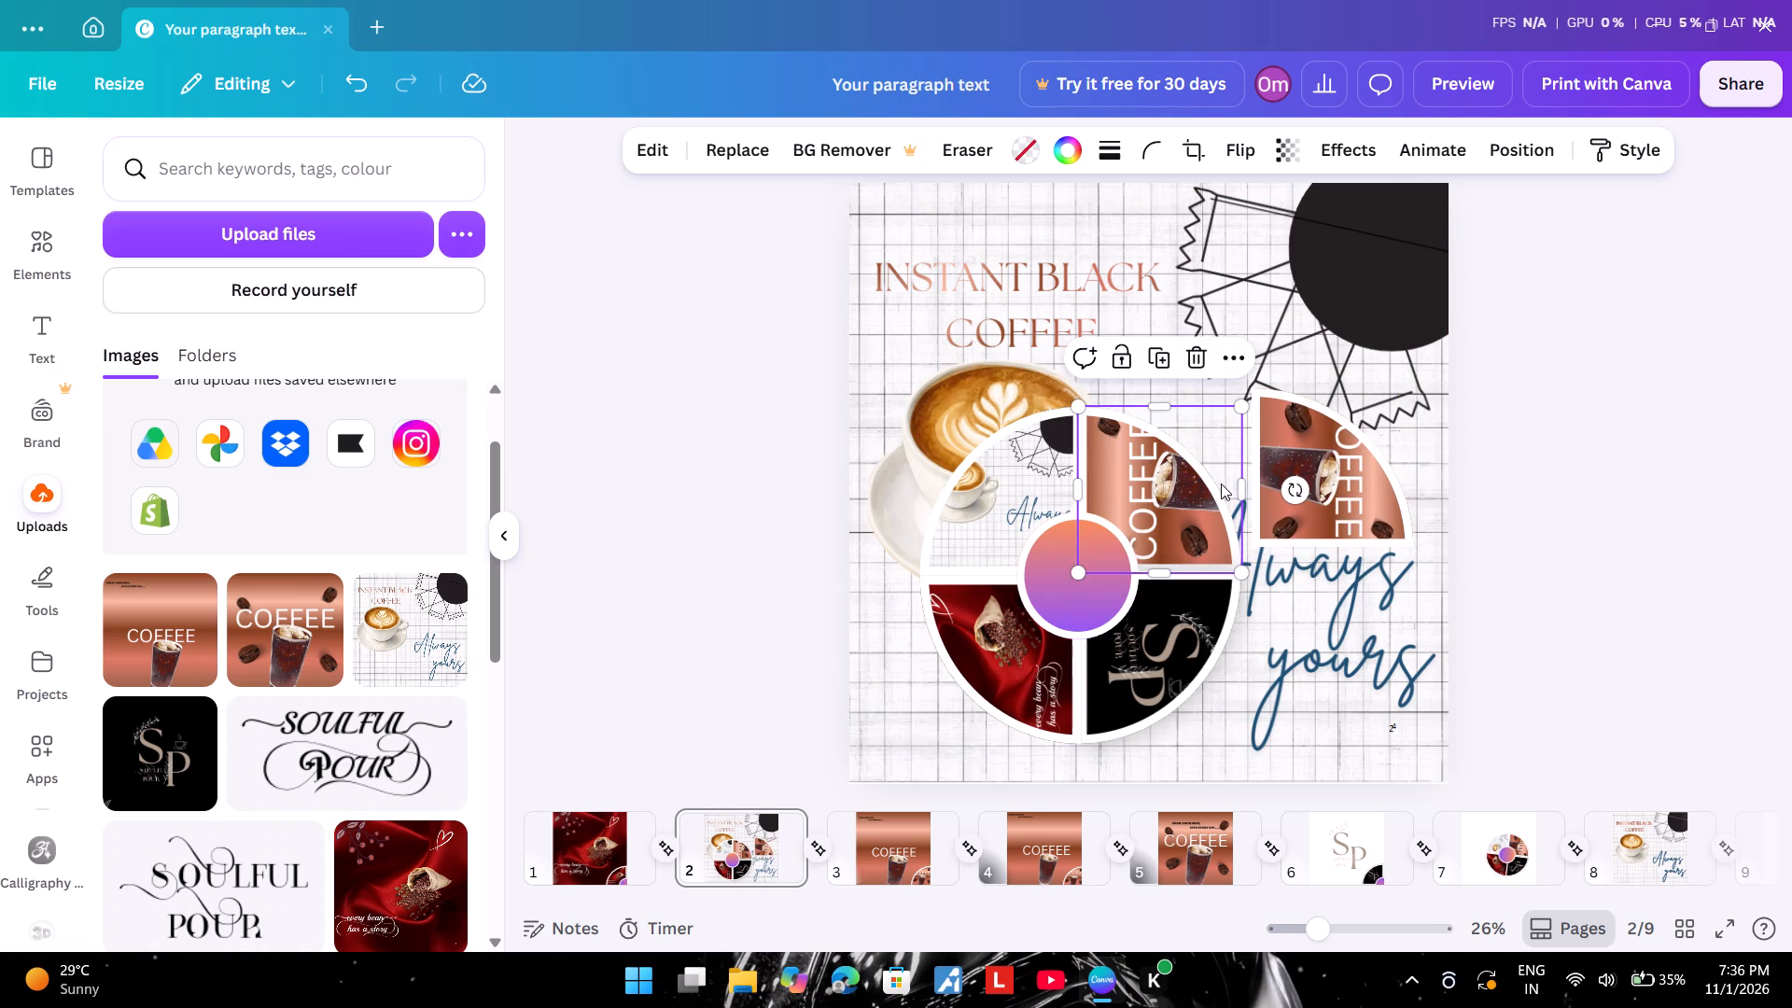
pyautogui.click(1190, 357)
pyautogui.click(1176, 476)
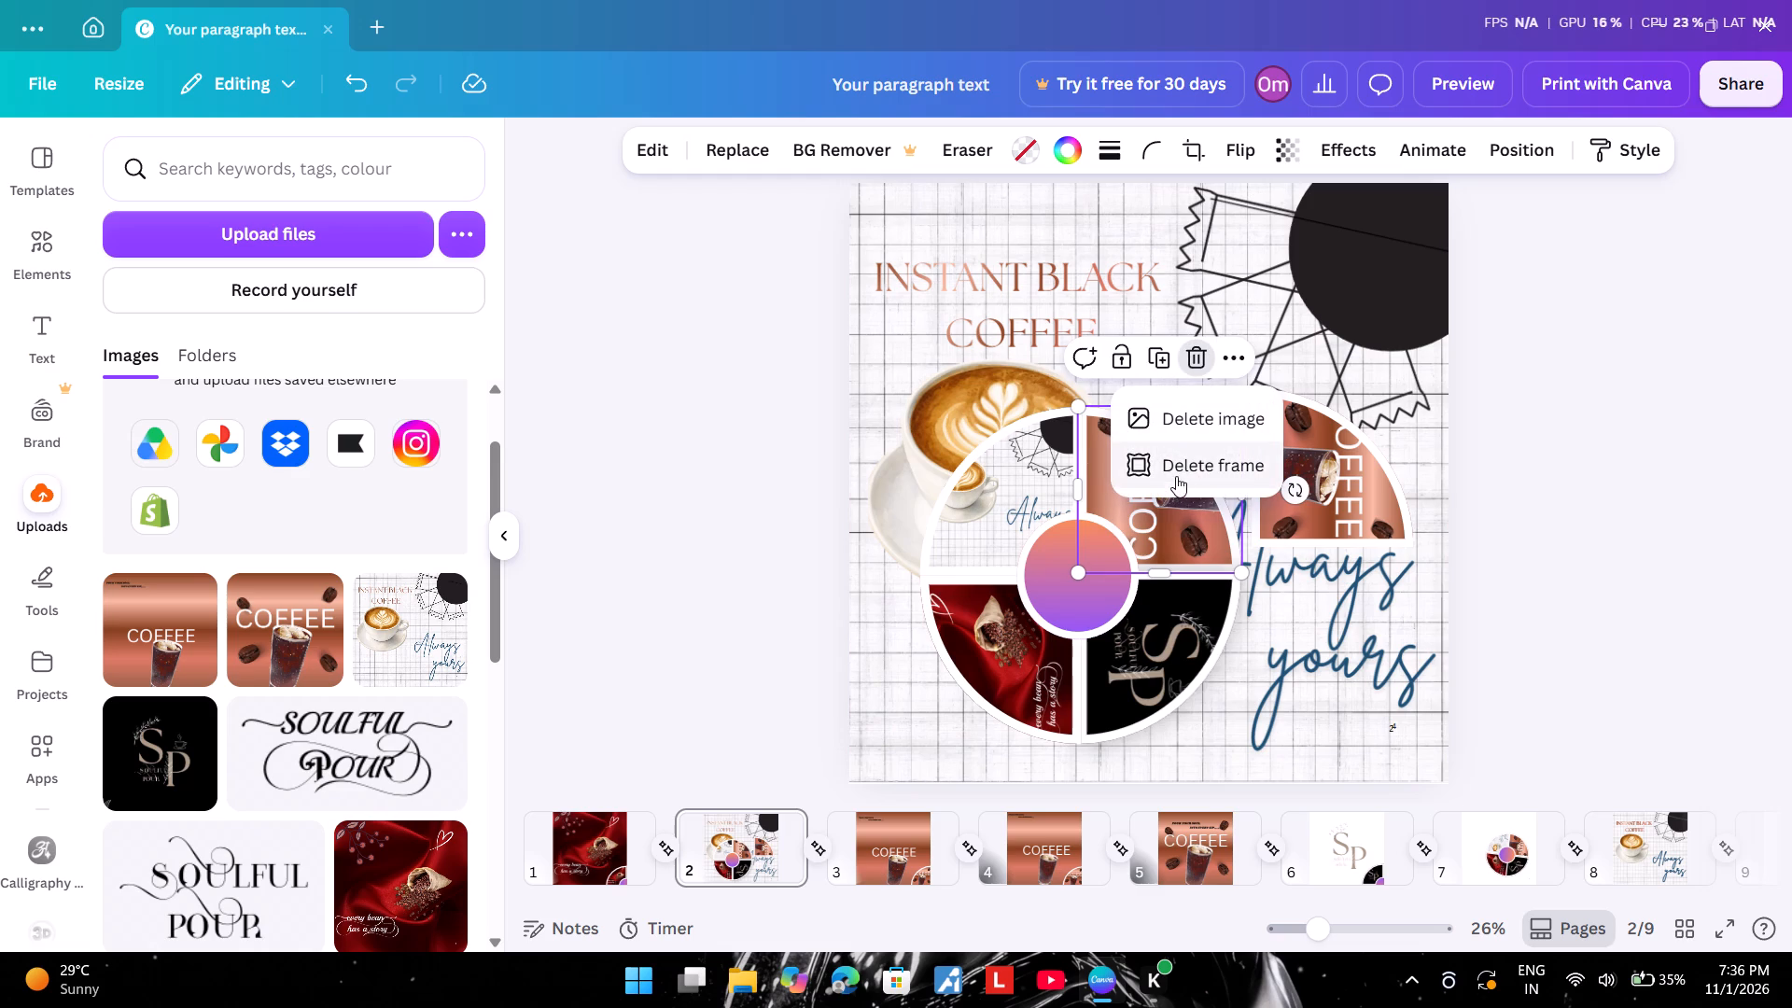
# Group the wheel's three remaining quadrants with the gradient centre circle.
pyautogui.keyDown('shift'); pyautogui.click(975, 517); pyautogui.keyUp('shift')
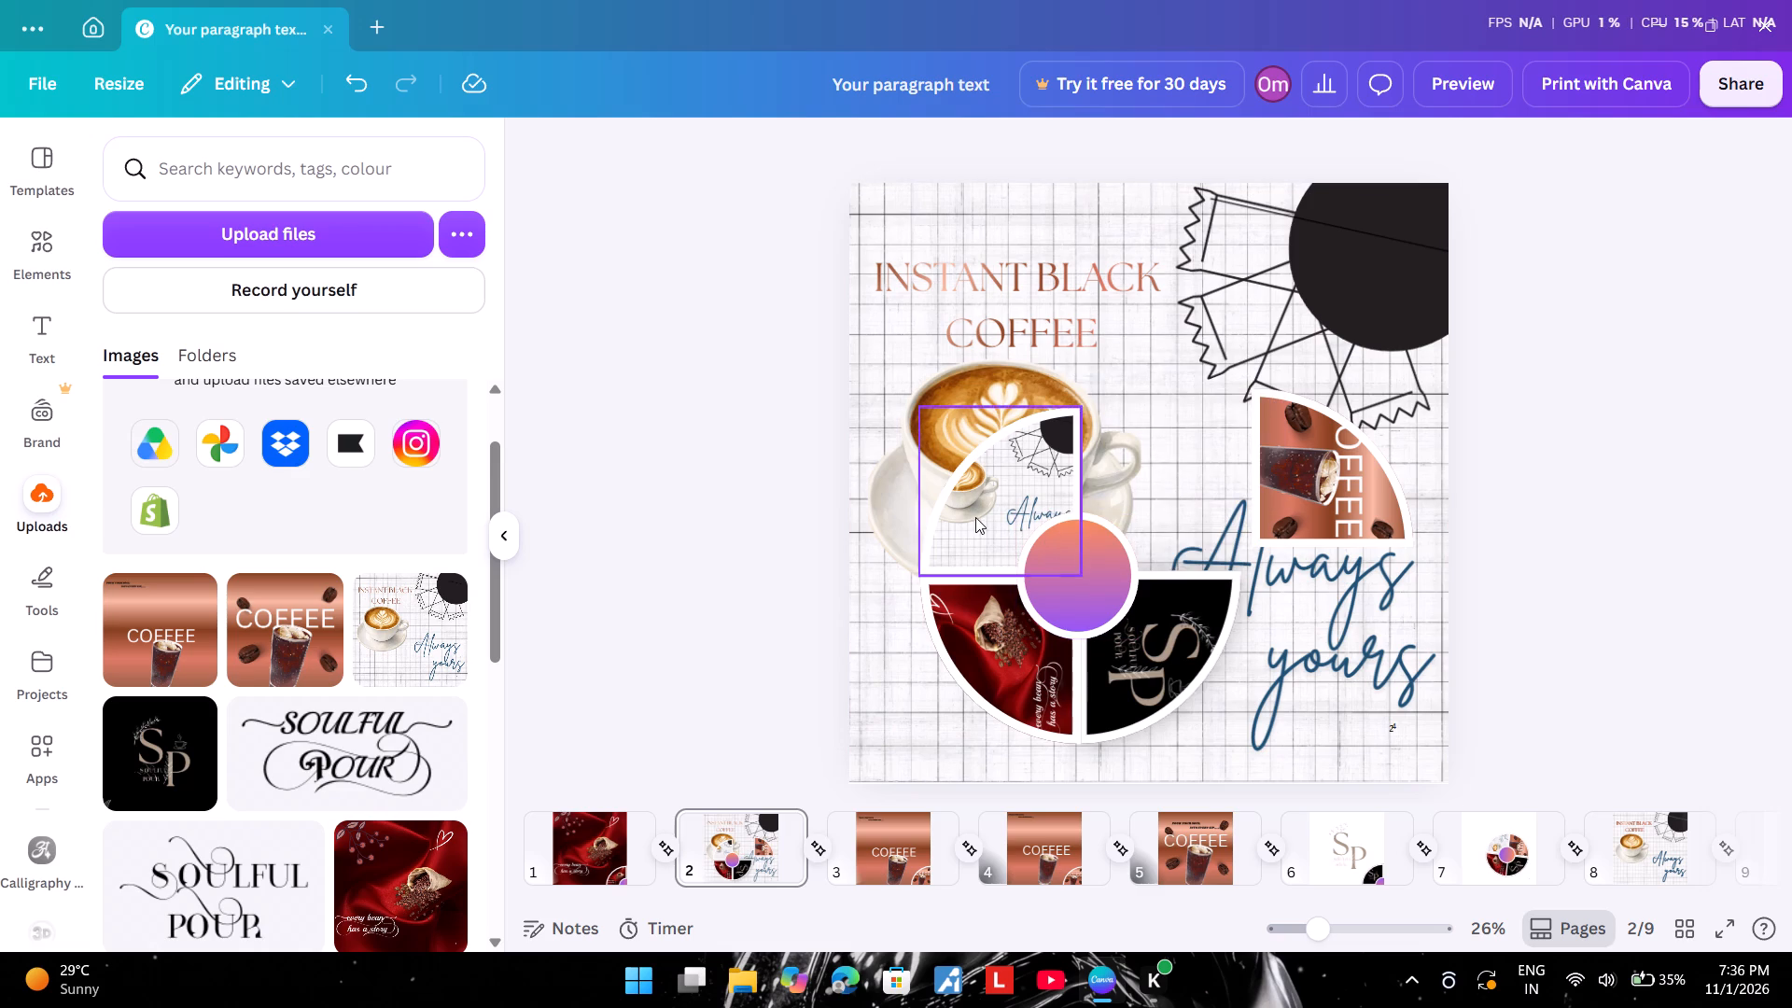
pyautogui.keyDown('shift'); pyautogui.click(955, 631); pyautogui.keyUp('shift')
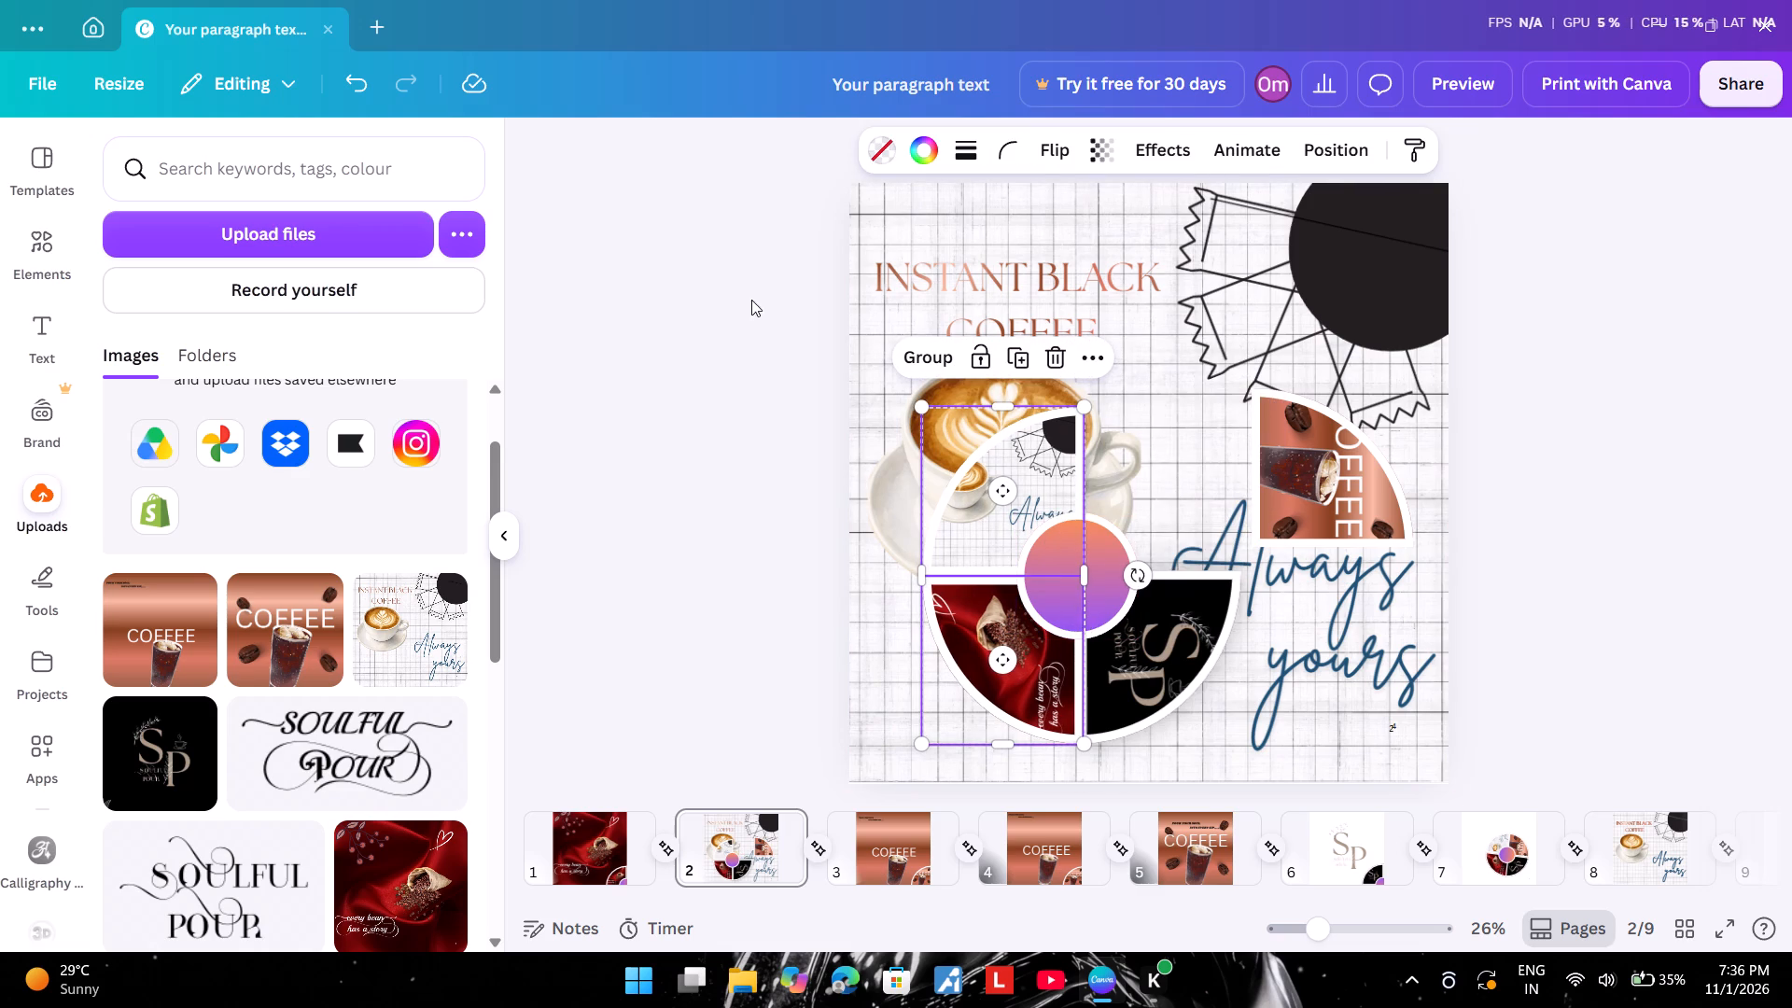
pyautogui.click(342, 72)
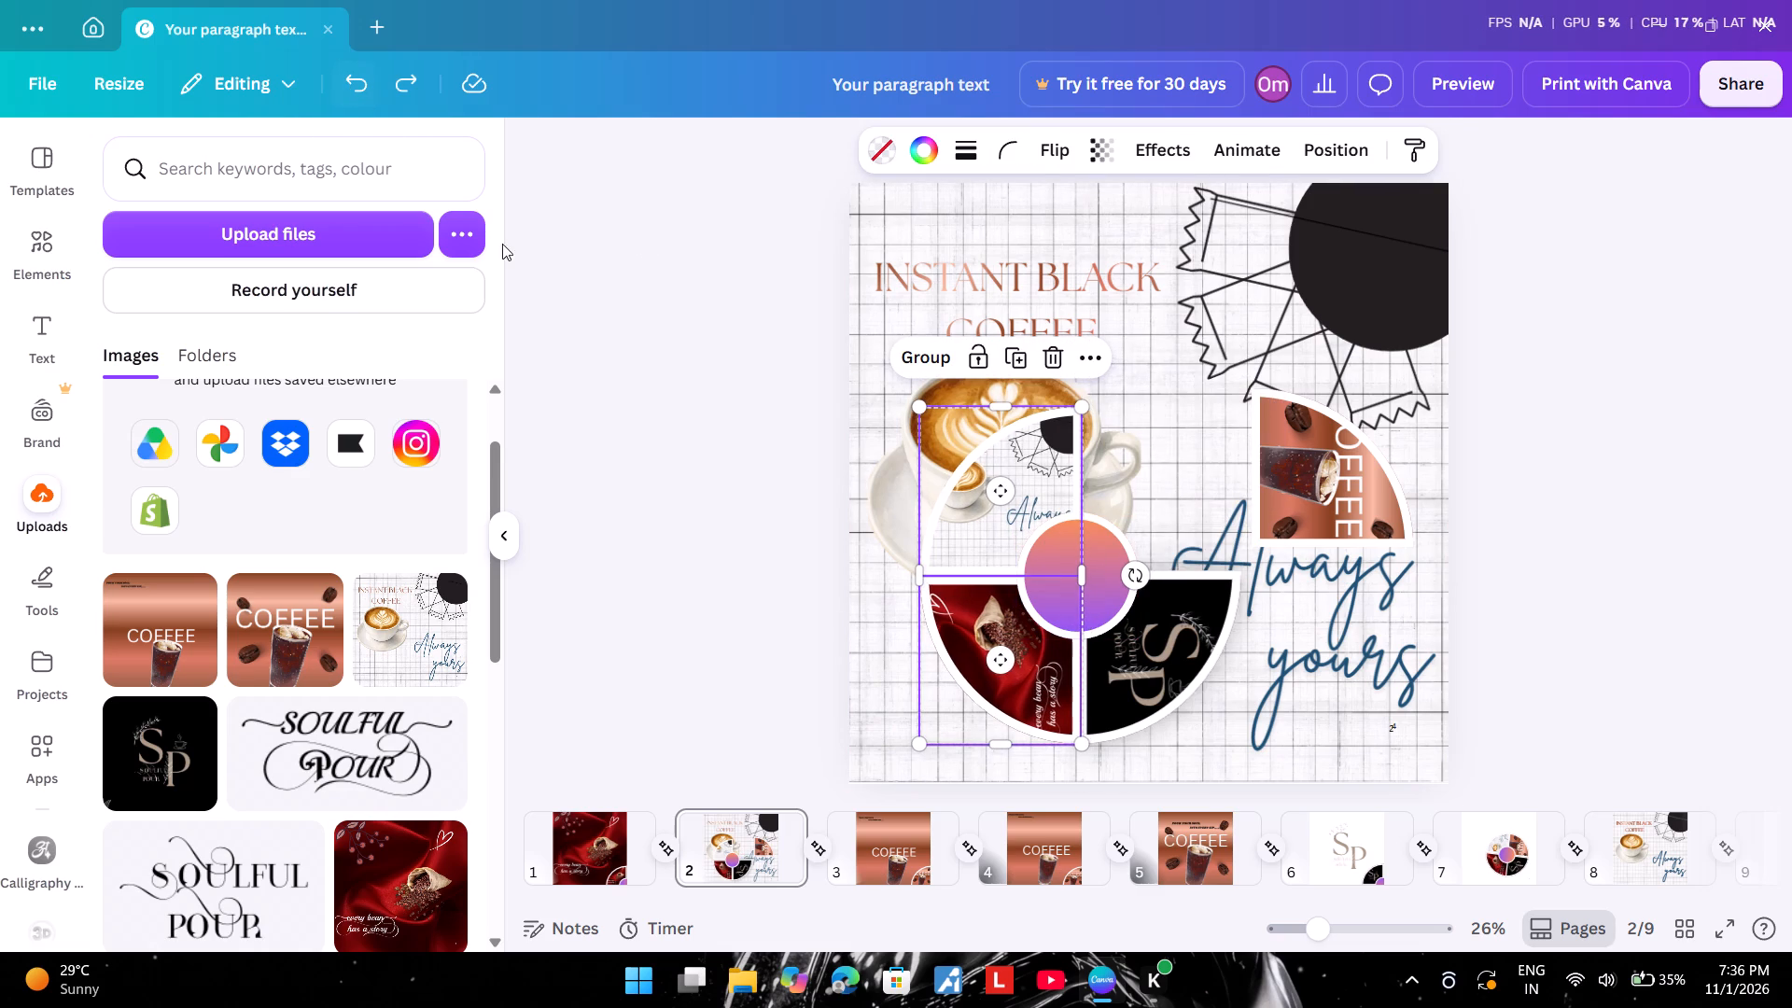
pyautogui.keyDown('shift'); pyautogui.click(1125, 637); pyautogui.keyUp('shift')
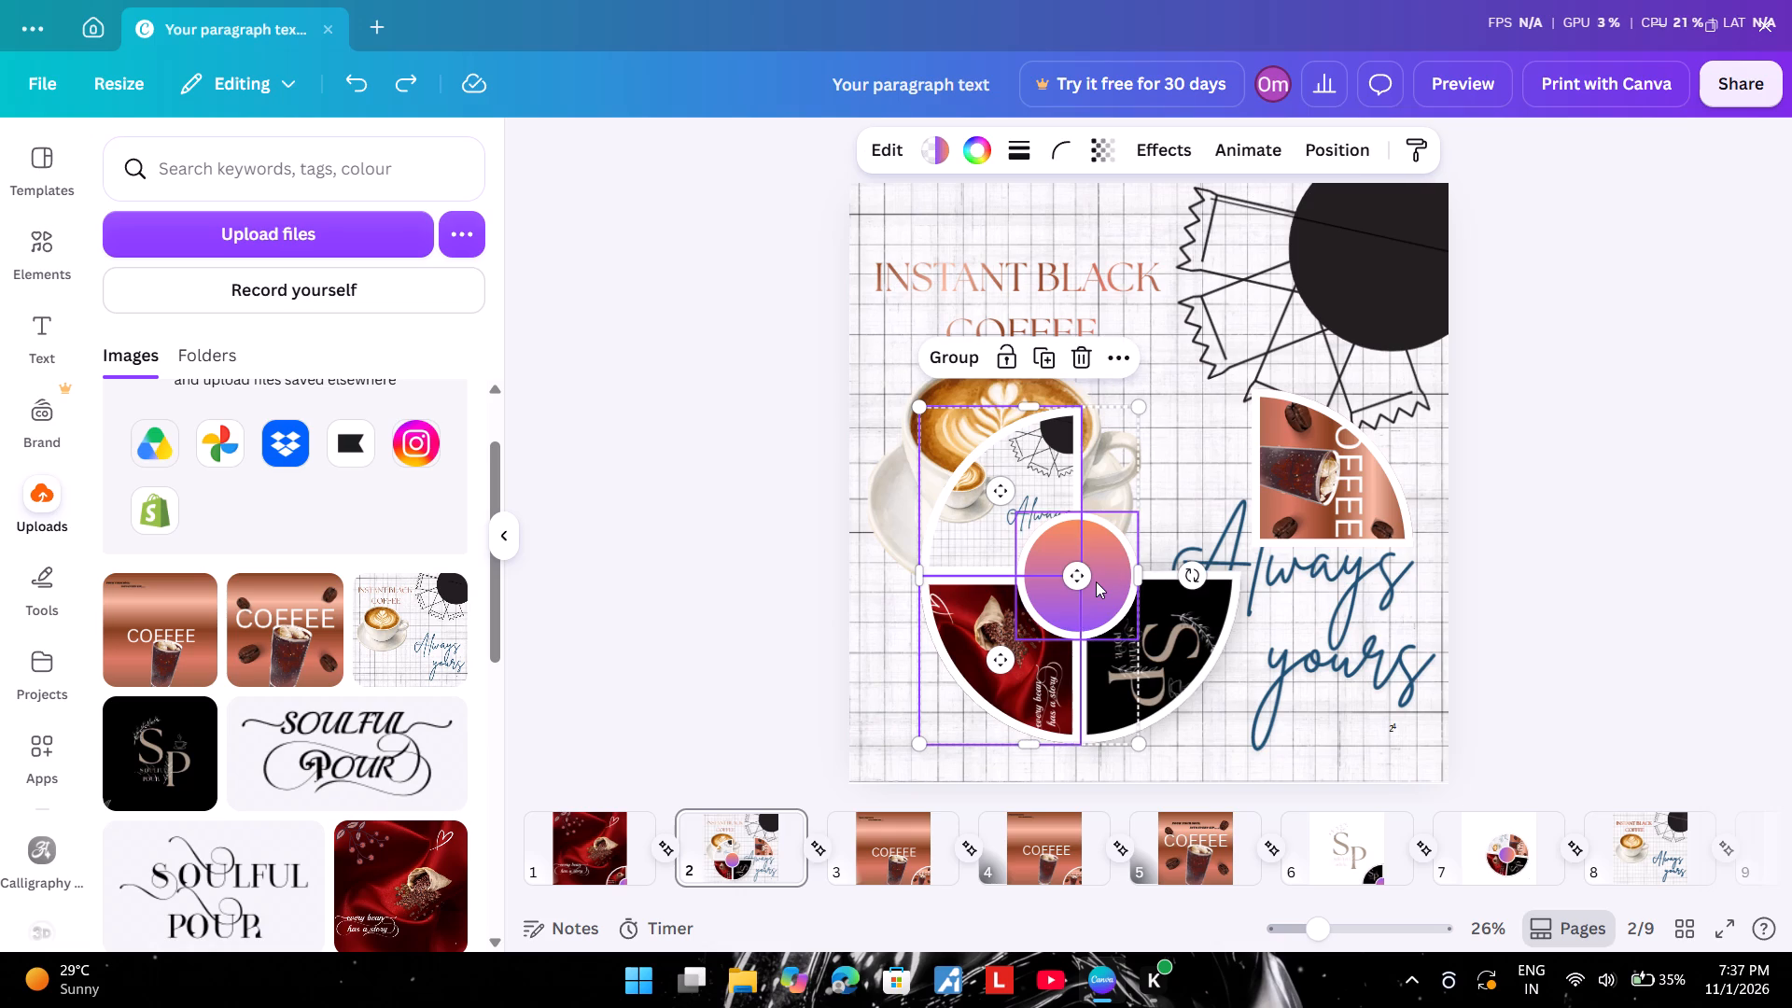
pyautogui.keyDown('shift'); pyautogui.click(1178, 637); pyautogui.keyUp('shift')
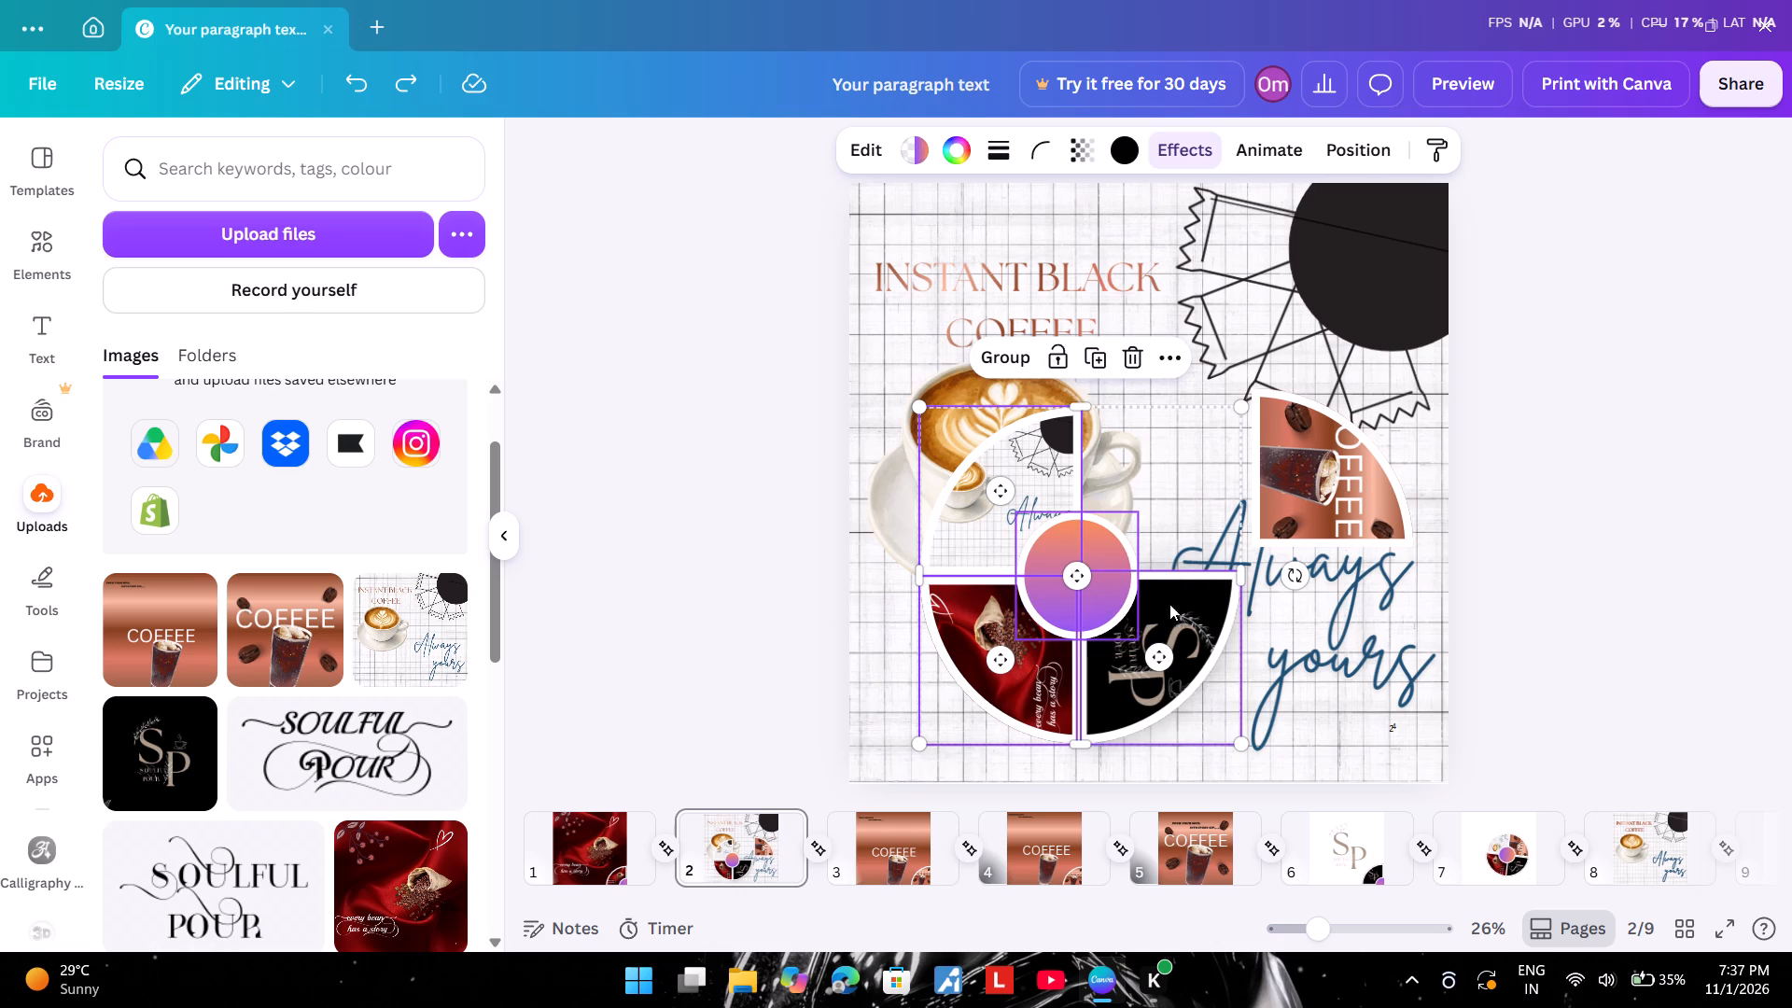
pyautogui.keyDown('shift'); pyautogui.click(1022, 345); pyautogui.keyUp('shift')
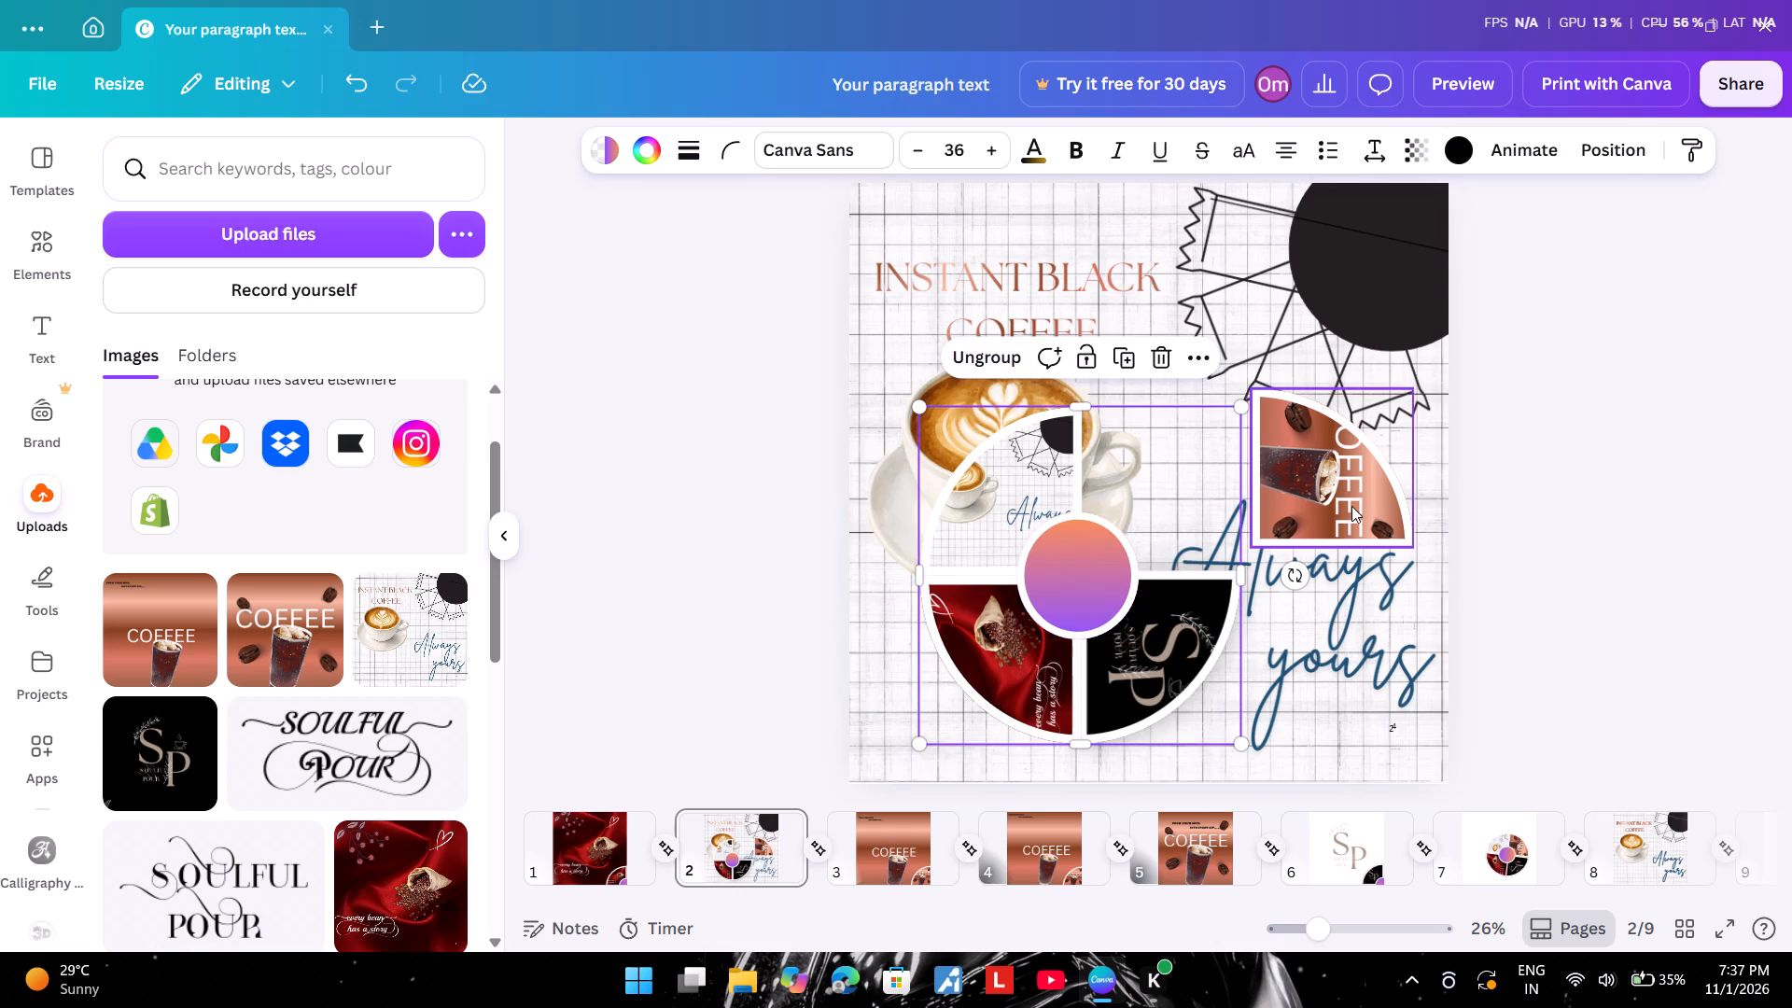
# Place the copied COFFEE quadrant in the wheel's empty upper-right gap and extend its top edge to match the adjacent quadrant.
pyautogui.moveTo(1350, 505); pyautogui.dragTo(1181, 531)
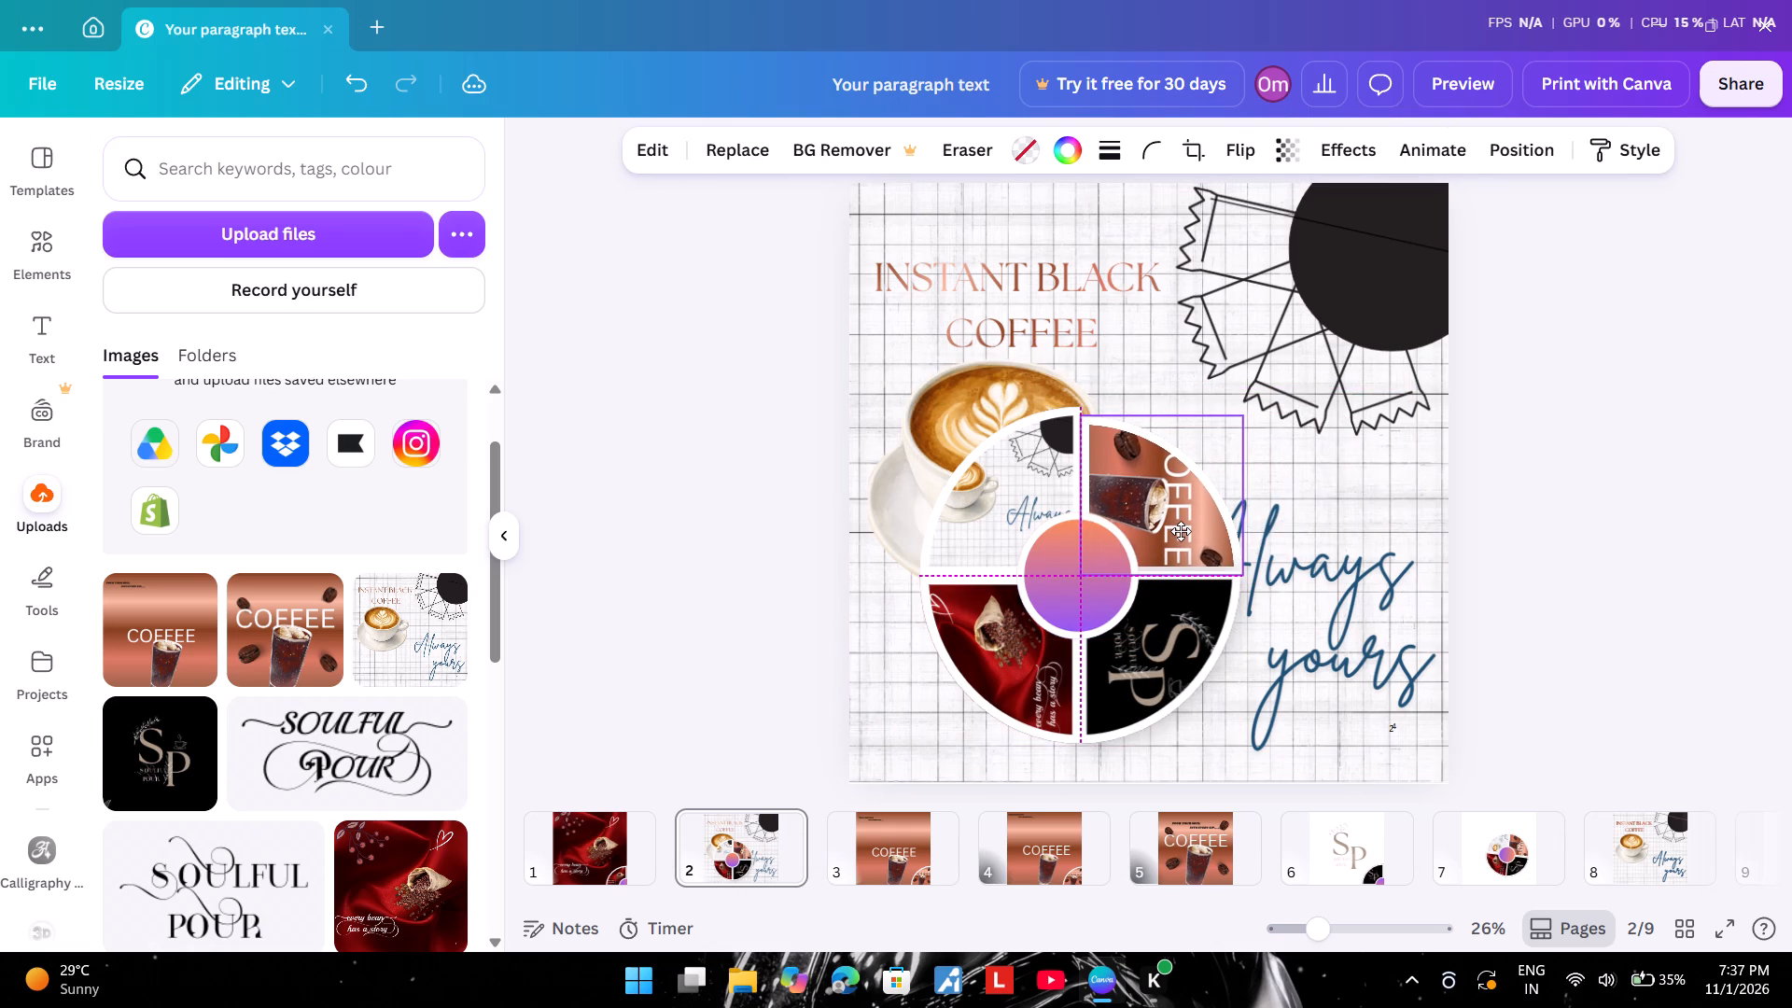
pyautogui.moveTo(1181, 531); pyautogui.dragTo(1178, 533)
pyautogui.click(1162, 414)
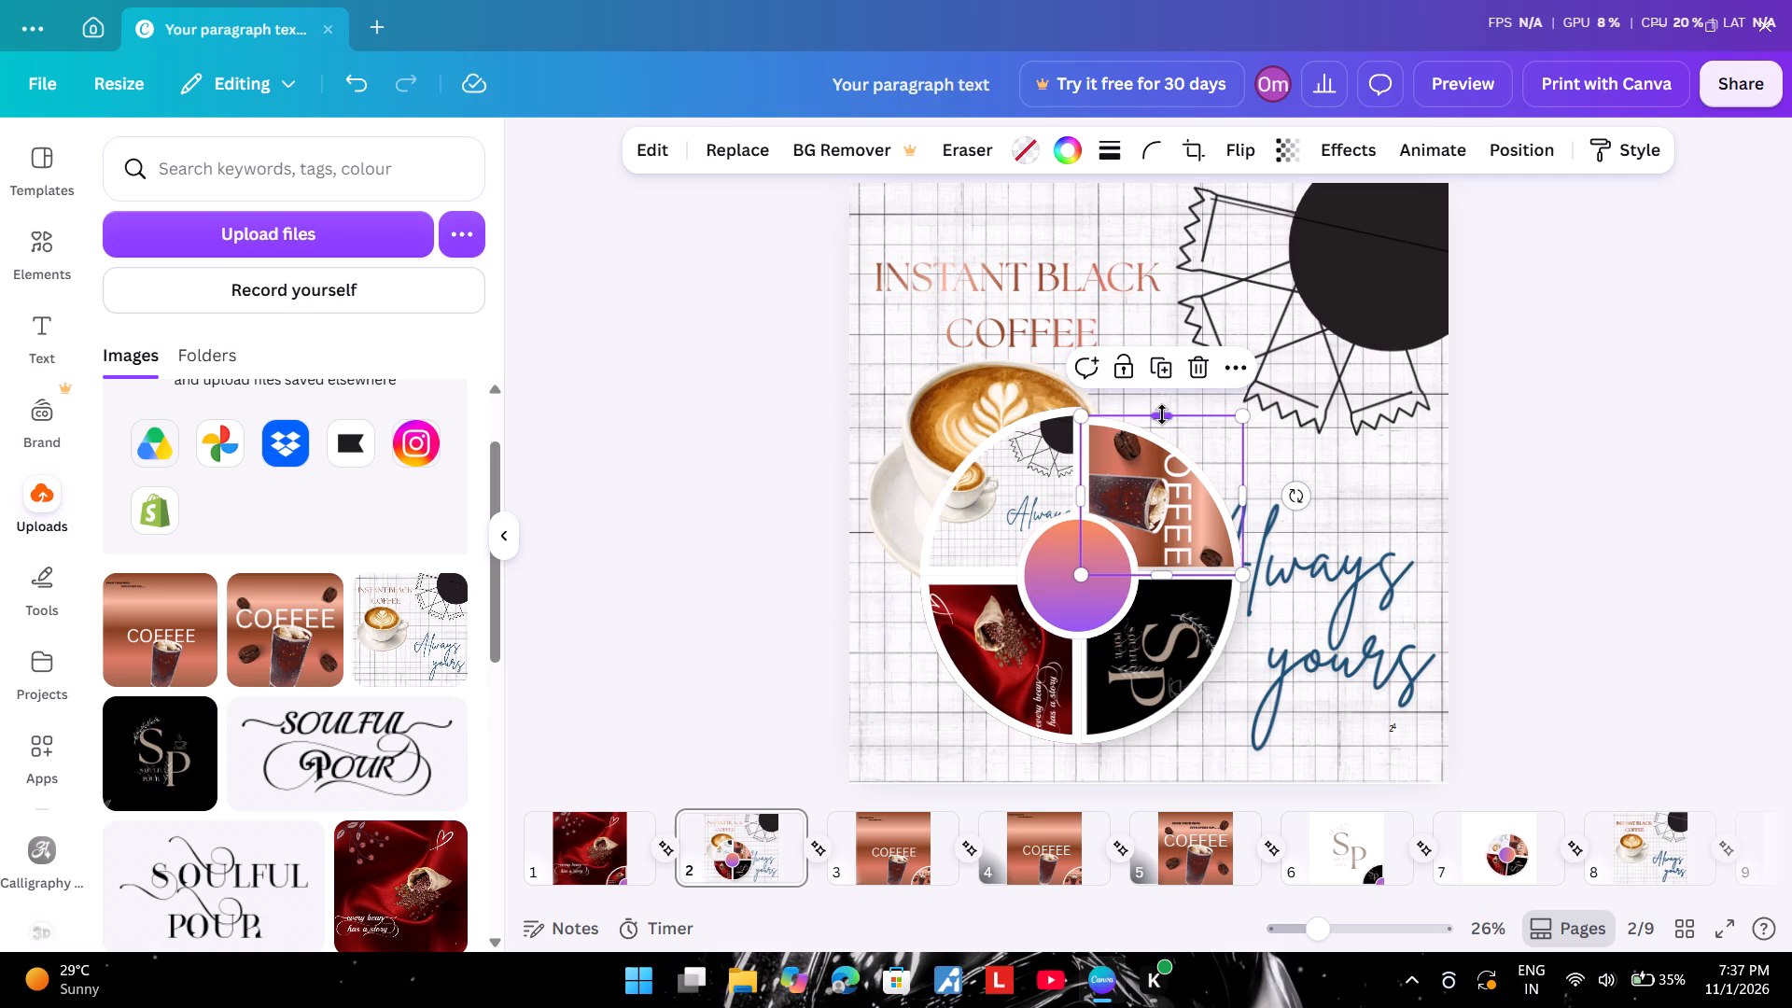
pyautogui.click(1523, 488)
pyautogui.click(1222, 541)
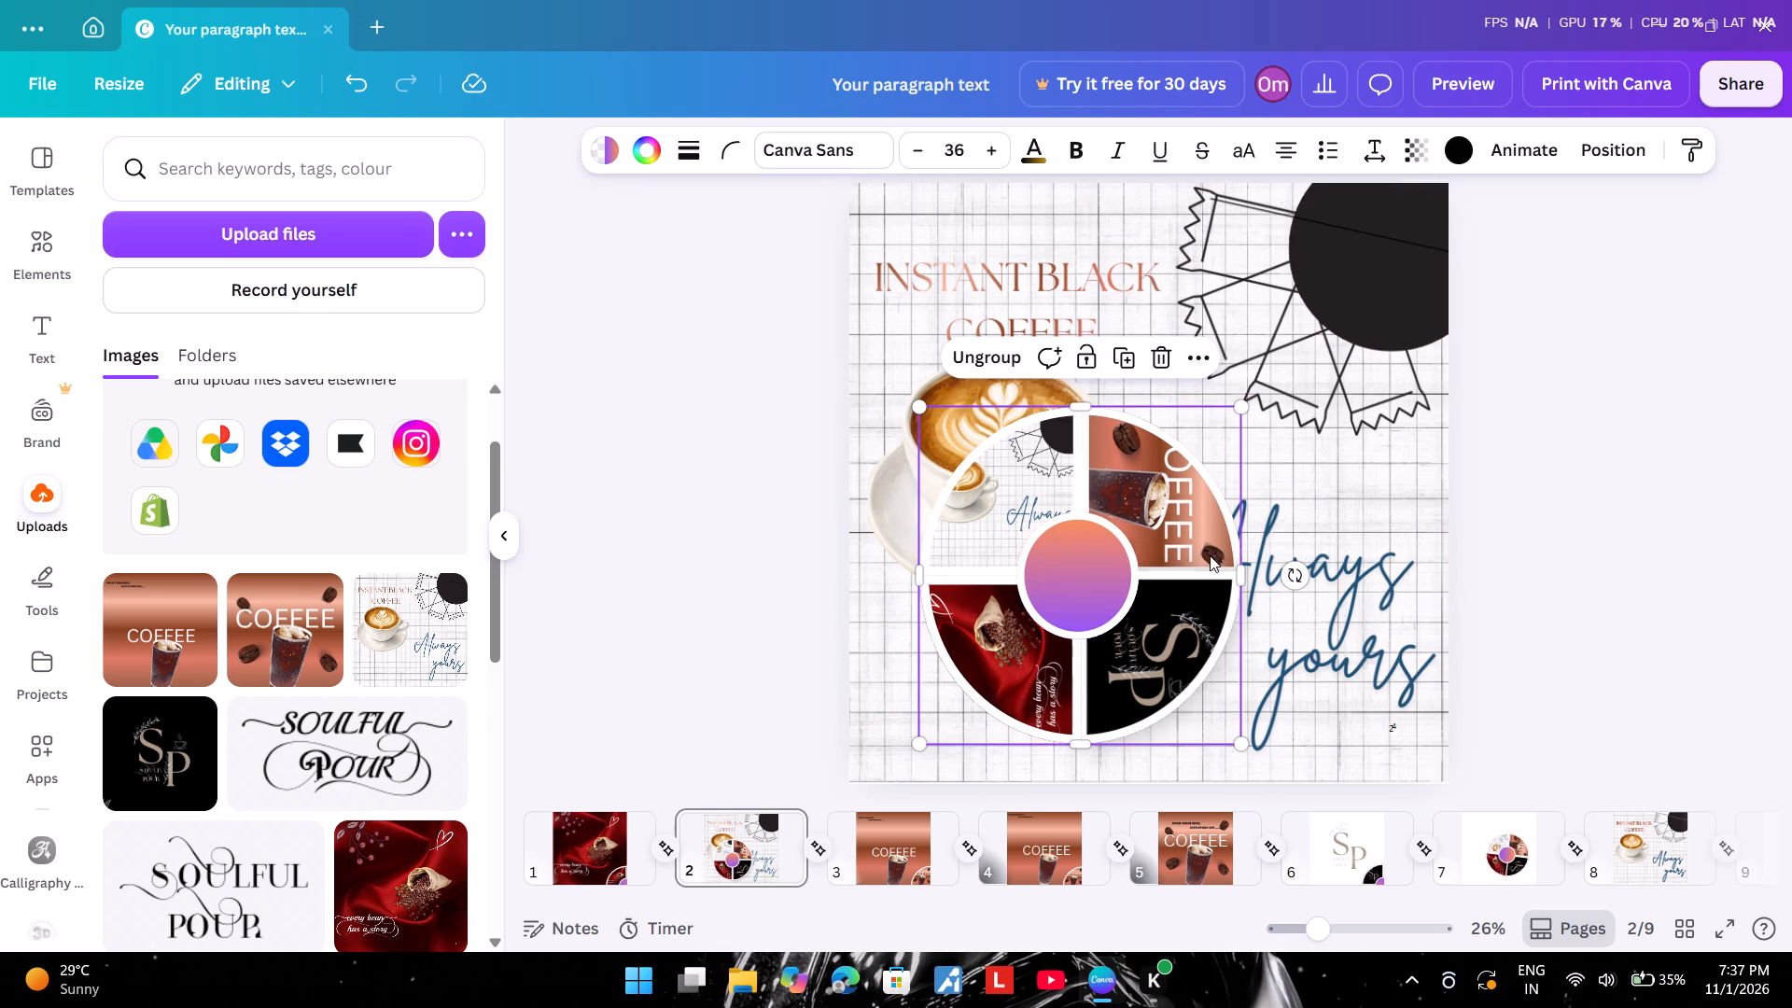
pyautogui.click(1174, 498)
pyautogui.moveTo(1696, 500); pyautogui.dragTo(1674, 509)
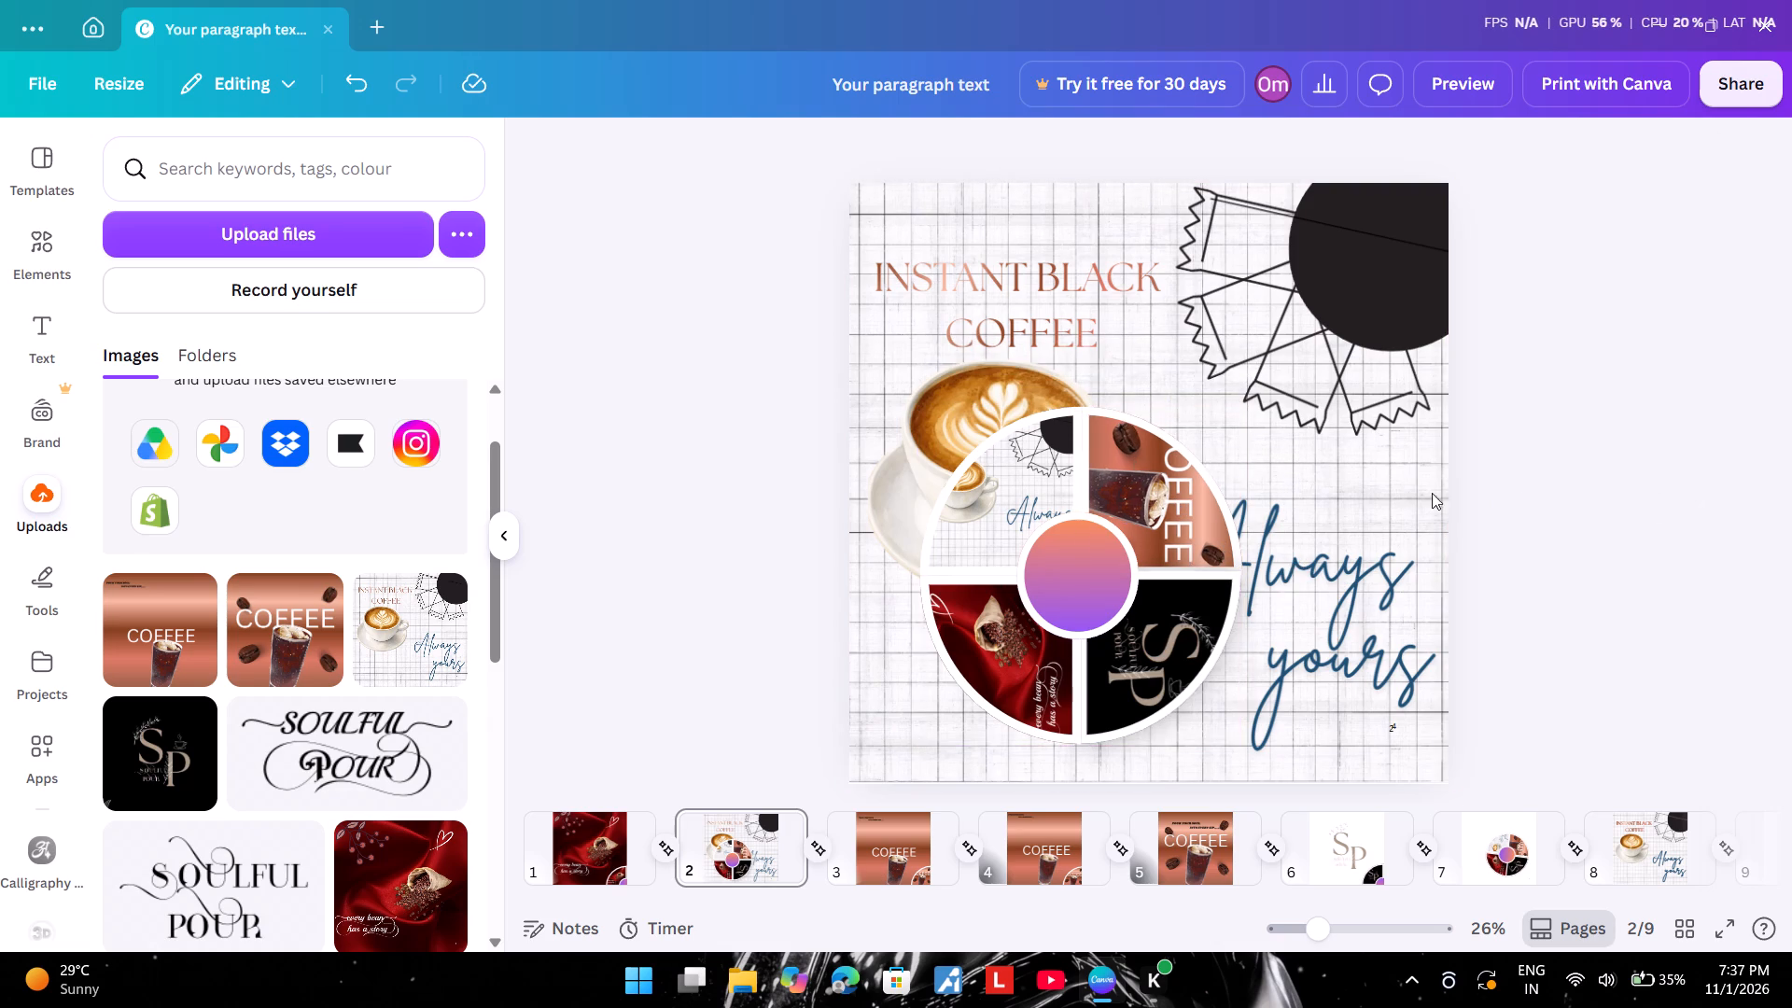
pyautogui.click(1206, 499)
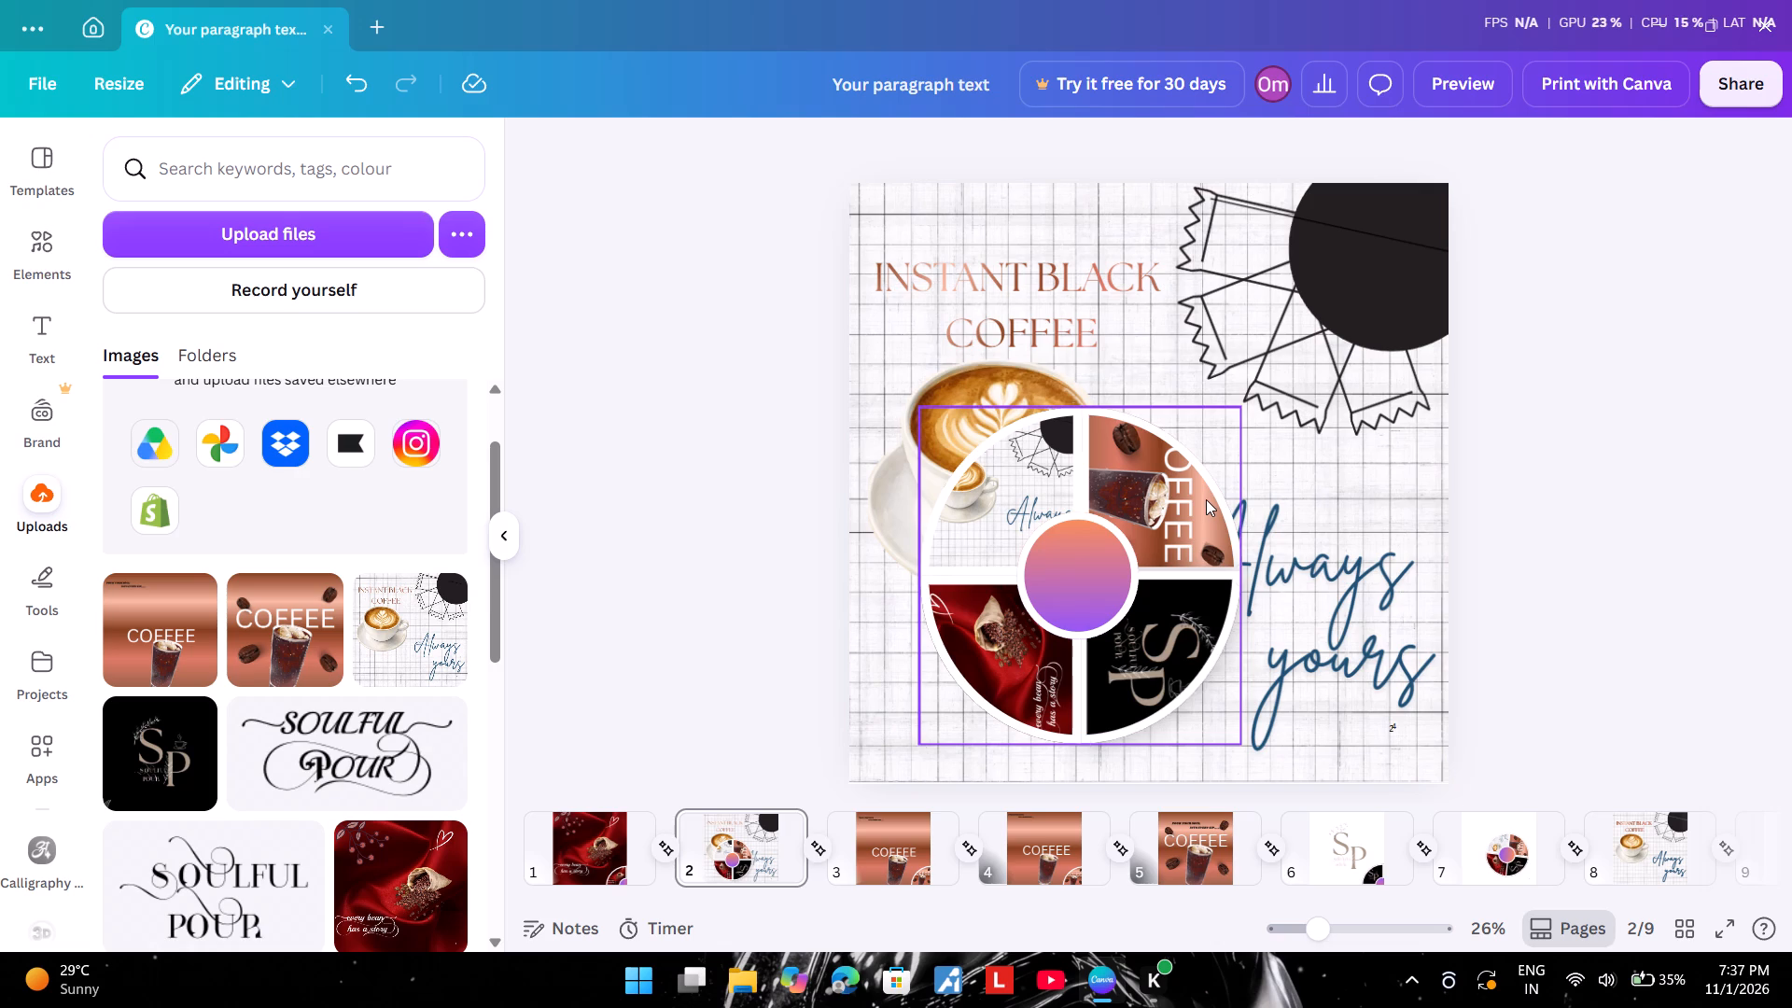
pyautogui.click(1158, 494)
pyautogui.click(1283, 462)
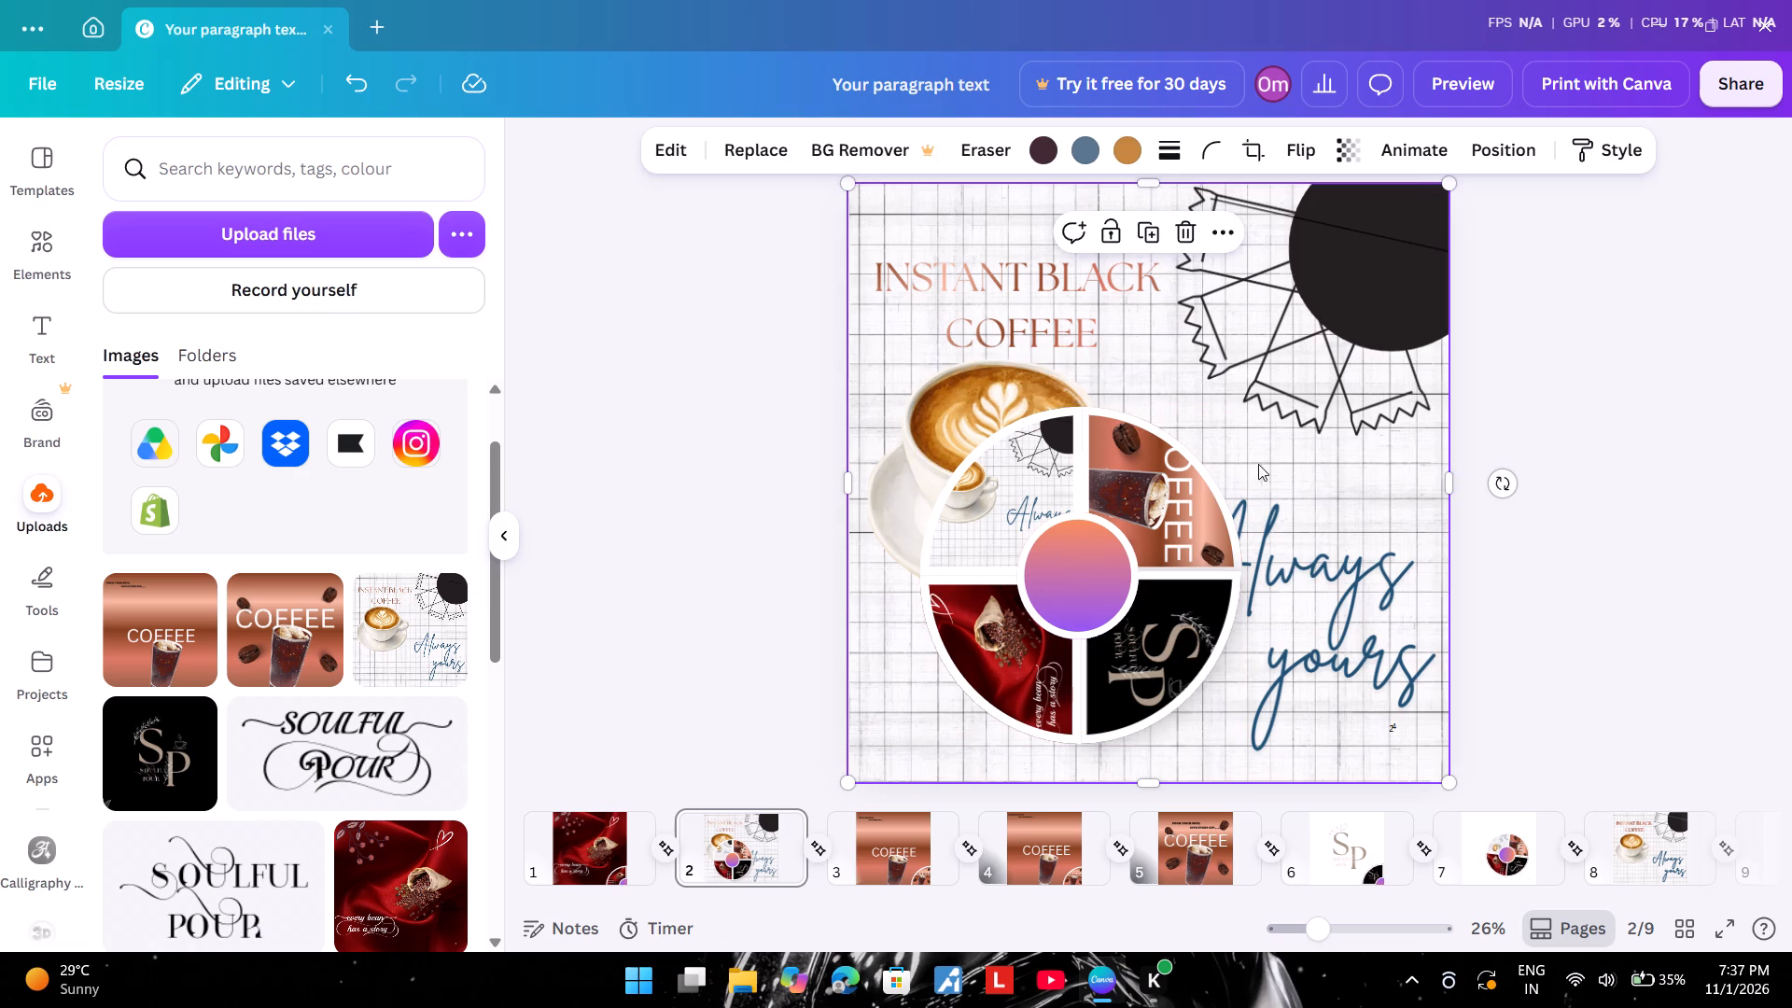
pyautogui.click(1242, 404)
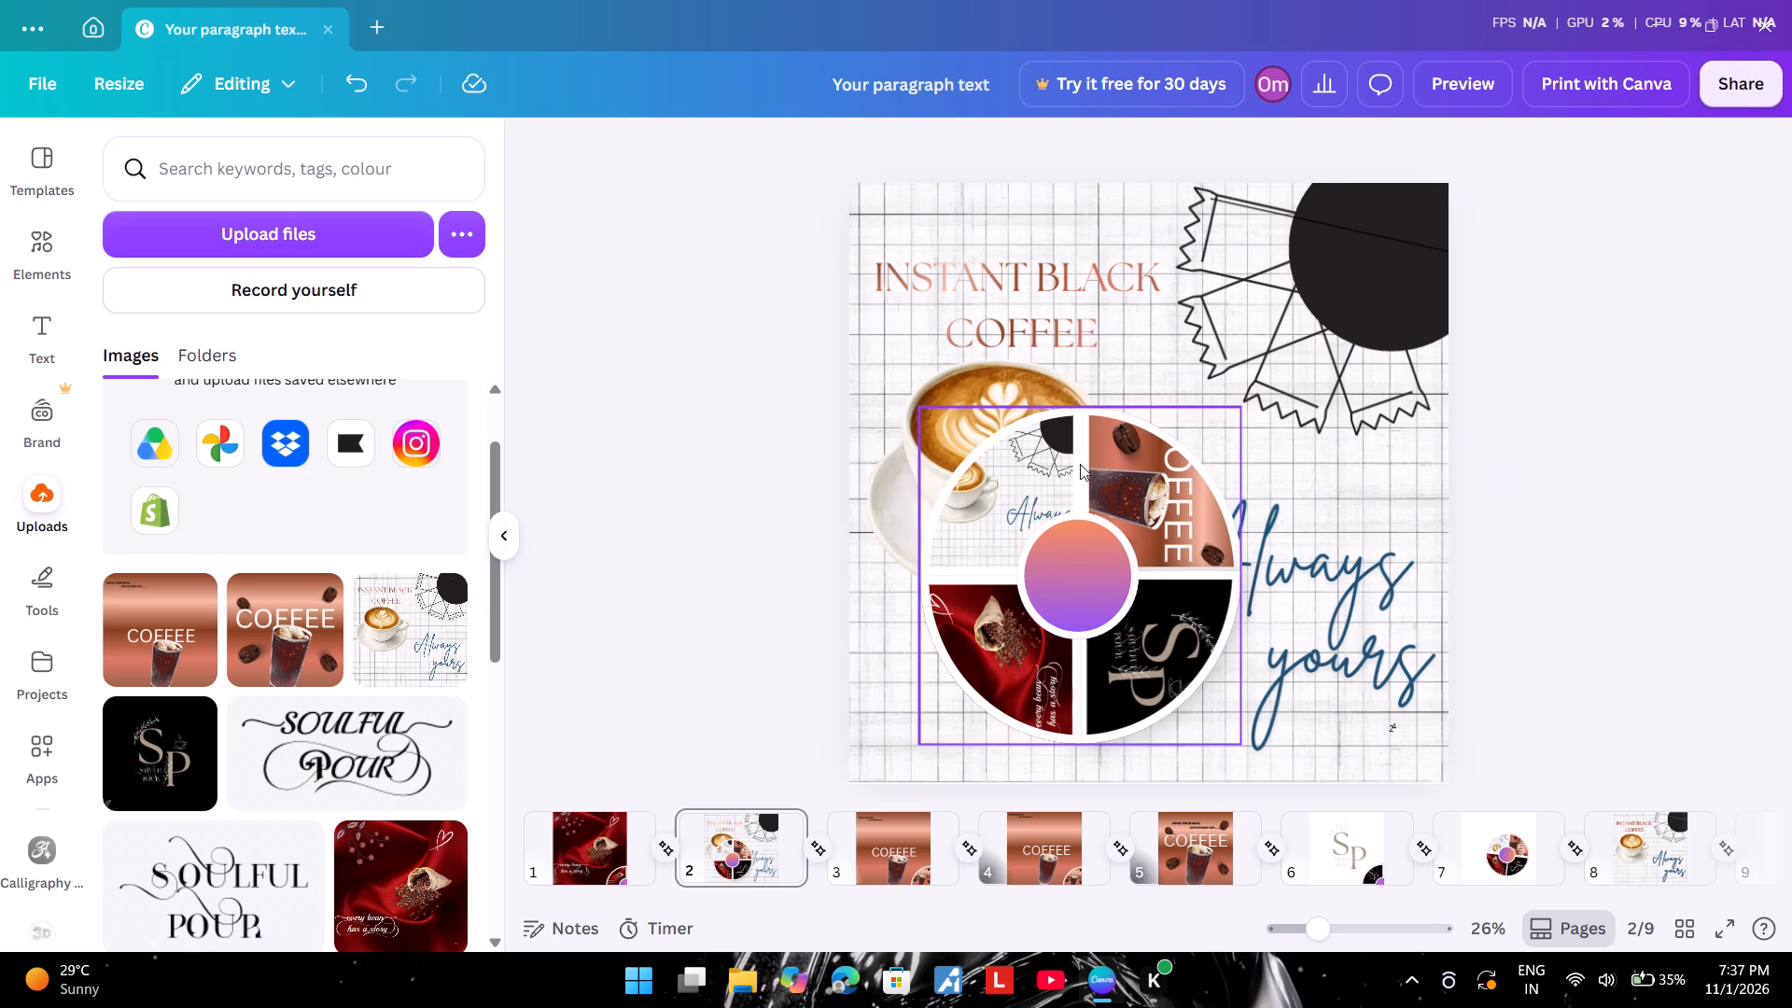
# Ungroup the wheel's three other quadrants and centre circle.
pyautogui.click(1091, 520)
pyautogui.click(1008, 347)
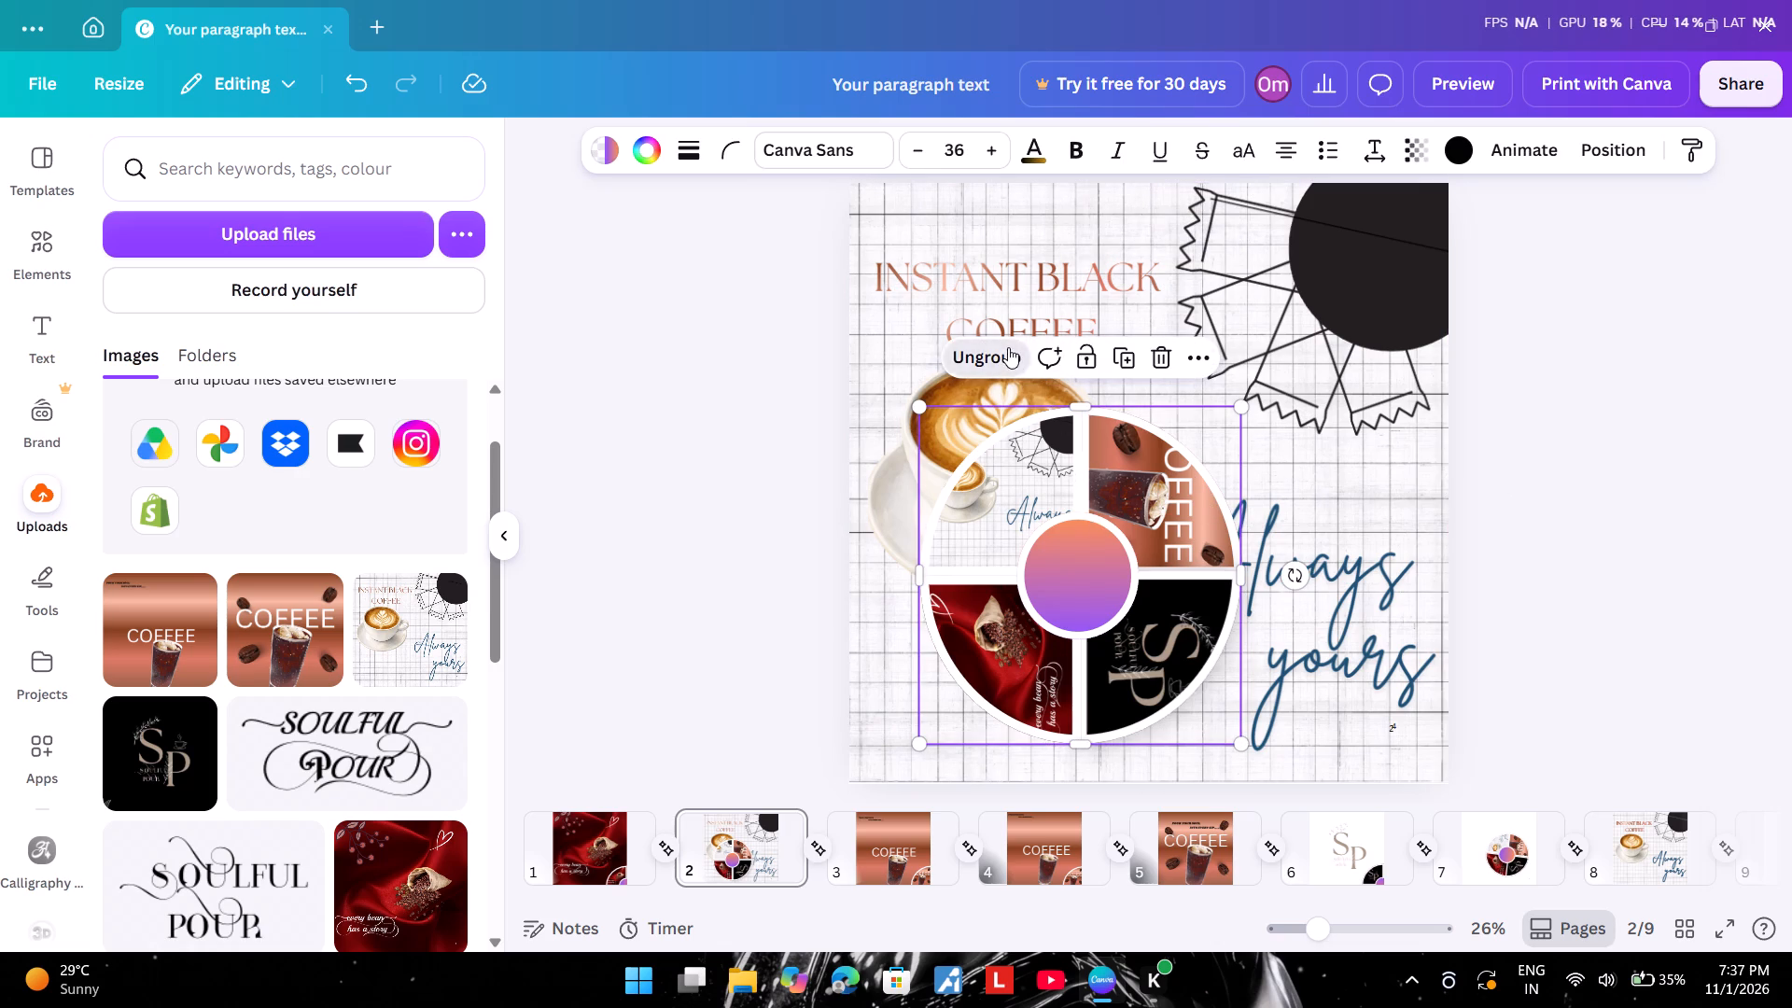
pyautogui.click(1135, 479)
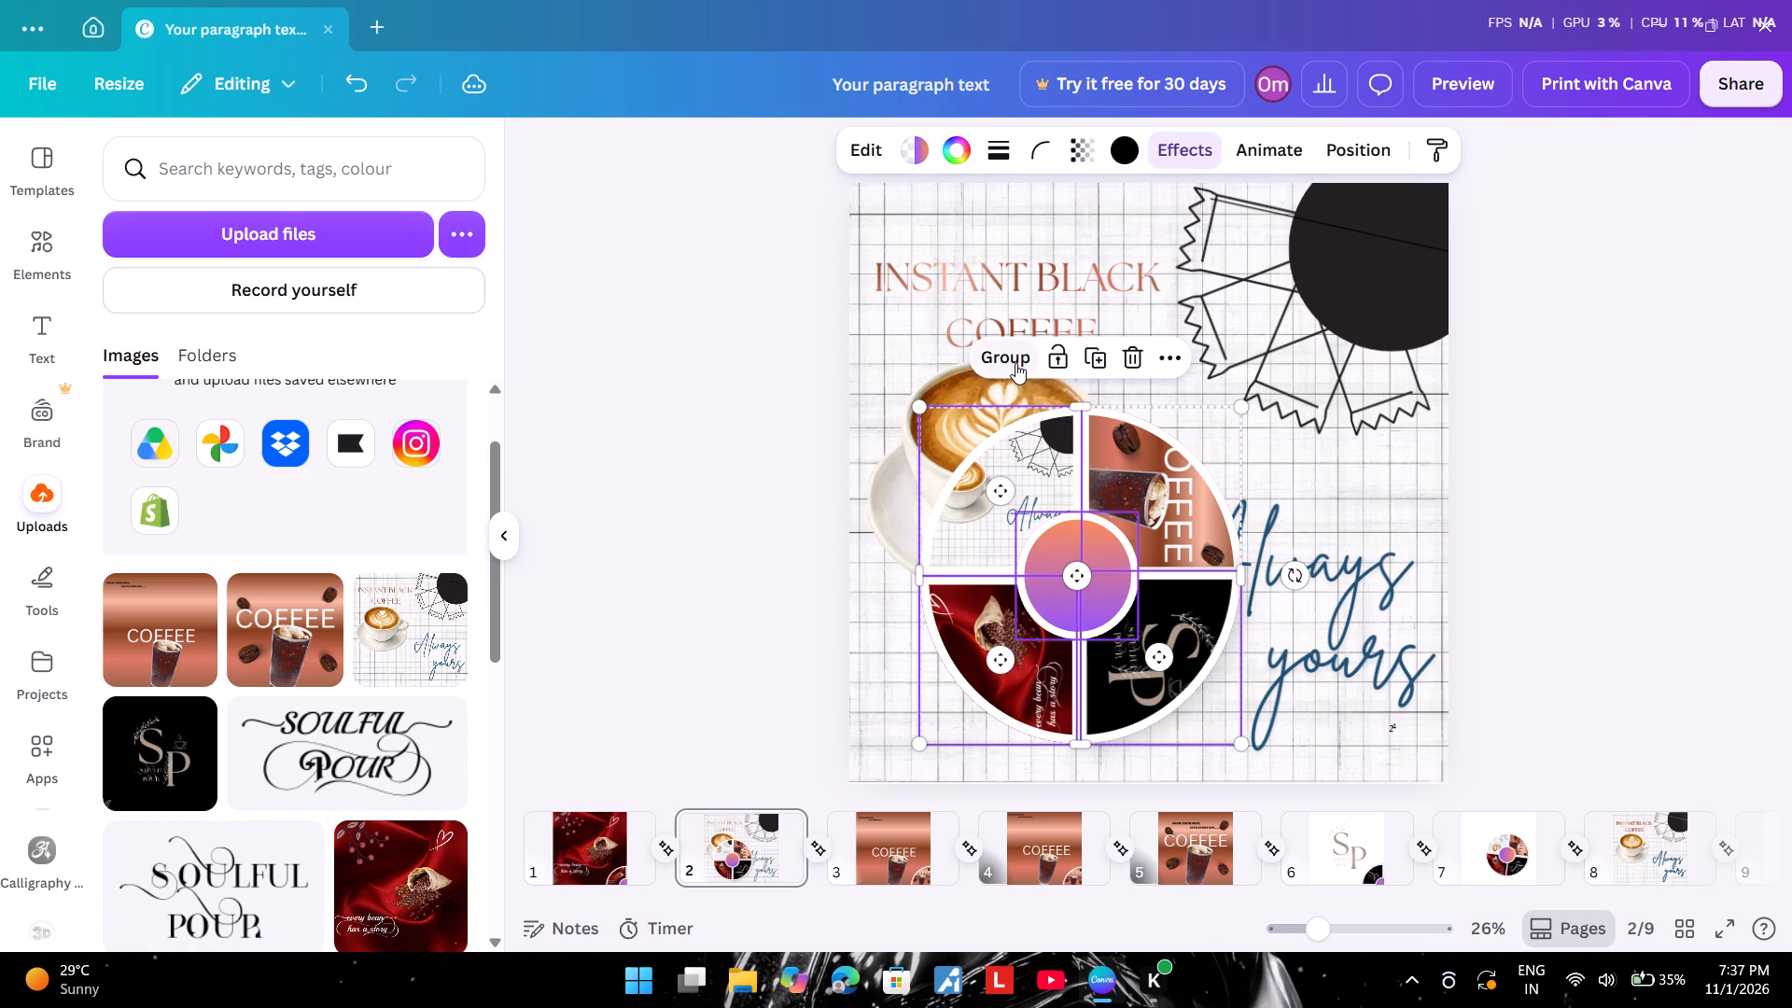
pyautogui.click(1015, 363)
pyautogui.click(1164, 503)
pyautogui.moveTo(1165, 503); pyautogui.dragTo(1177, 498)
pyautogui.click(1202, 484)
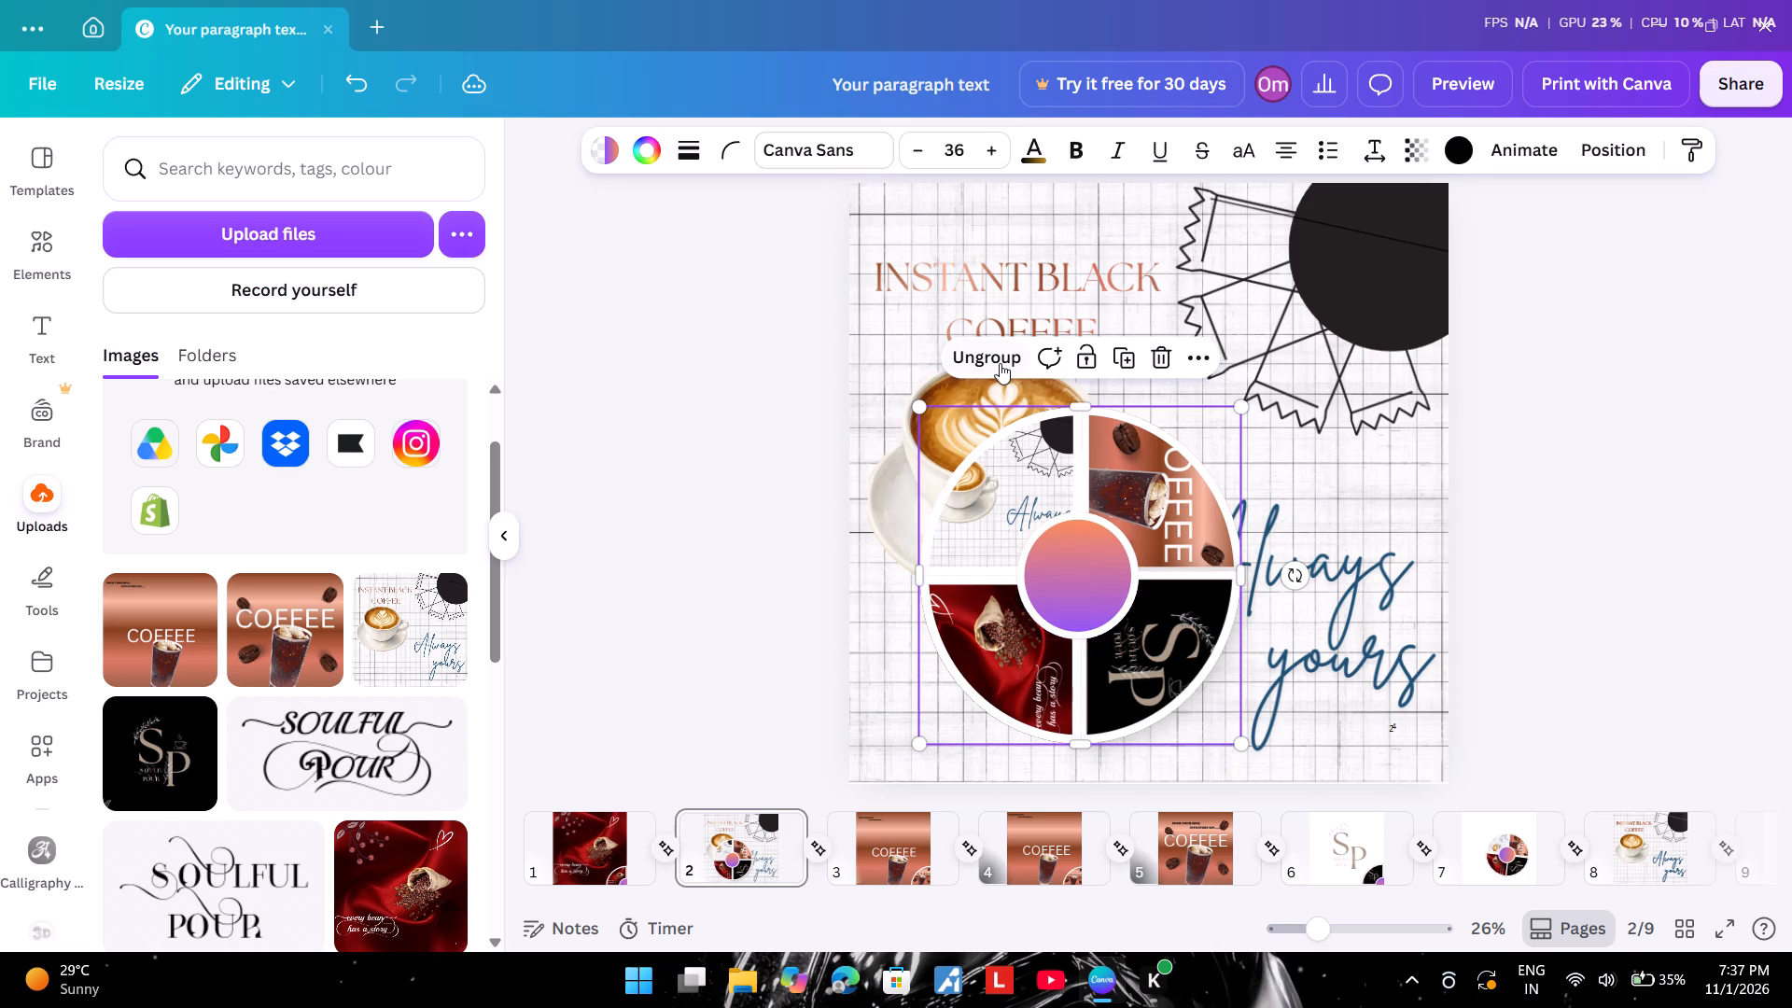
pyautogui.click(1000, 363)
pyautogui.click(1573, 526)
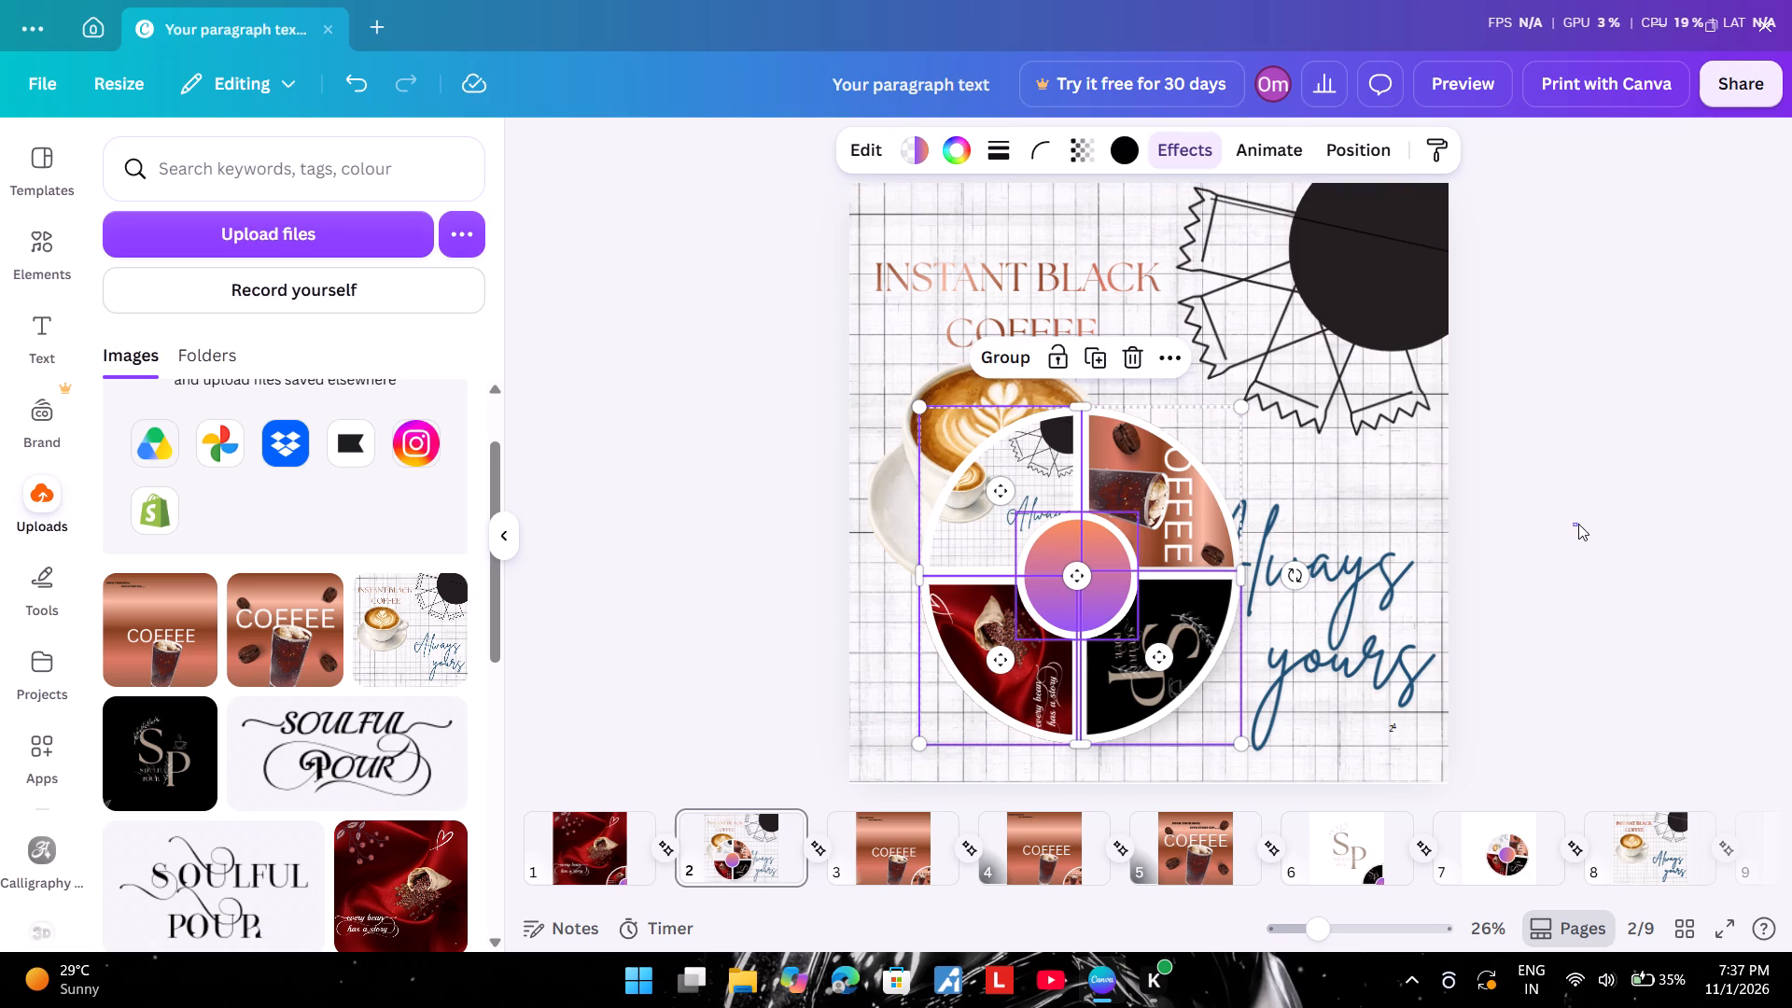
# Nudge the COFFEE quadrant slightly left so it aligns with the black SP quadrant below it.
pyautogui.click(1207, 506)
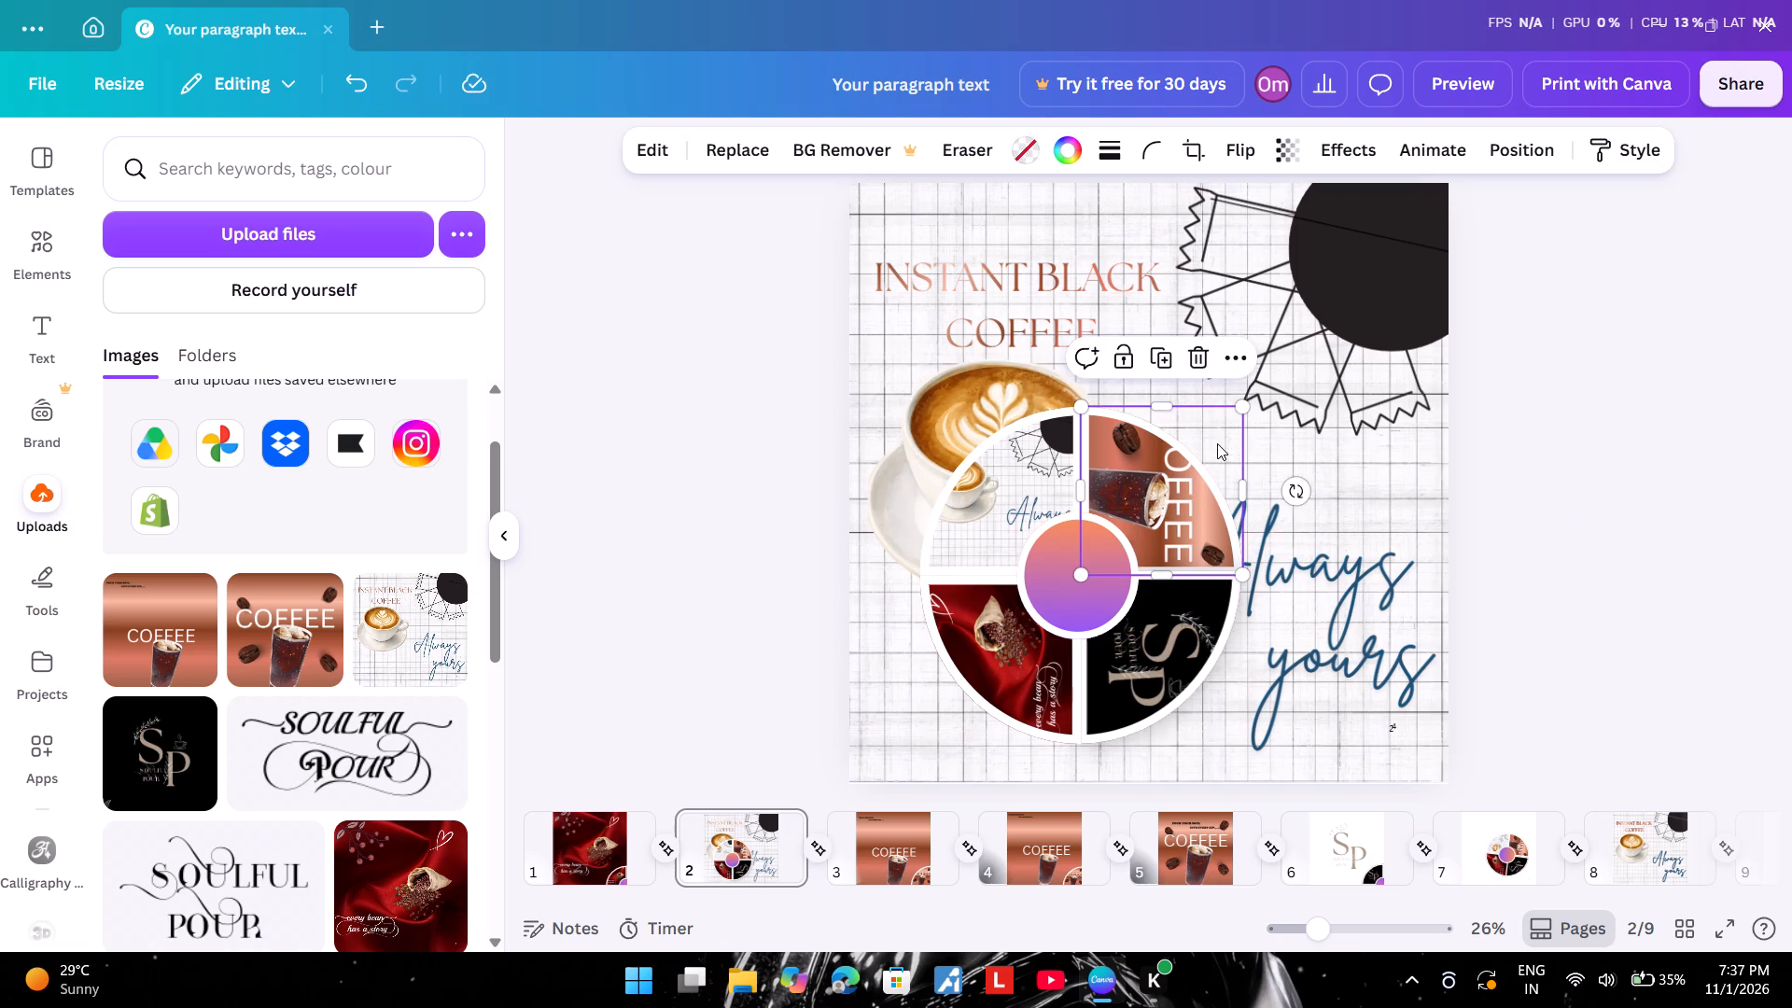
pyautogui.click(1169, 471)
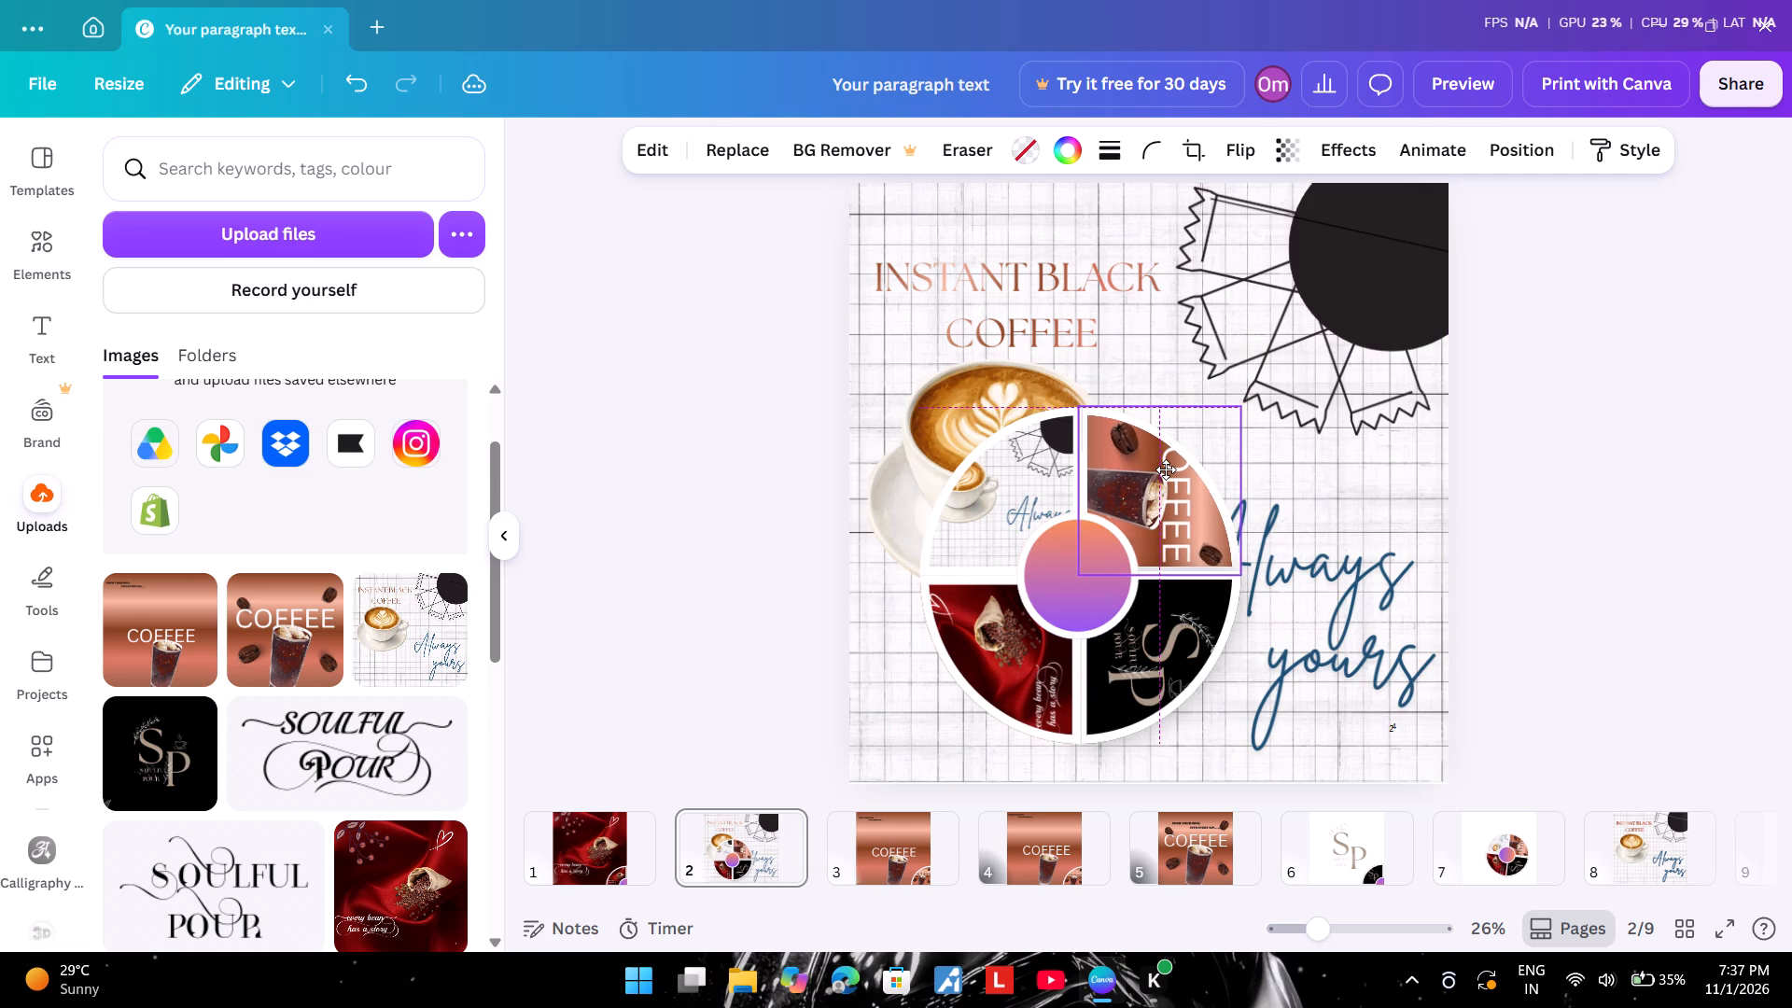
pyautogui.moveTo(1541, 425); pyautogui.dragTo(1550, 427)
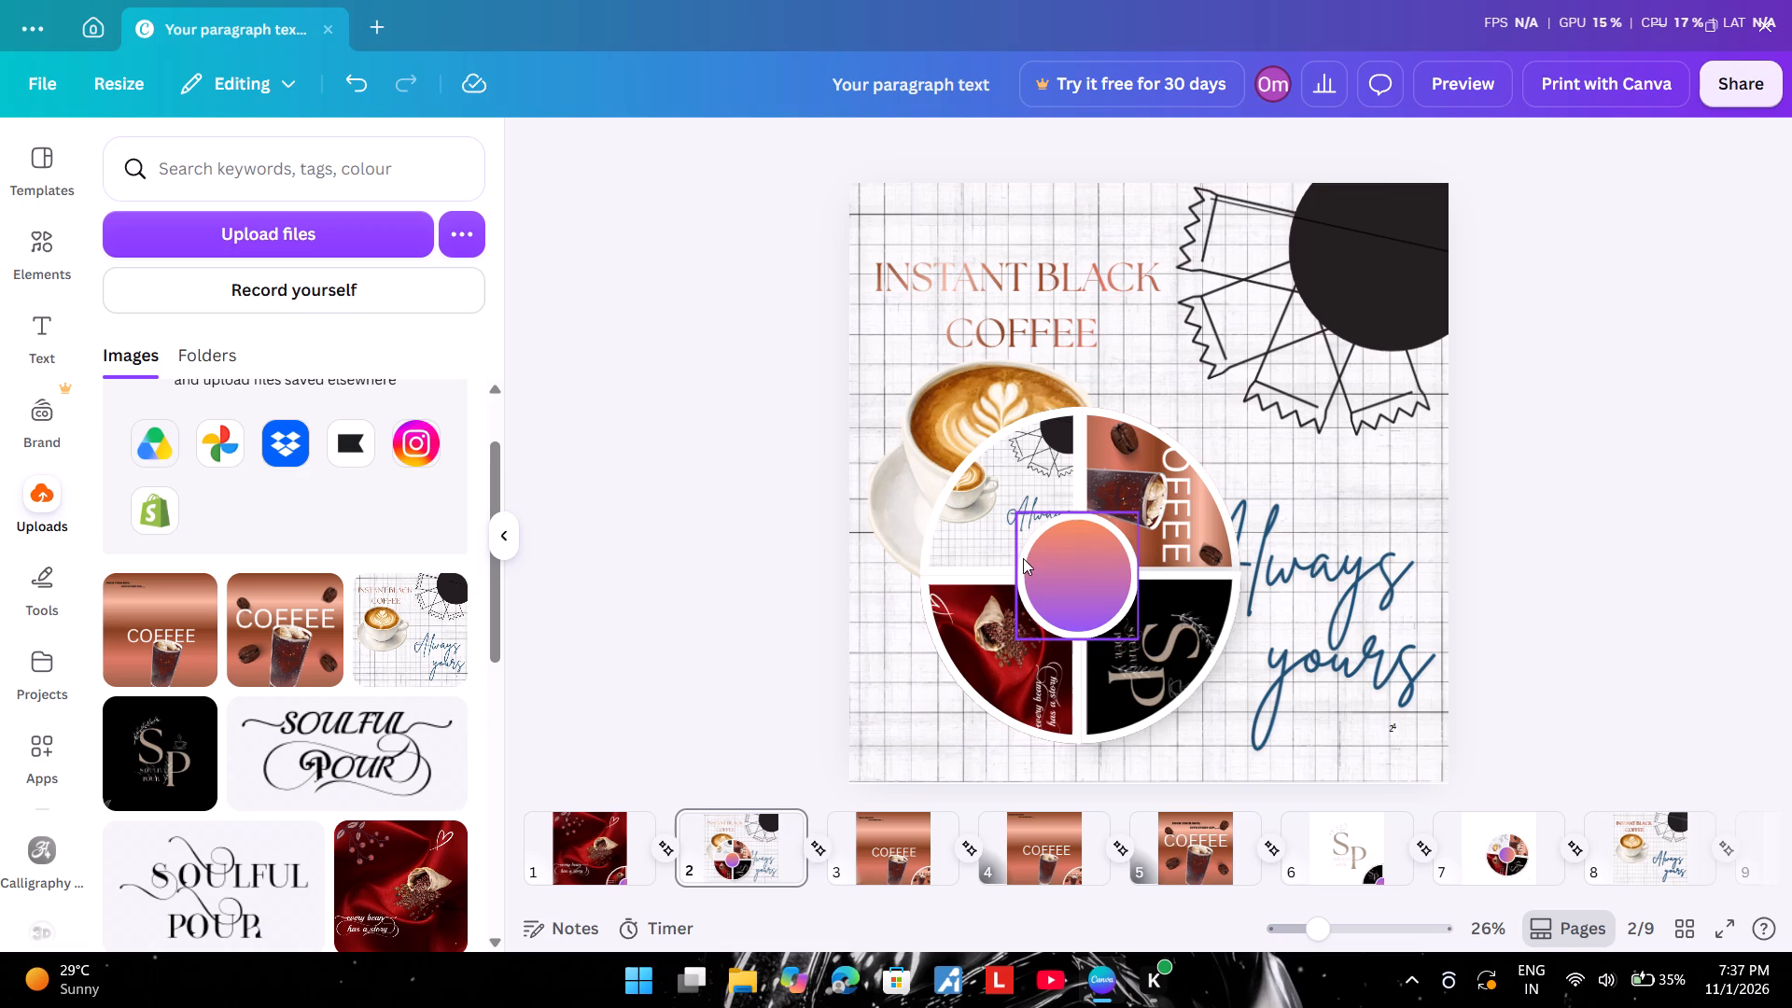
# Group all four quadrants and the gradient centre circle into one wheel on page 2.
pyautogui.keyDown('shift'); pyautogui.click(1034, 483); pyautogui.keyUp('shift')
pyautogui.keyDown('shift'); pyautogui.click(955, 708); pyautogui.keyUp('shift')
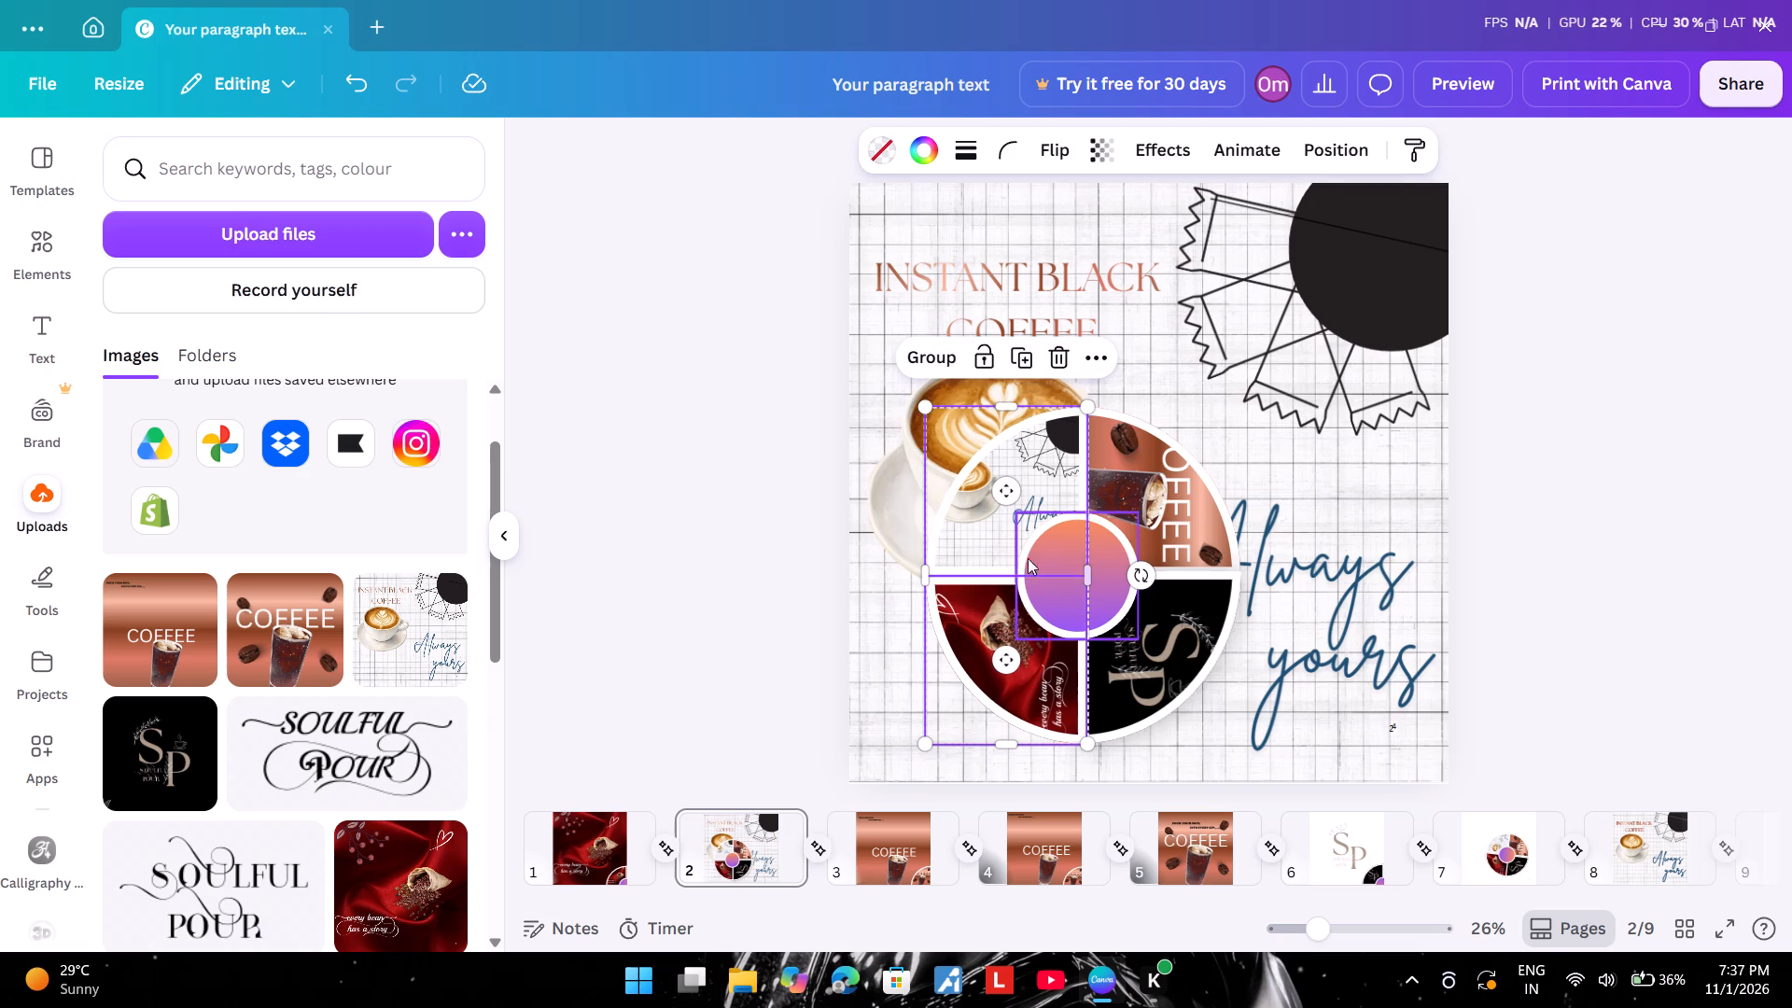
pyautogui.click(367, 92)
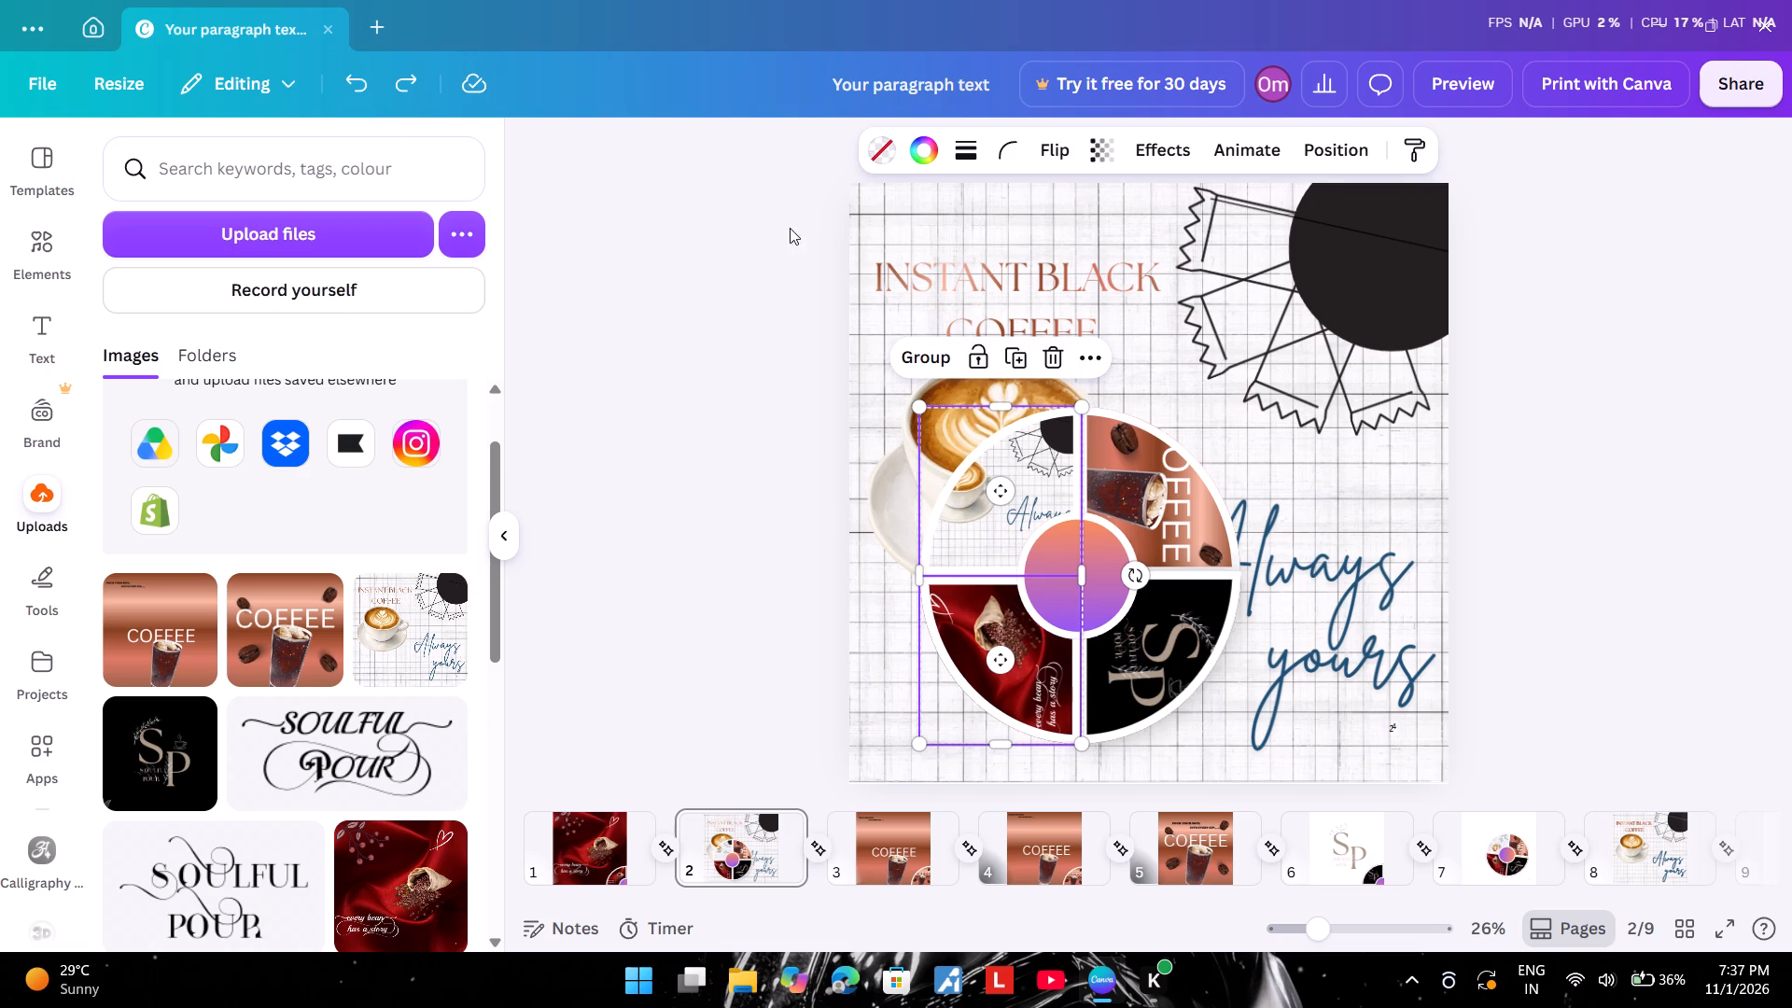
pyautogui.keyDown('shift'); pyautogui.click(1144, 445); pyautogui.keyUp('shift')
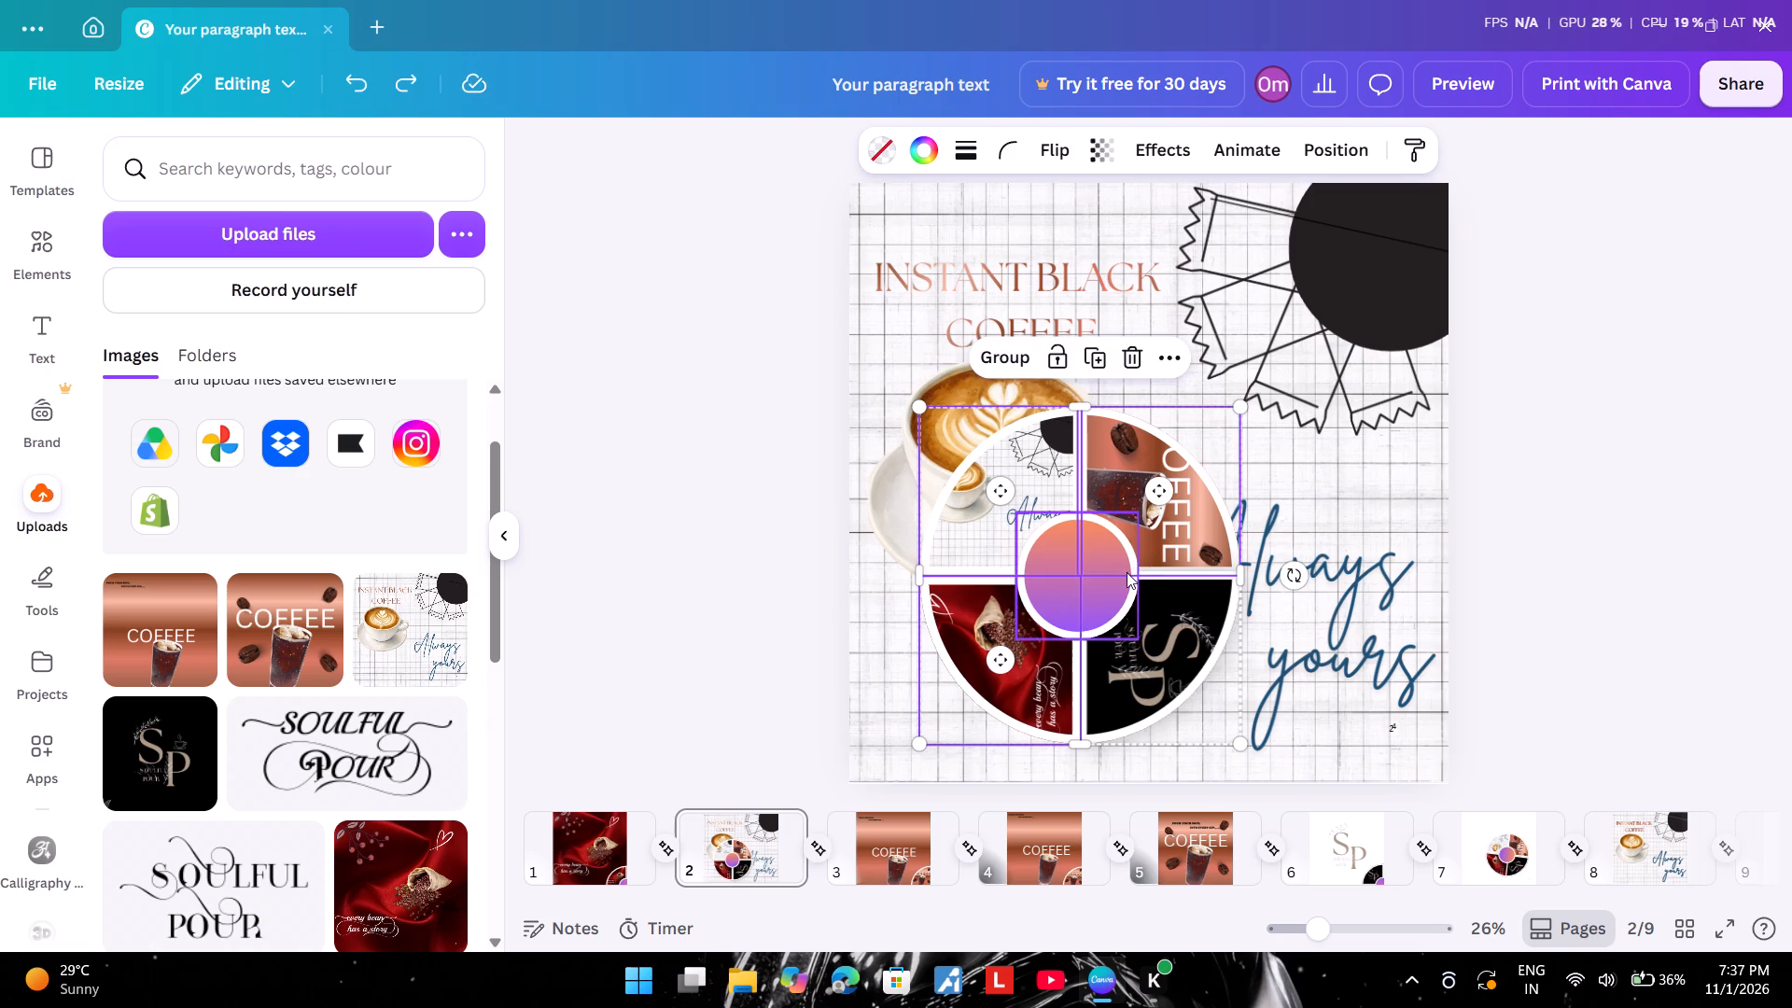
pyautogui.keyDown('shift'); pyautogui.click(1136, 604); pyautogui.keyUp('shift')
pyautogui.keyDown('shift'); pyautogui.click(1169, 636); pyautogui.keyUp('shift')
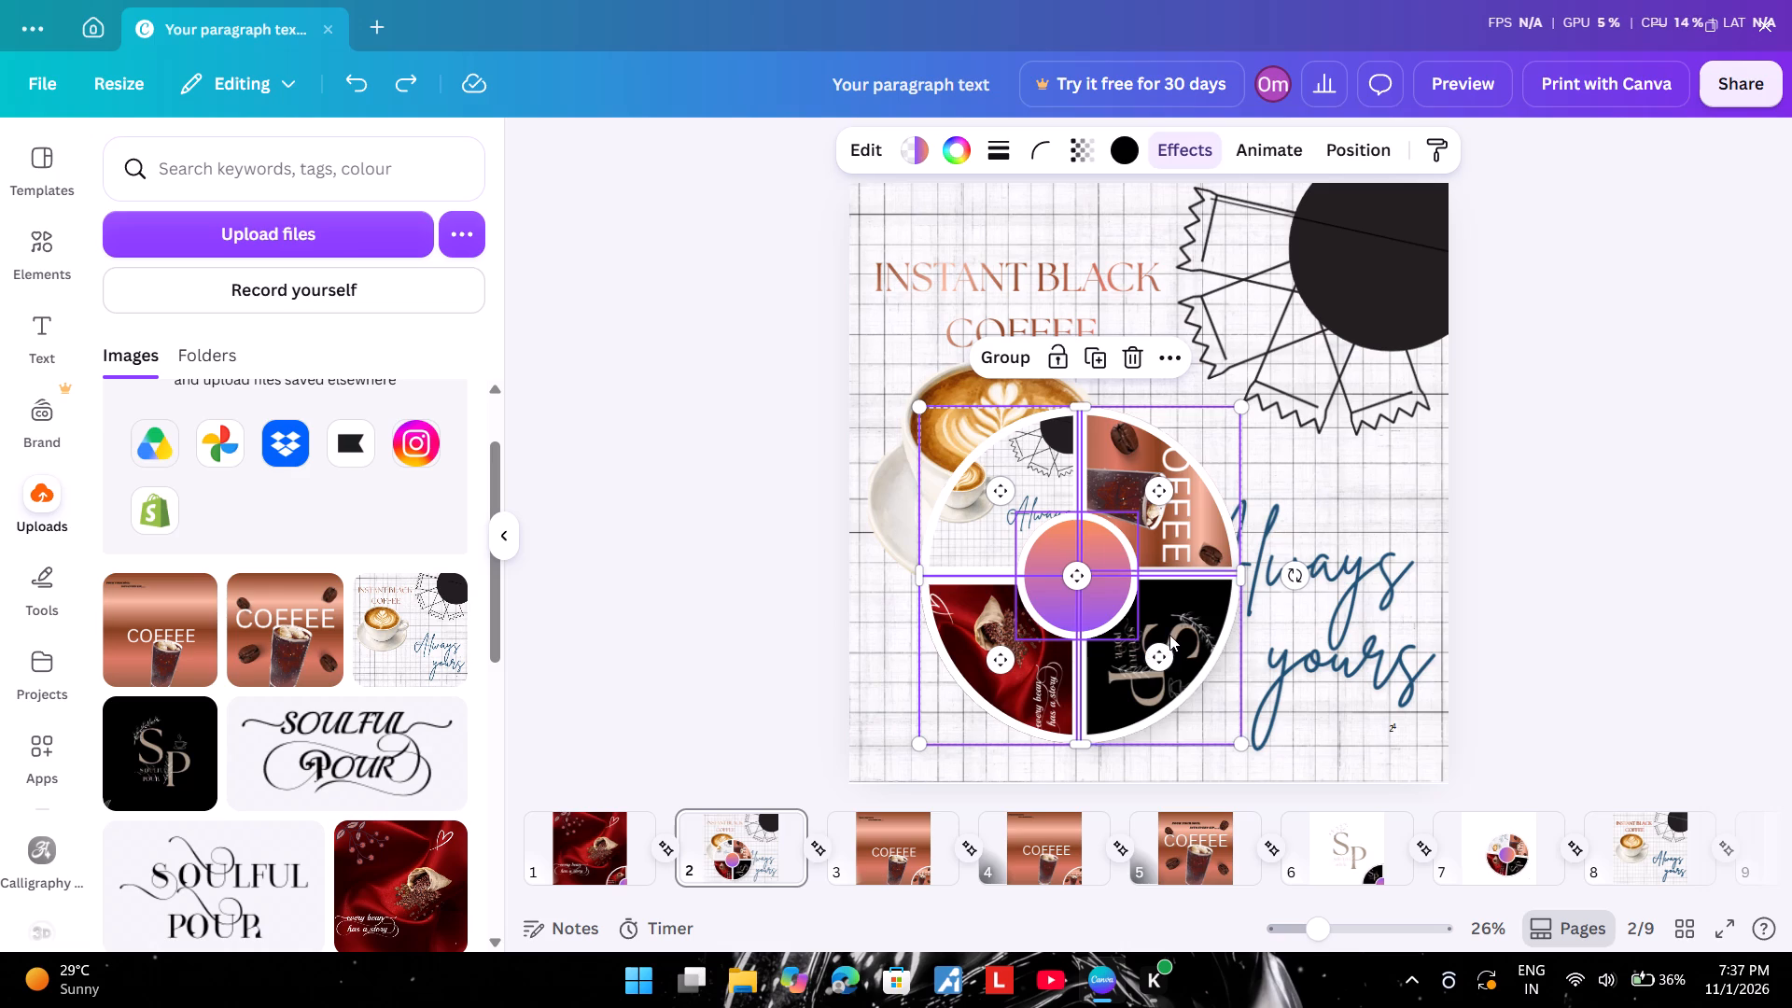
pyautogui.keyDown('shift'); pyautogui.click(1010, 353); pyautogui.keyUp('shift')
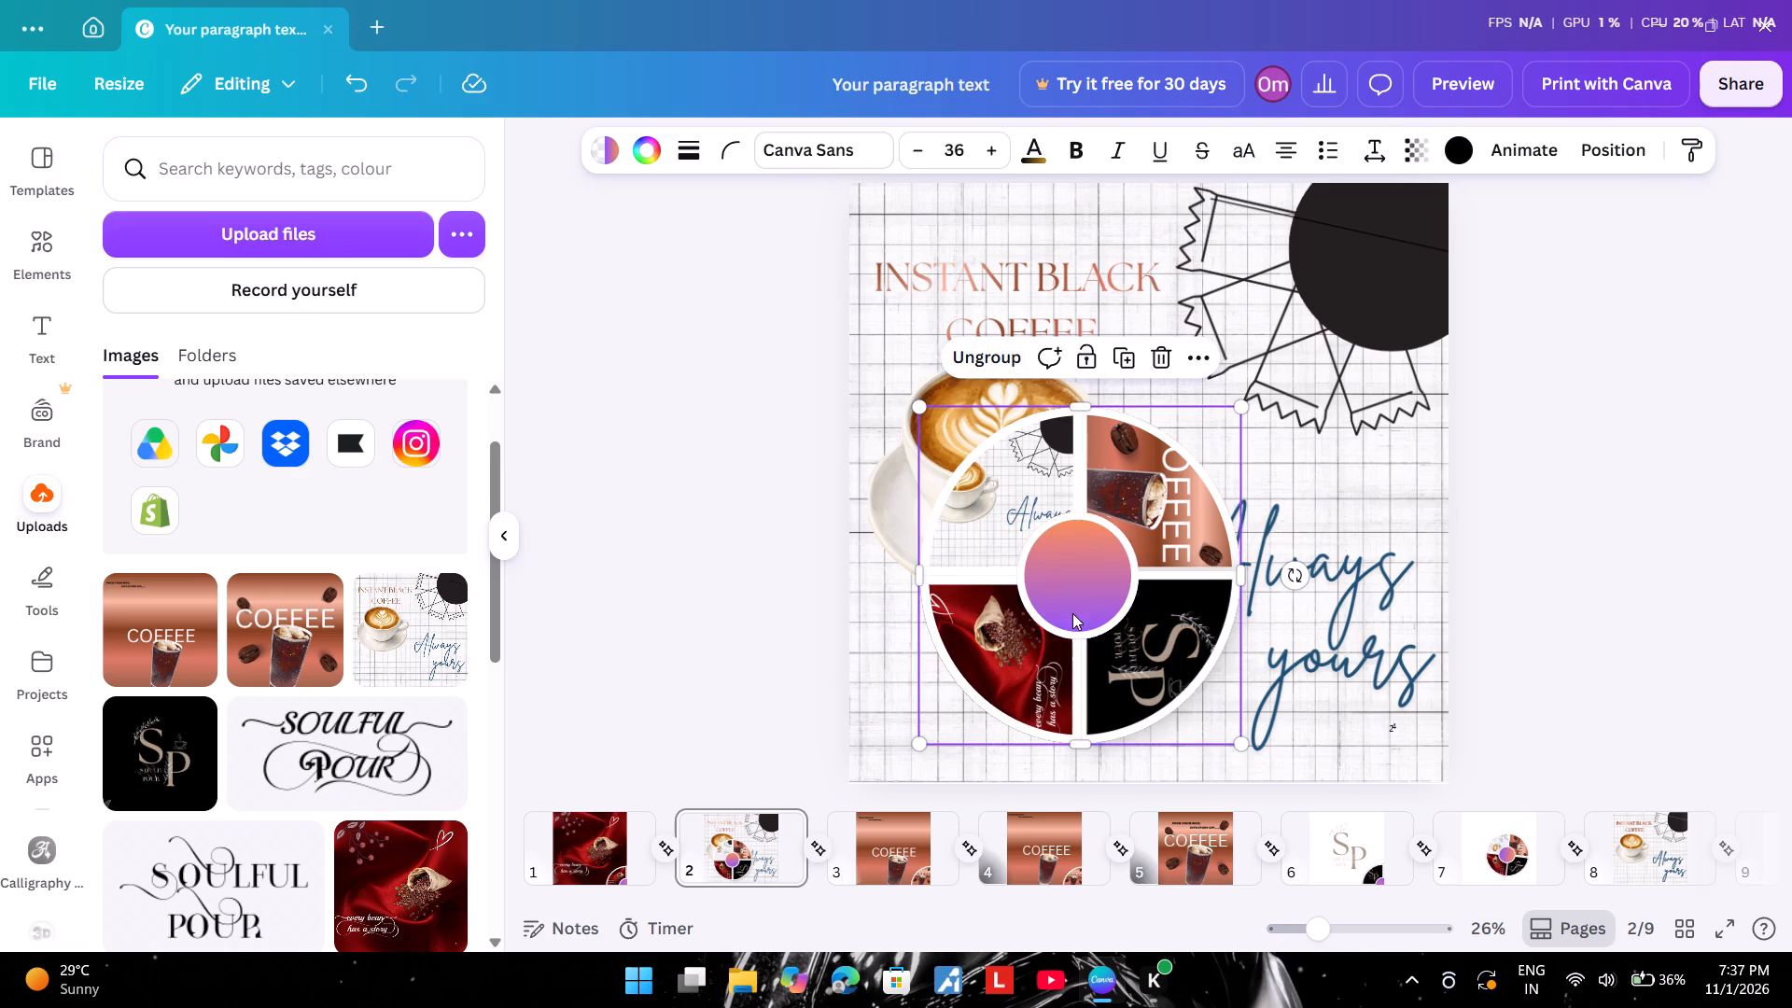
# Move the grouped wheel to page 2's lower-right corner so only its upper-left coffee-cup quadrant shows on the page.
pyautogui.moveTo(1062, 579); pyautogui.dragTo(1426, 767)
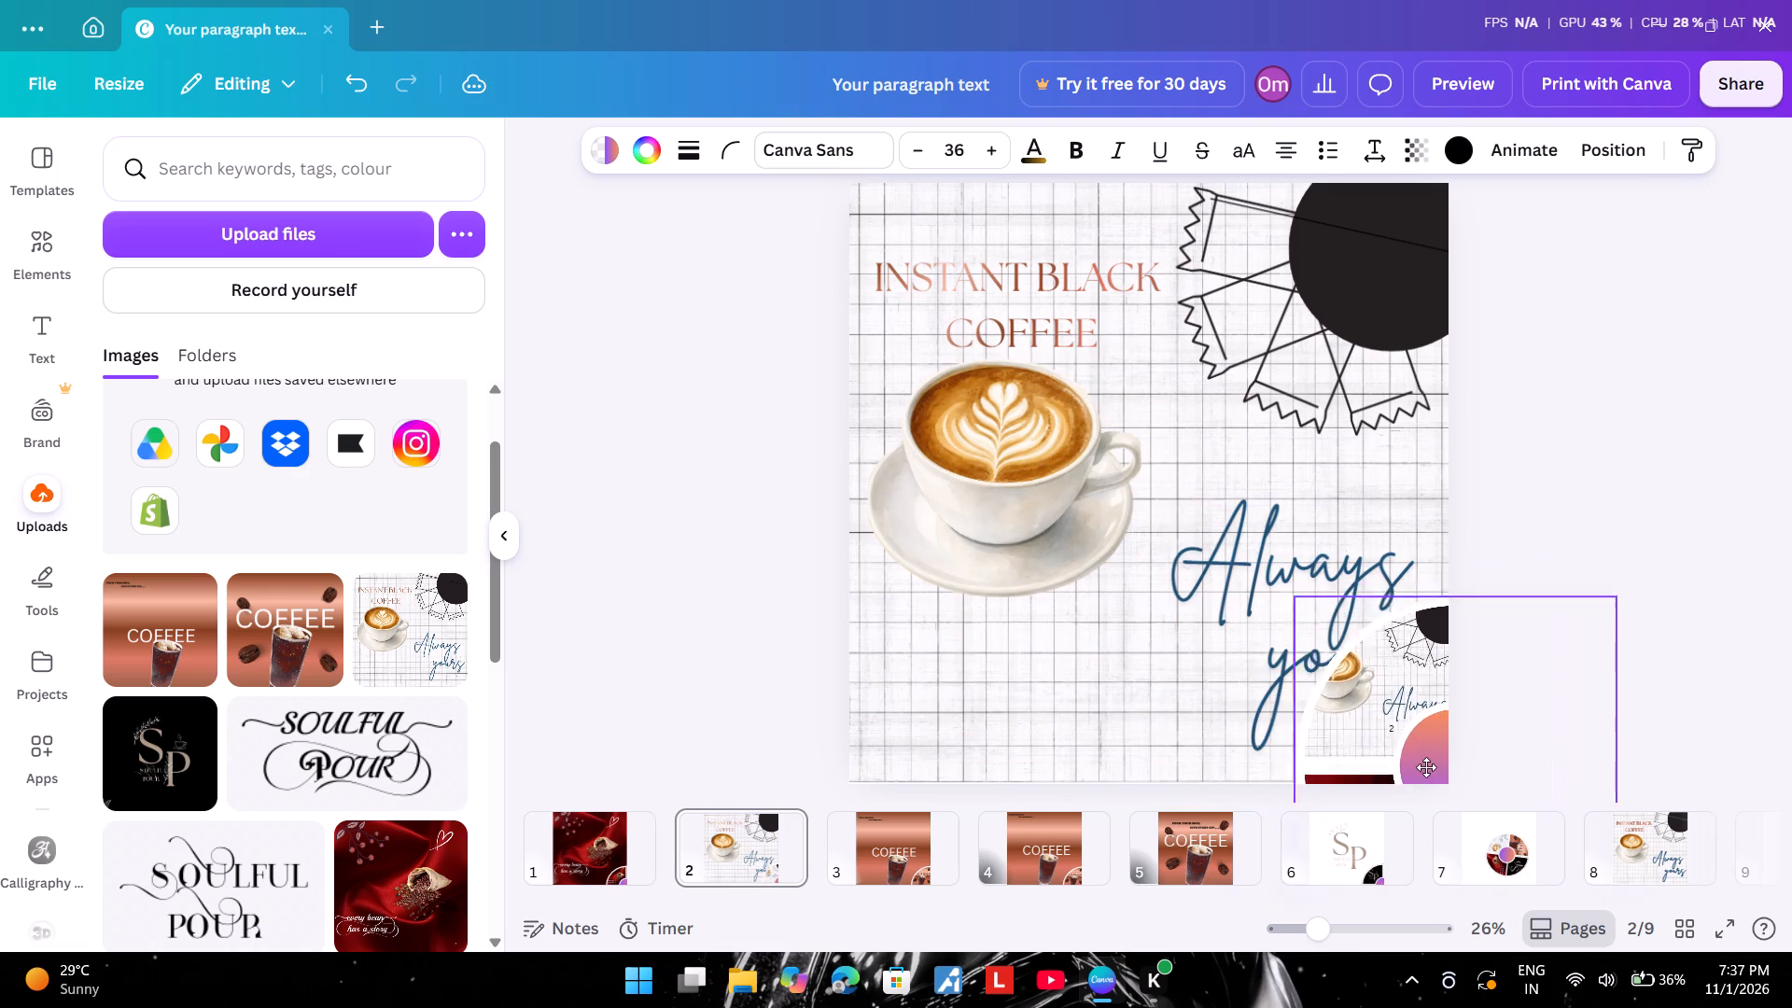
pyautogui.moveTo(1426, 767); pyautogui.dragTo(1426, 778)
# Delete page 3, the COFFEE page with the tagline and a corner quadrant.
pyautogui.click(906, 843)
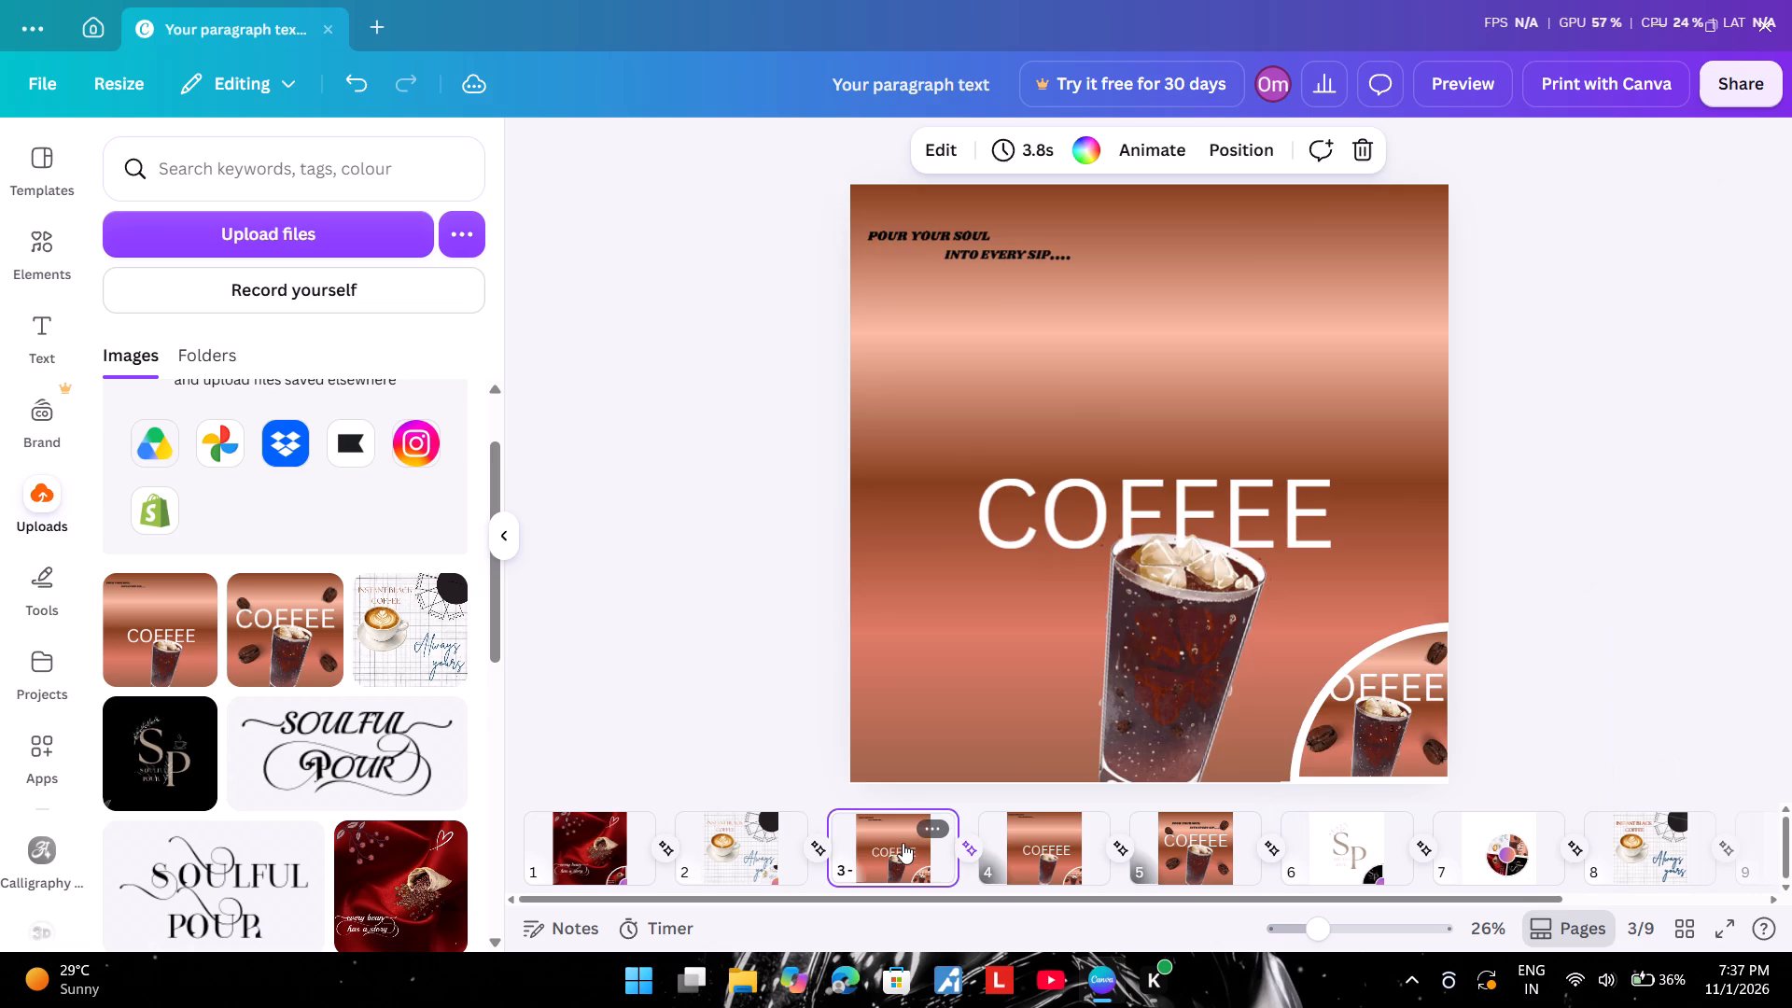
pyautogui.click(945, 825)
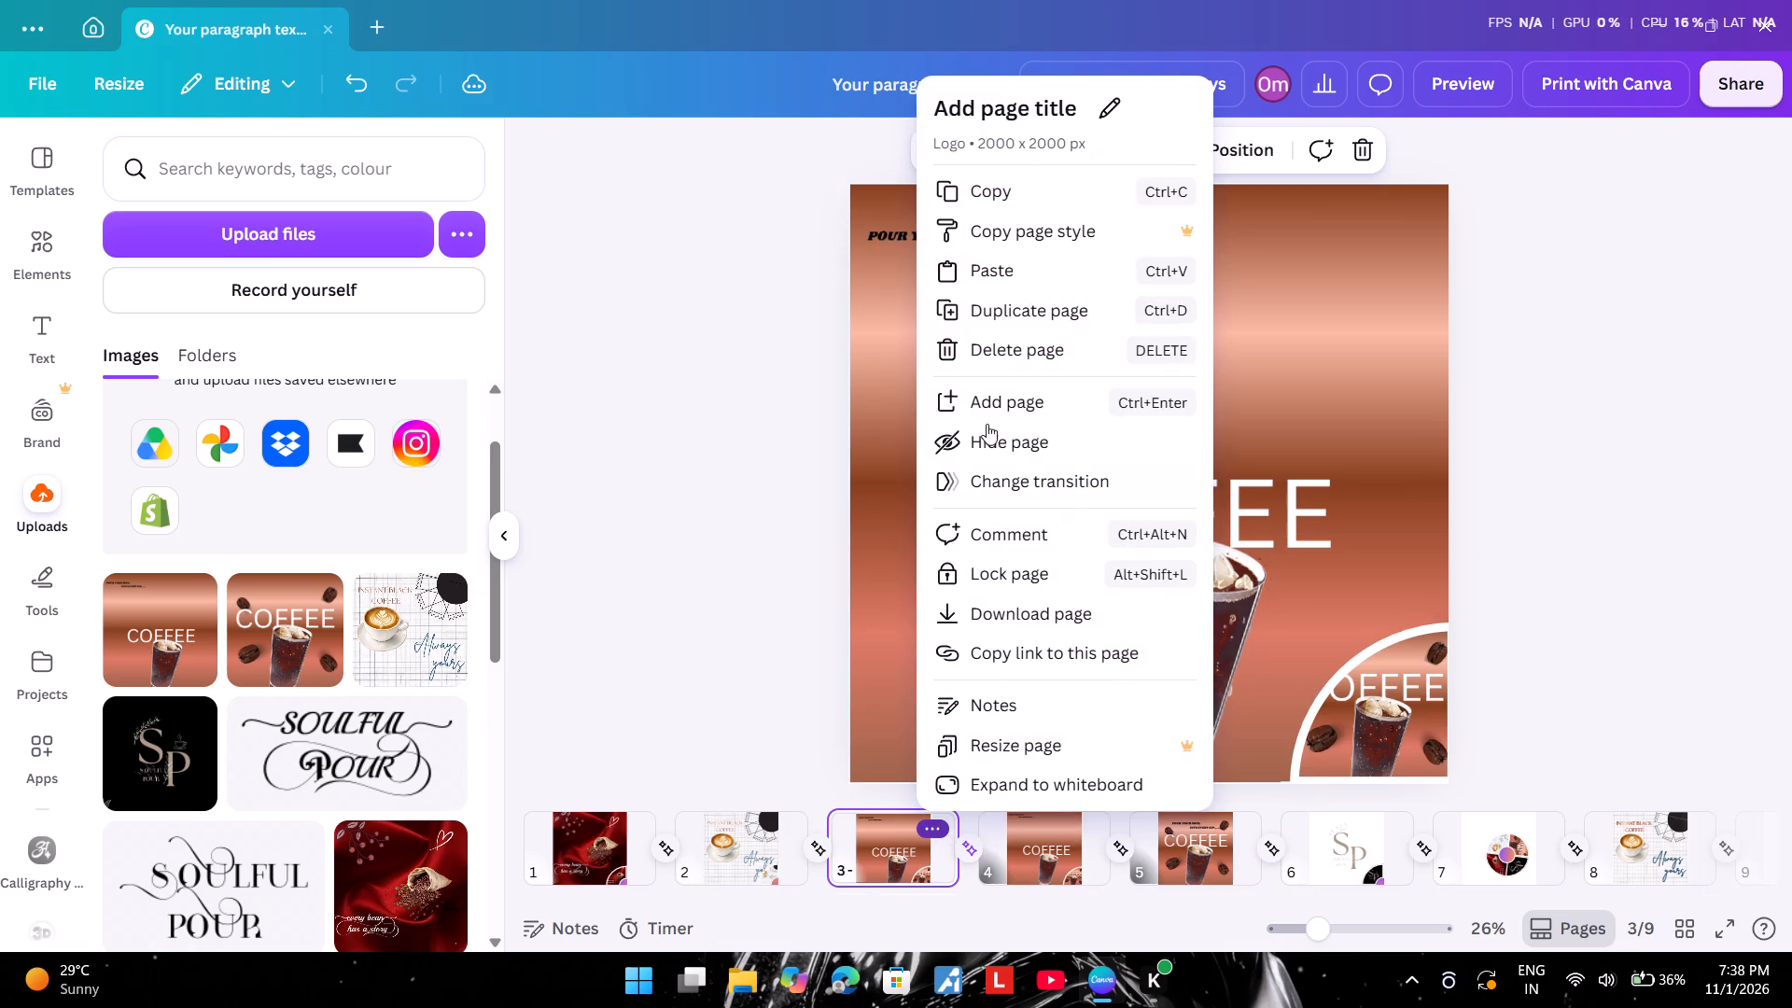
pyautogui.click(1014, 345)
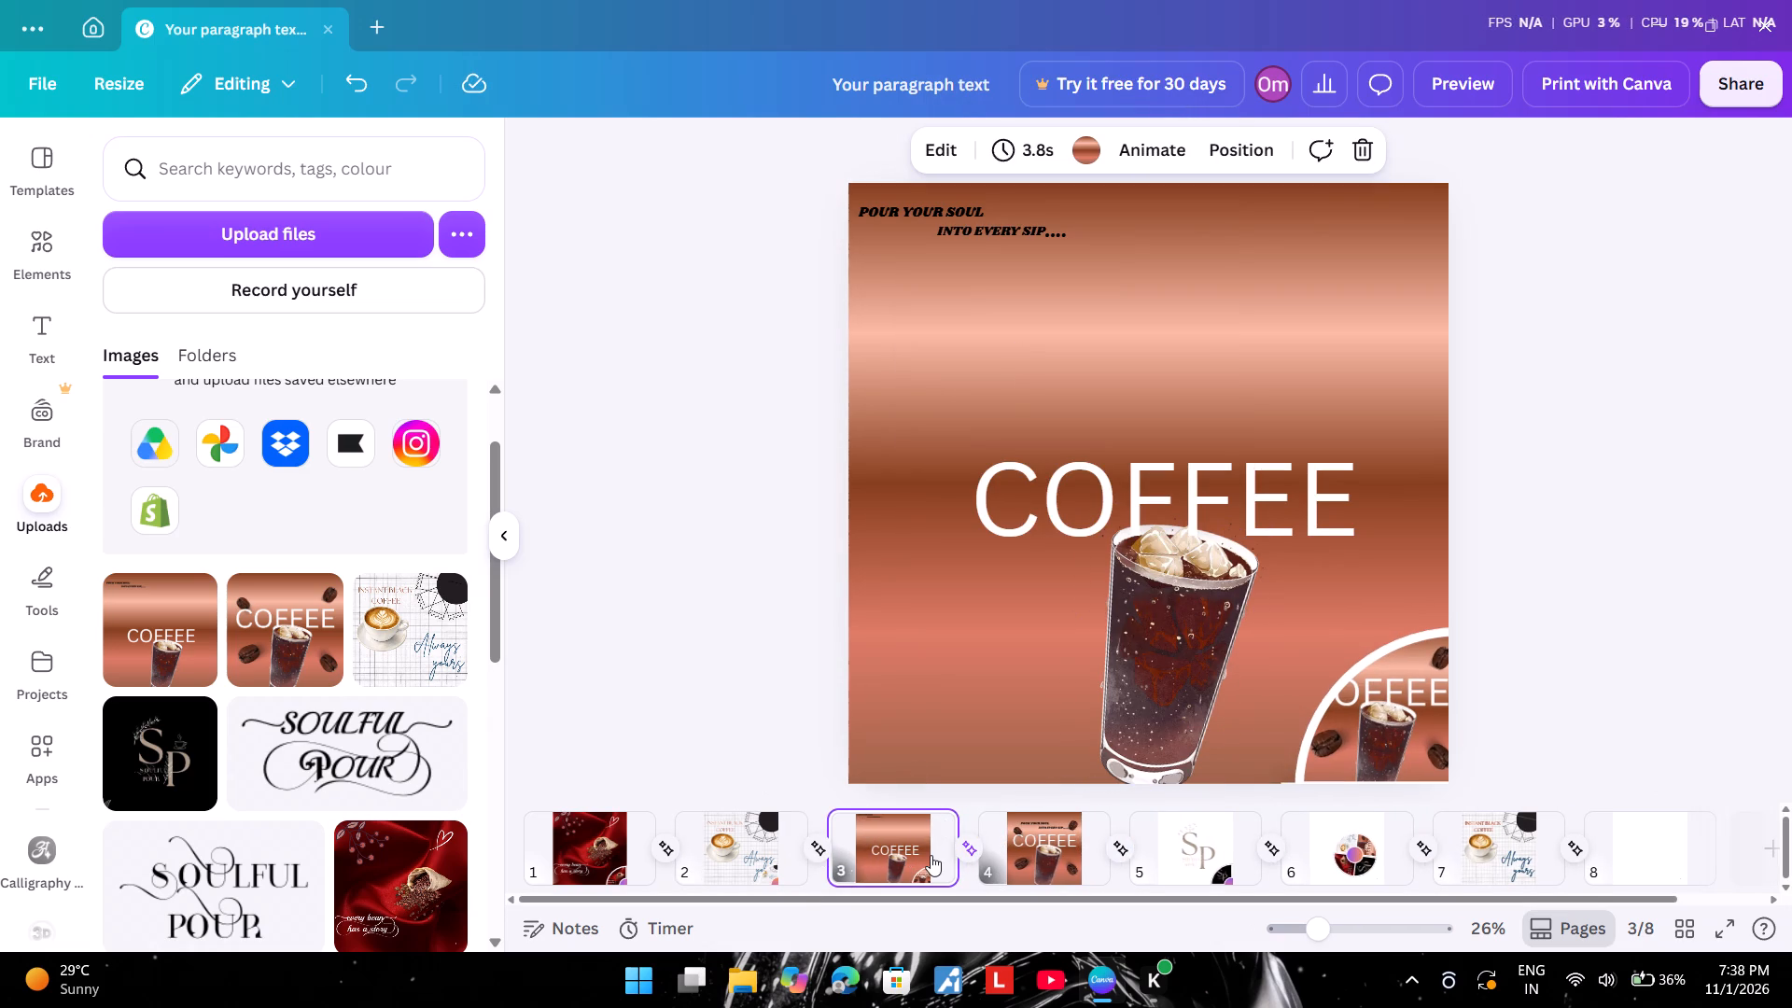
# Duplicate page 2, the INSTANT BLACK COFFEE page with the finished wheel.
pyautogui.click(780, 862)
pyautogui.click(790, 826)
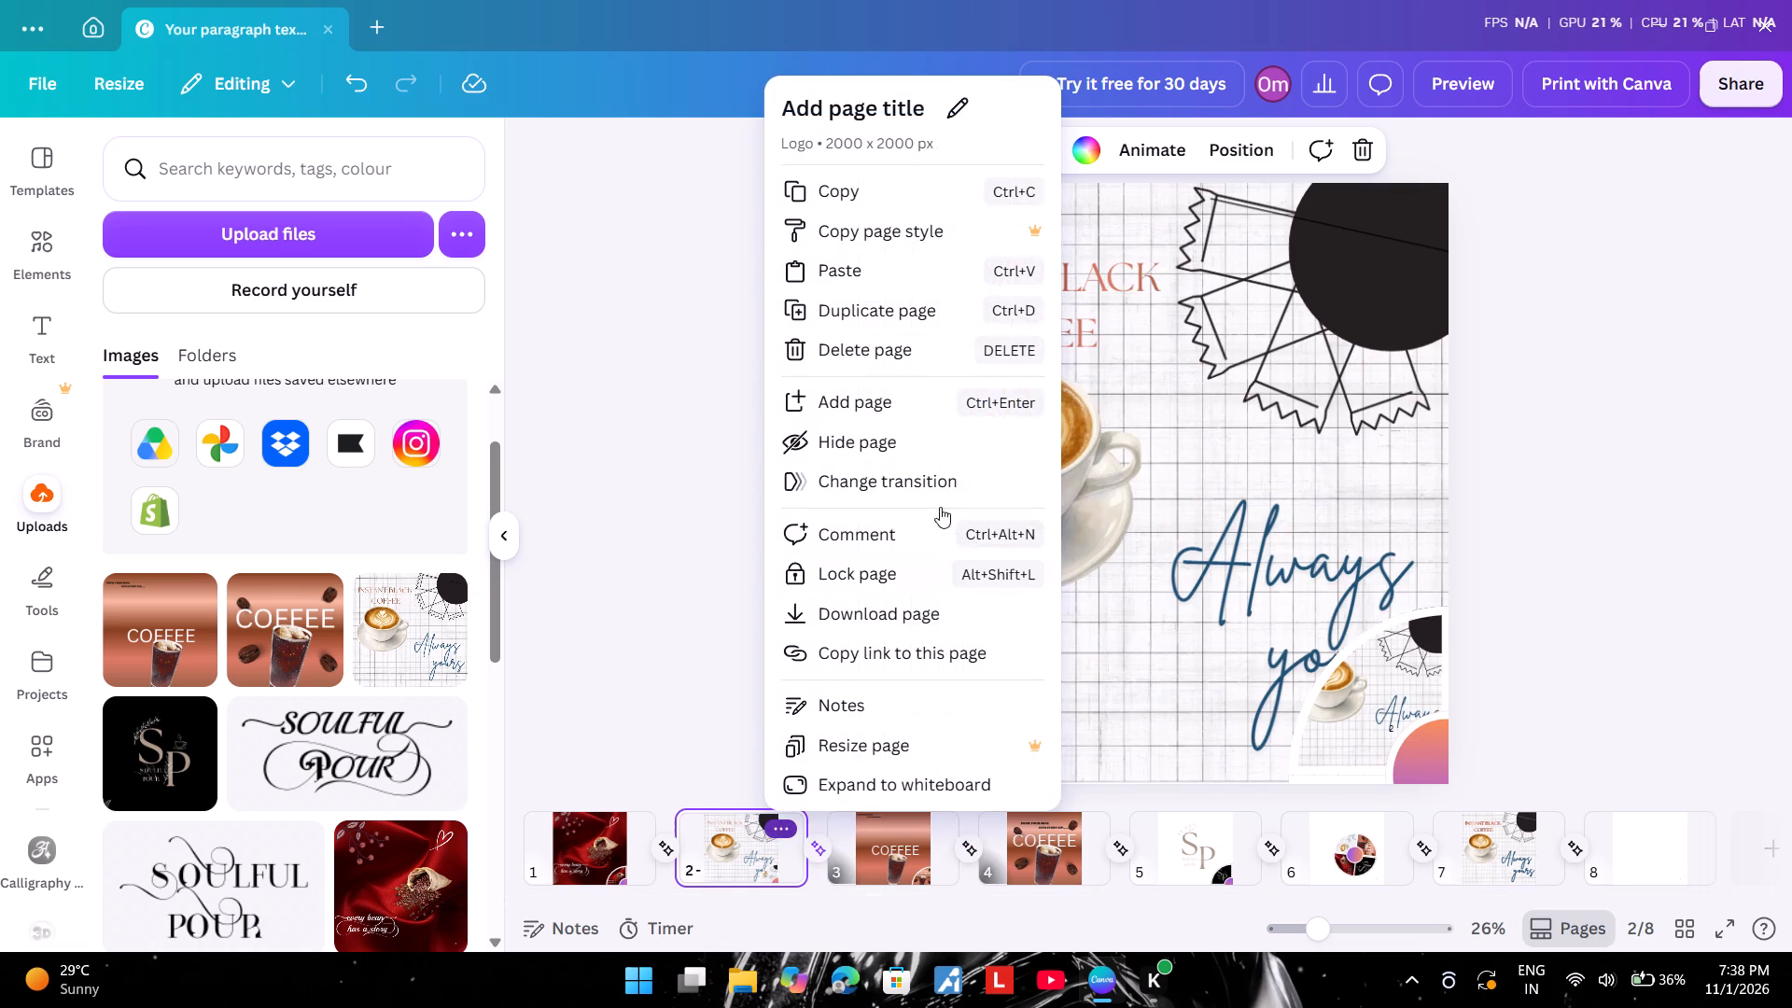
pyautogui.click(908, 318)
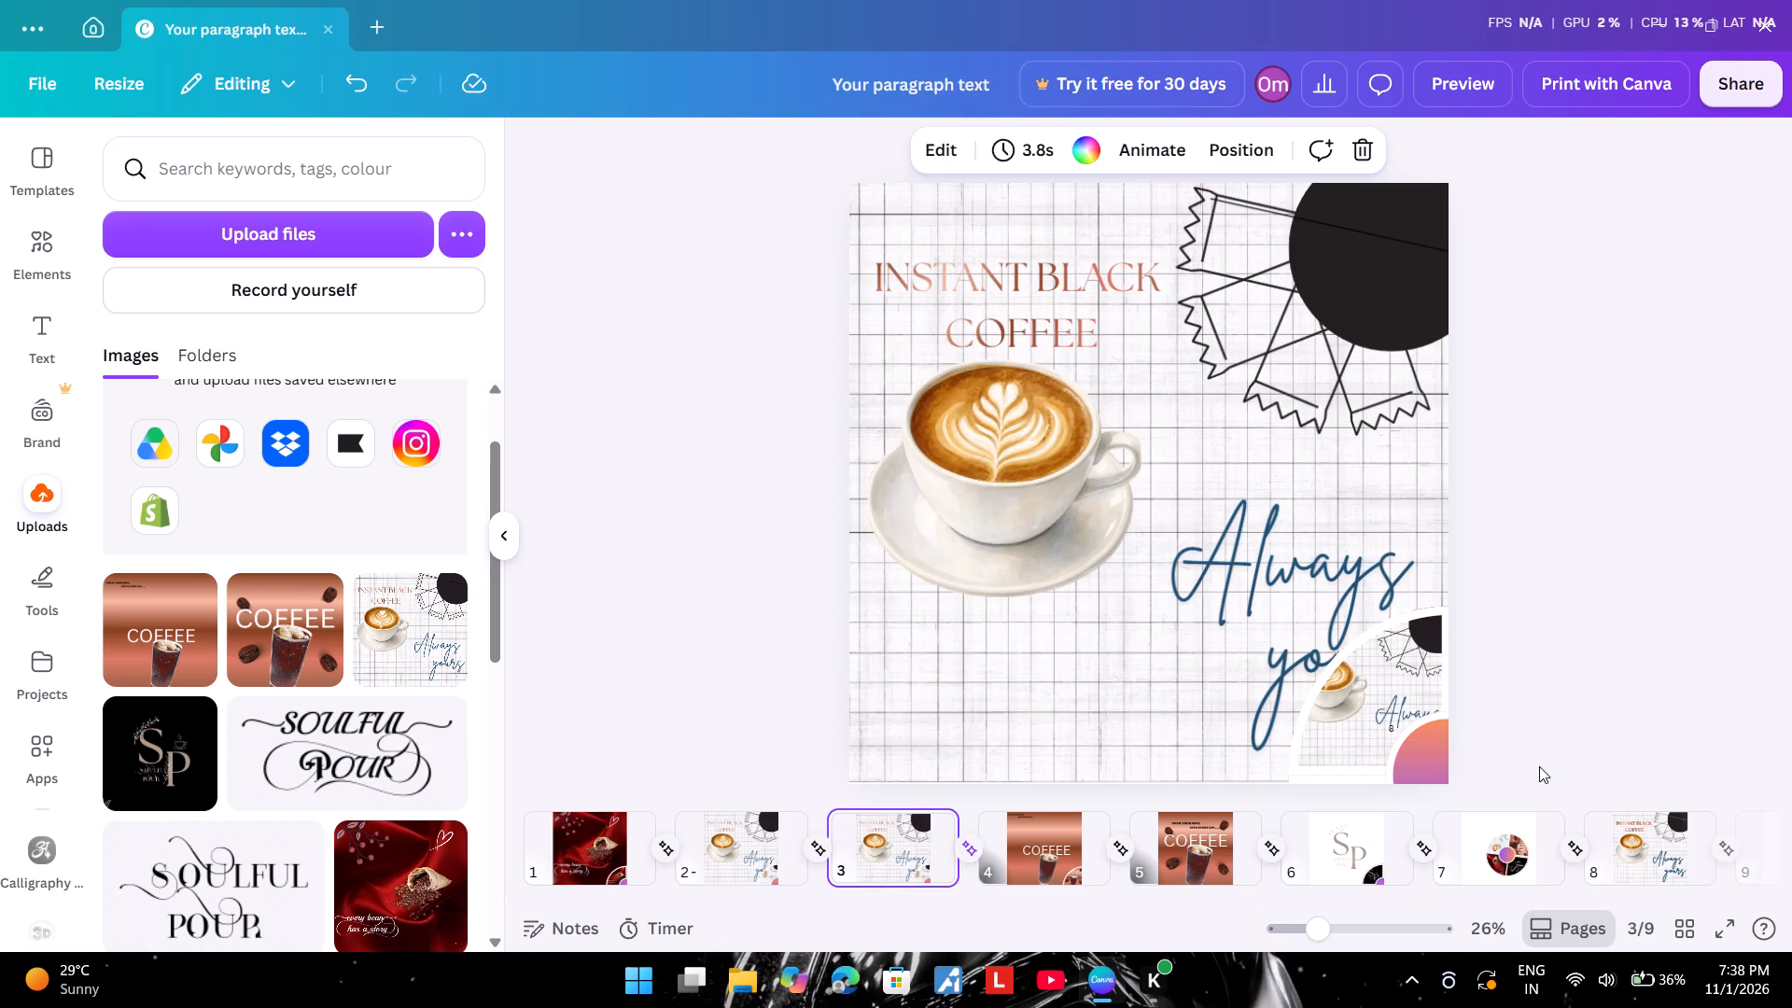
# Rotate page 3's grouped wheel about 90° counterclockwise so the COFFEE quadrant shows, and seat it in the lower-right page corner.
pyautogui.click(1413, 725)
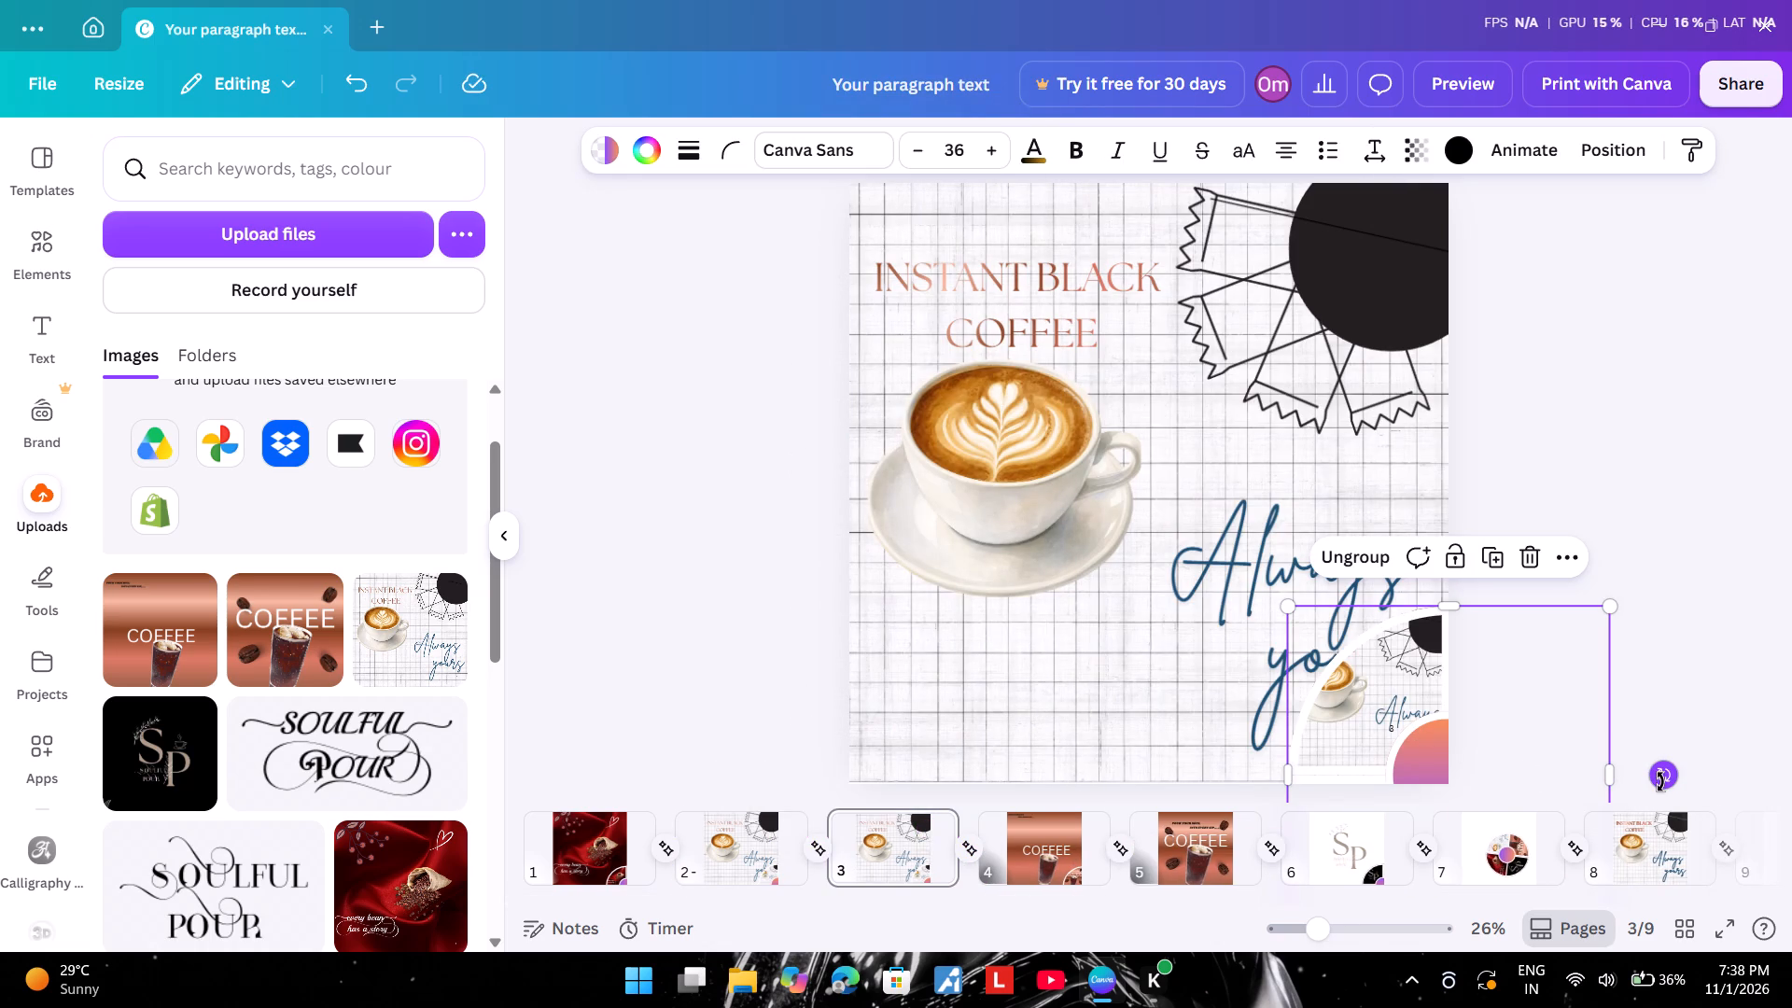
pyautogui.moveTo(1668, 779); pyautogui.dragTo(1672, 753)
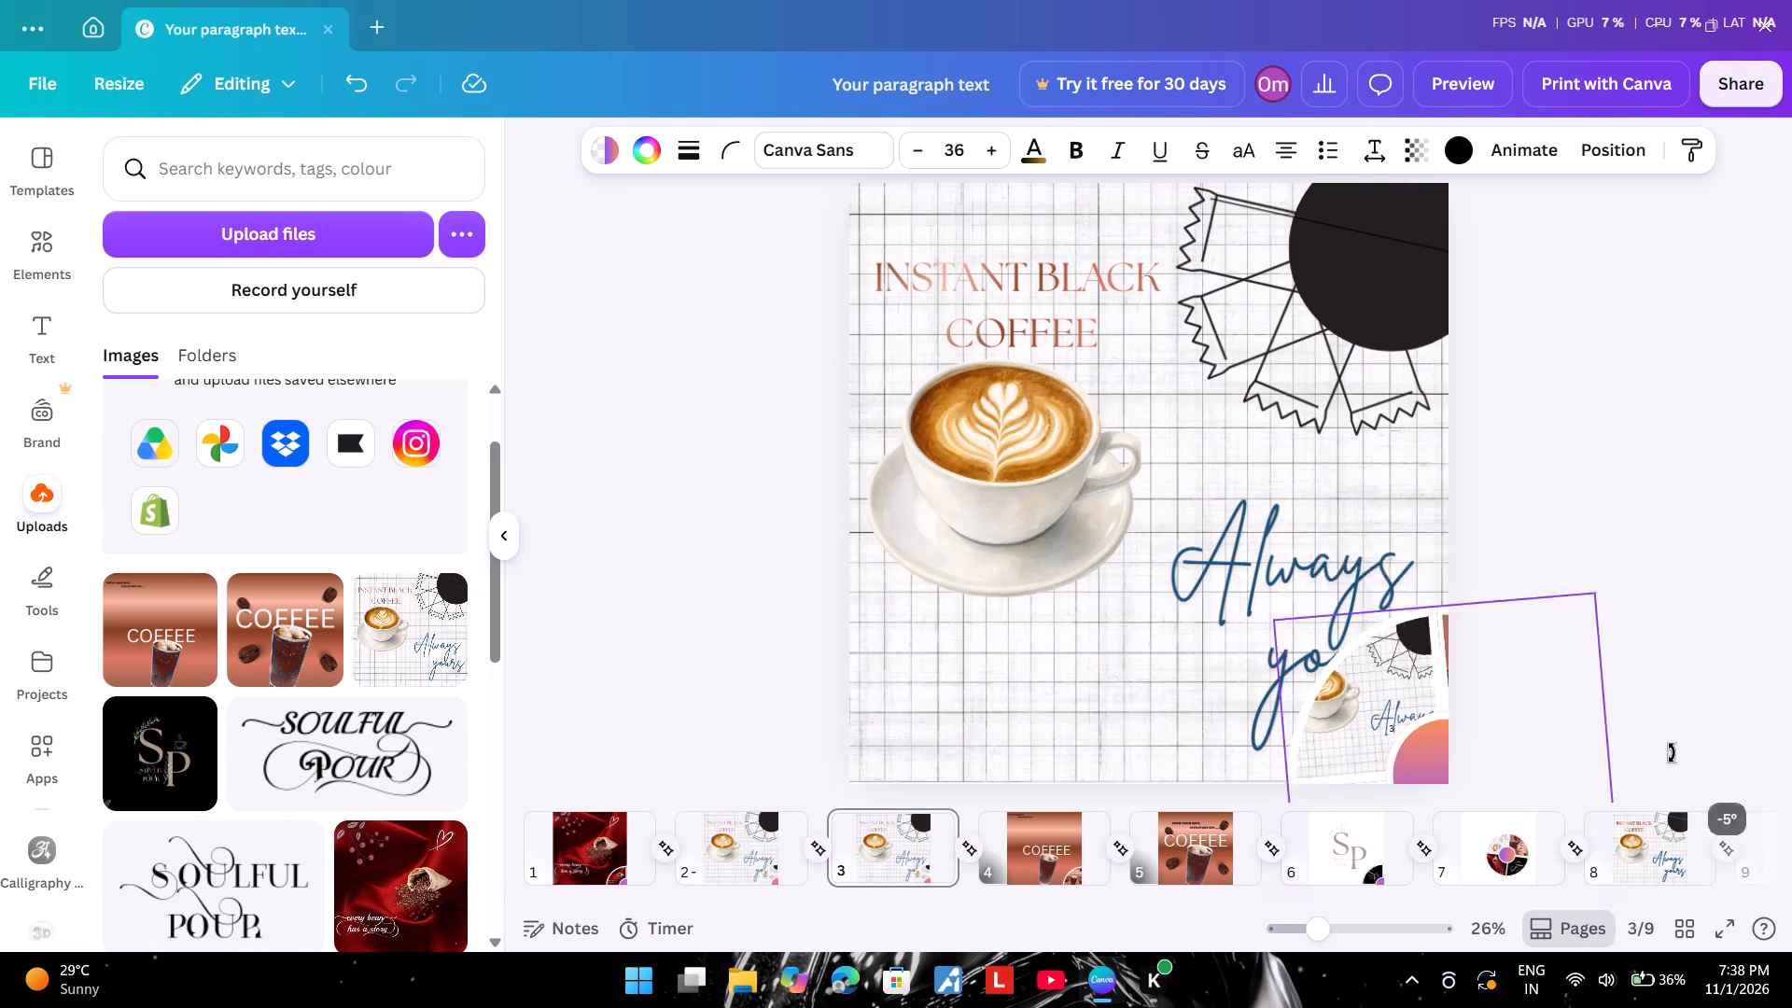
pyautogui.moveTo(1672, 753); pyautogui.dragTo(1420, 515)
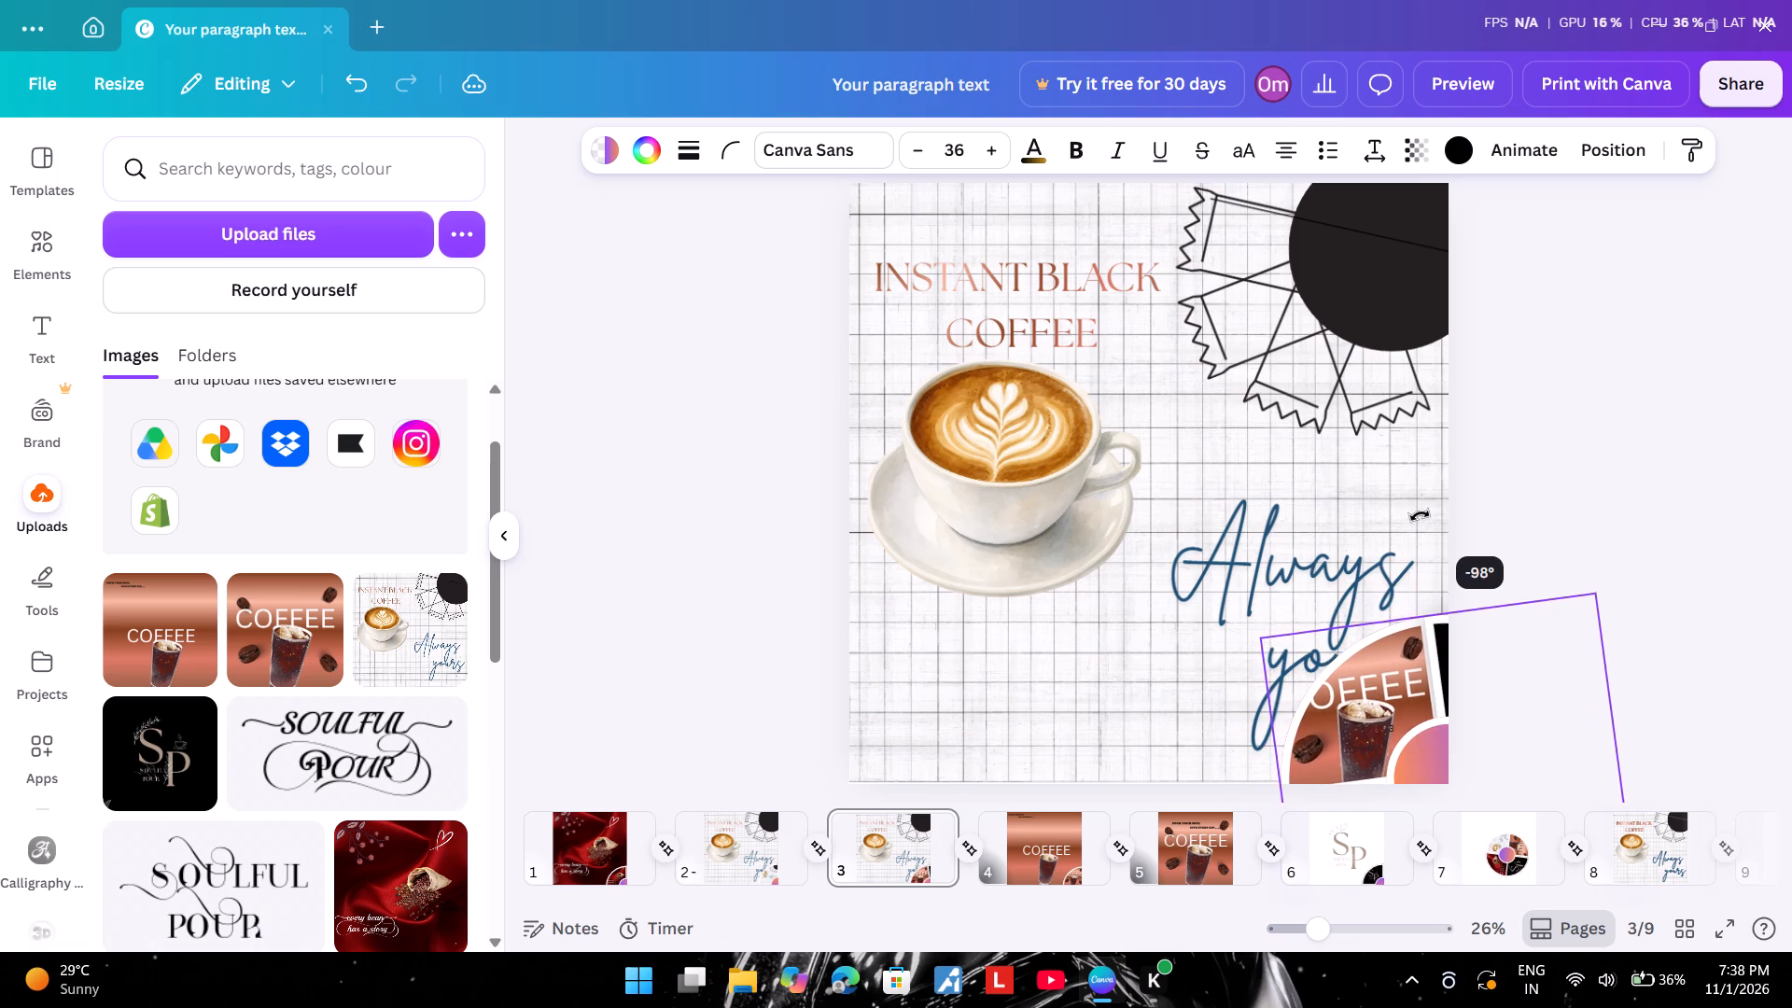
pyautogui.moveTo(1420, 515); pyautogui.dragTo(1444, 520)
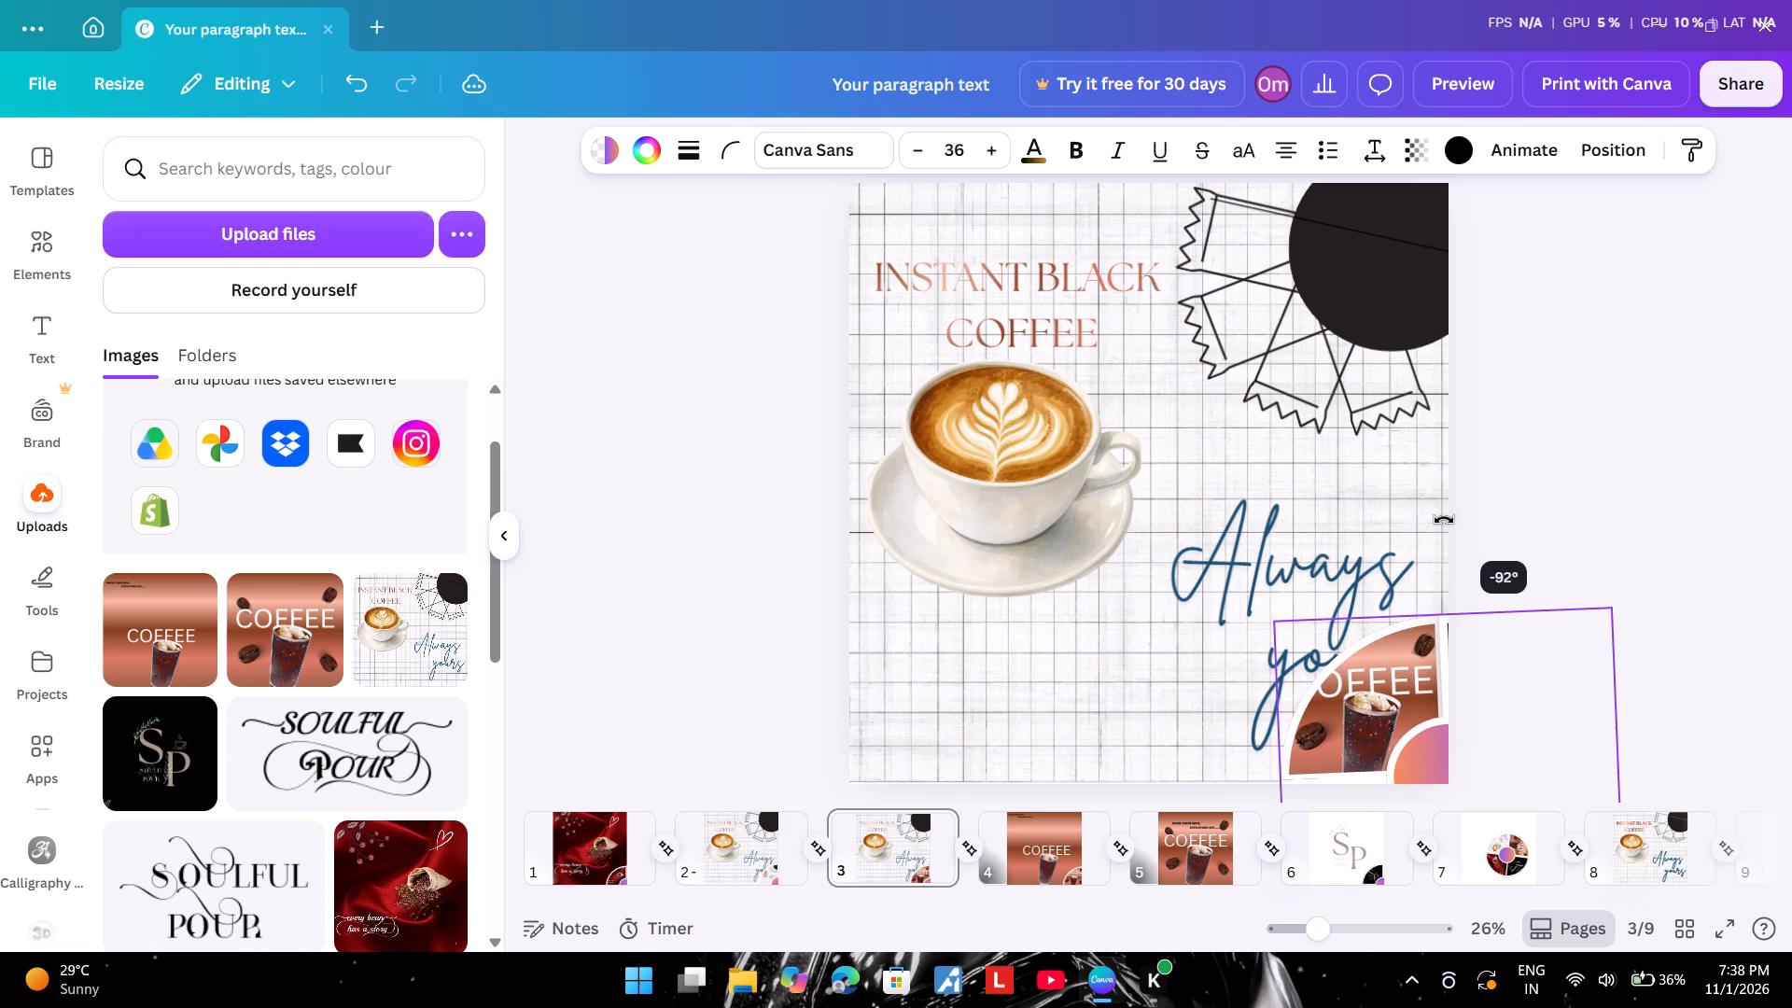
pyautogui.moveTo(1444, 520); pyautogui.dragTo(1449, 525)
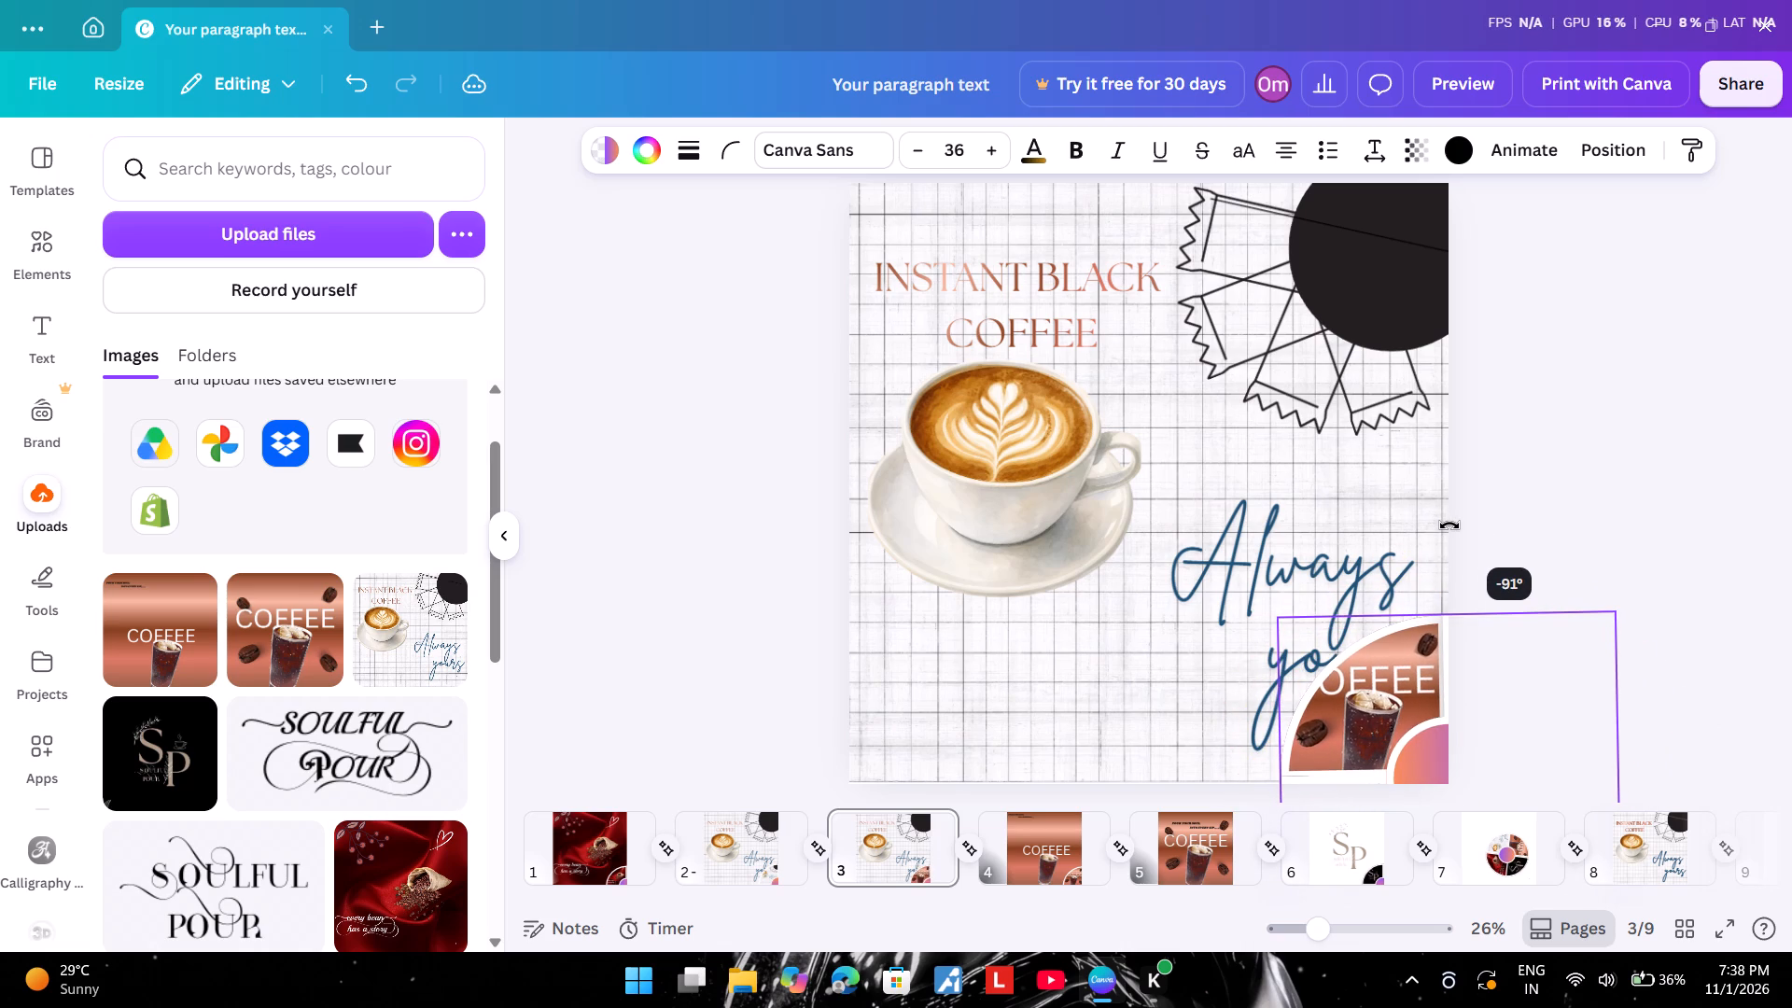
pyautogui.moveTo(1449, 525); pyautogui.dragTo(1447, 529)
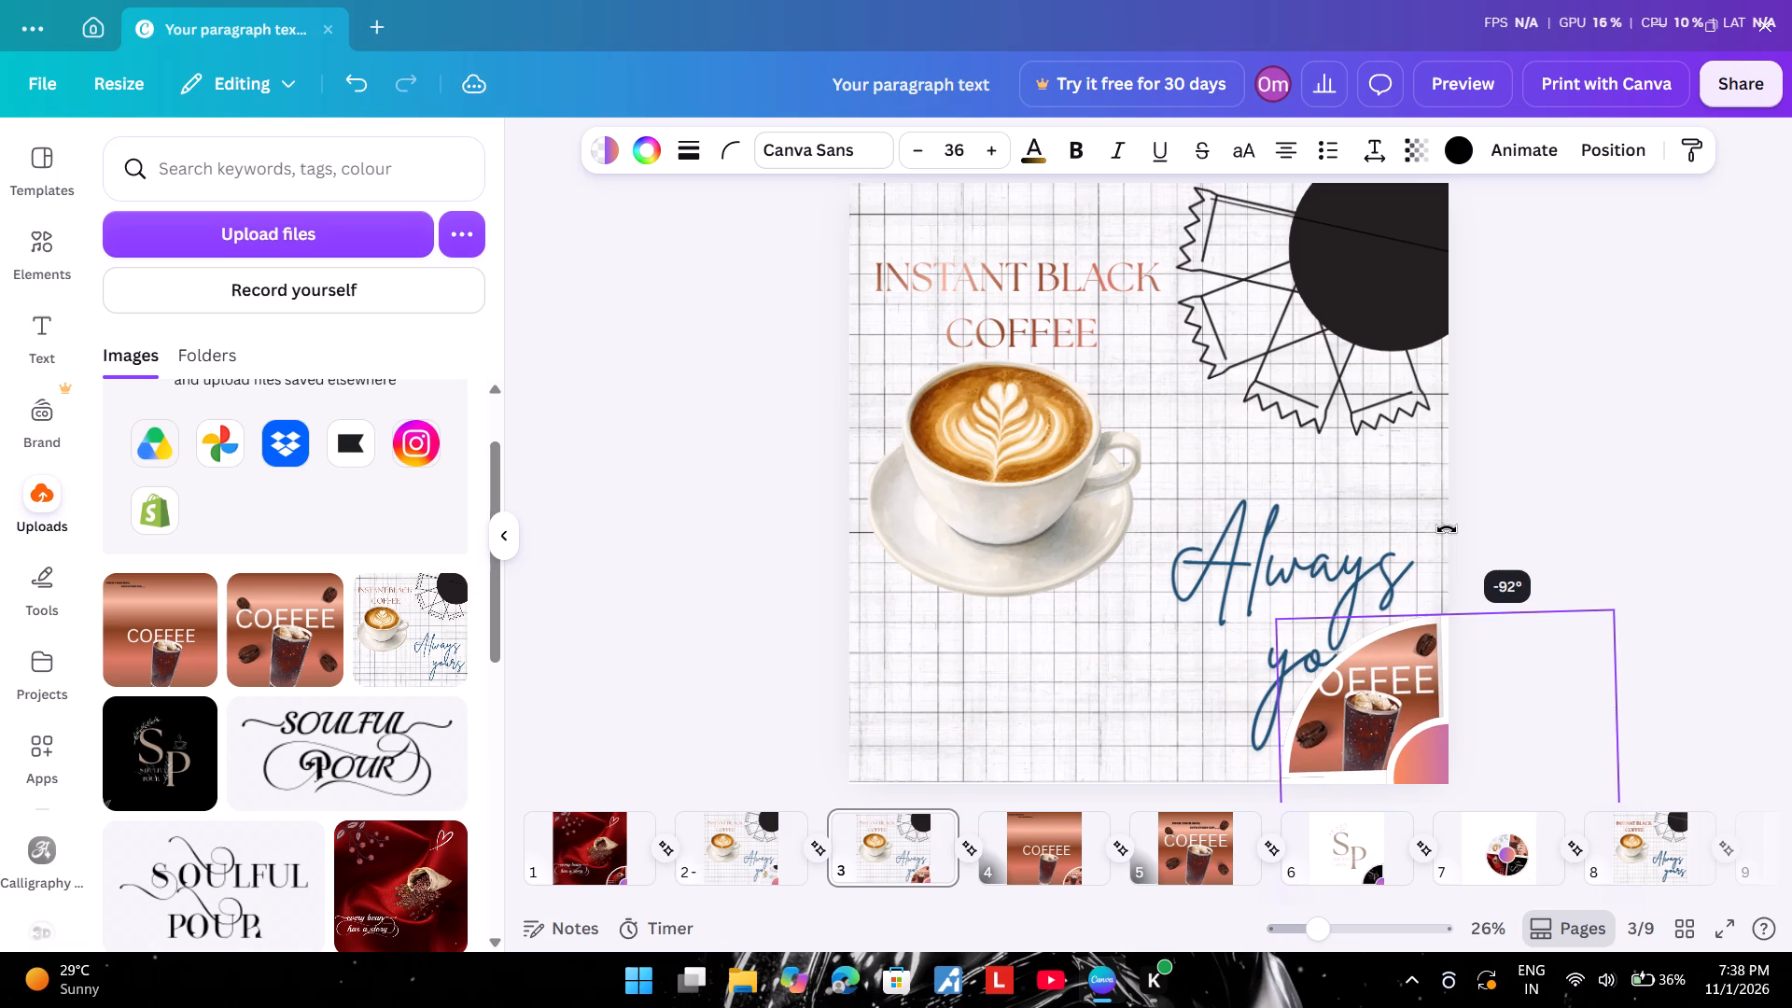
pyautogui.moveTo(1447, 529); pyautogui.dragTo(1449, 536)
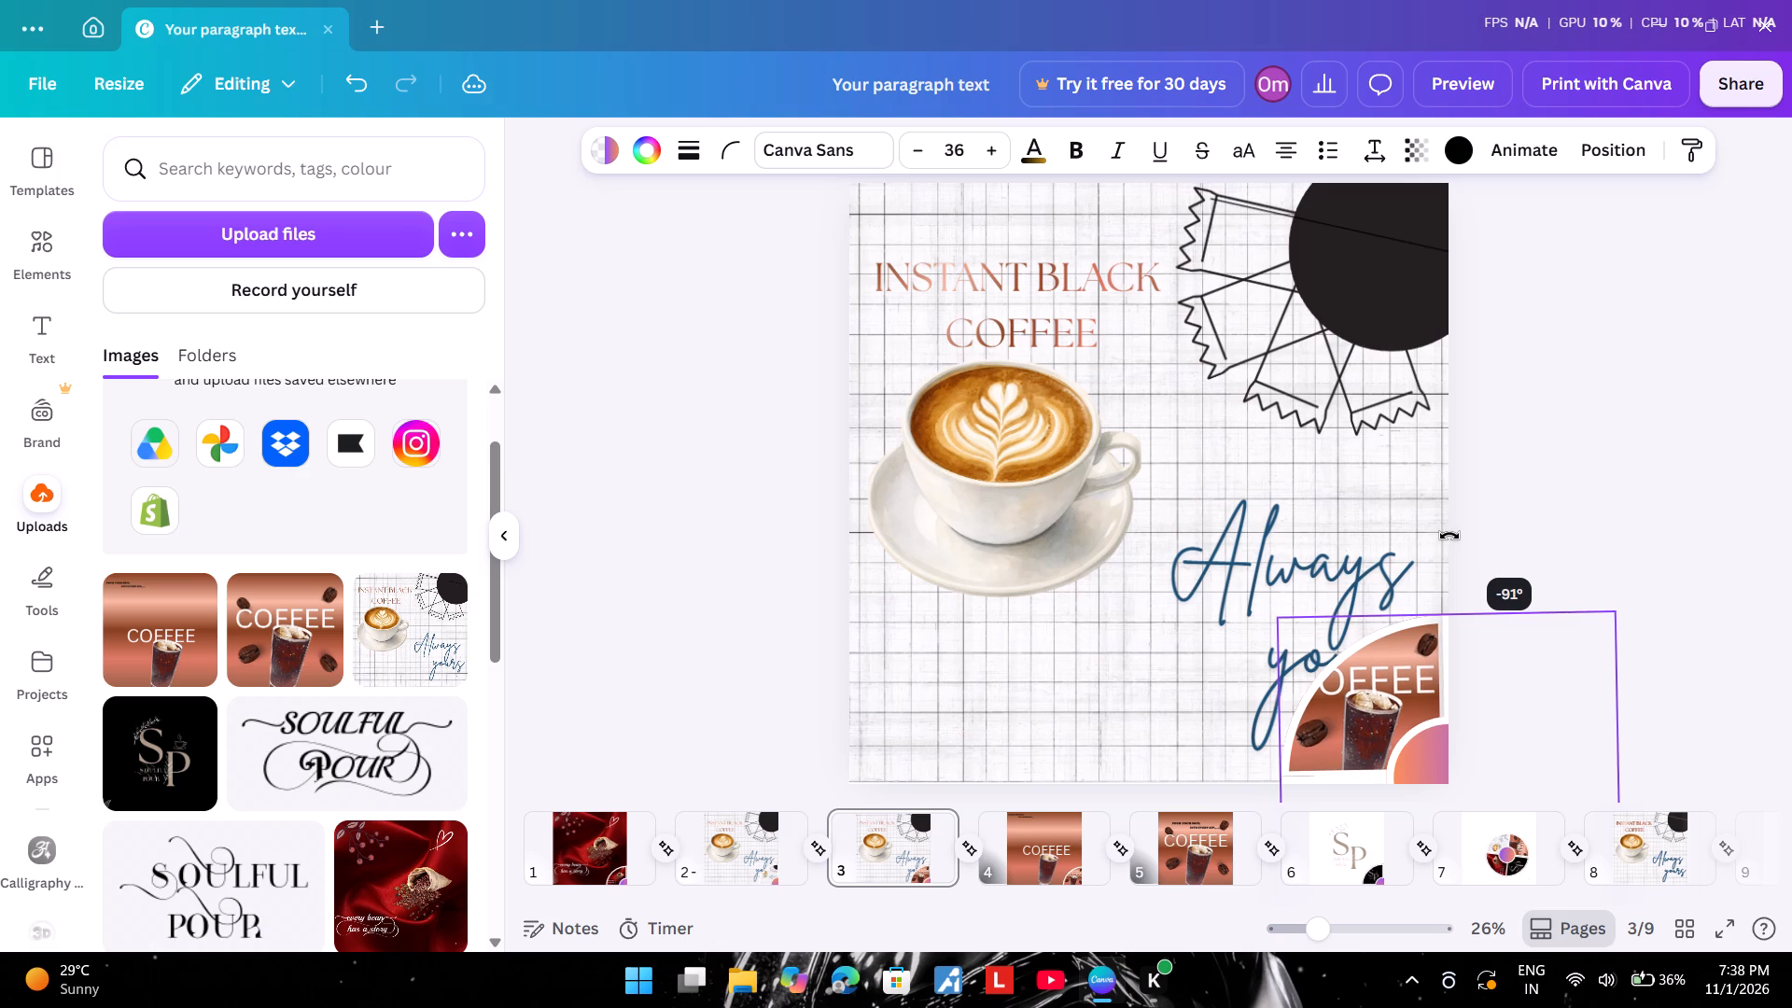
pyautogui.moveTo(1449, 536); pyautogui.dragTo(1450, 537)
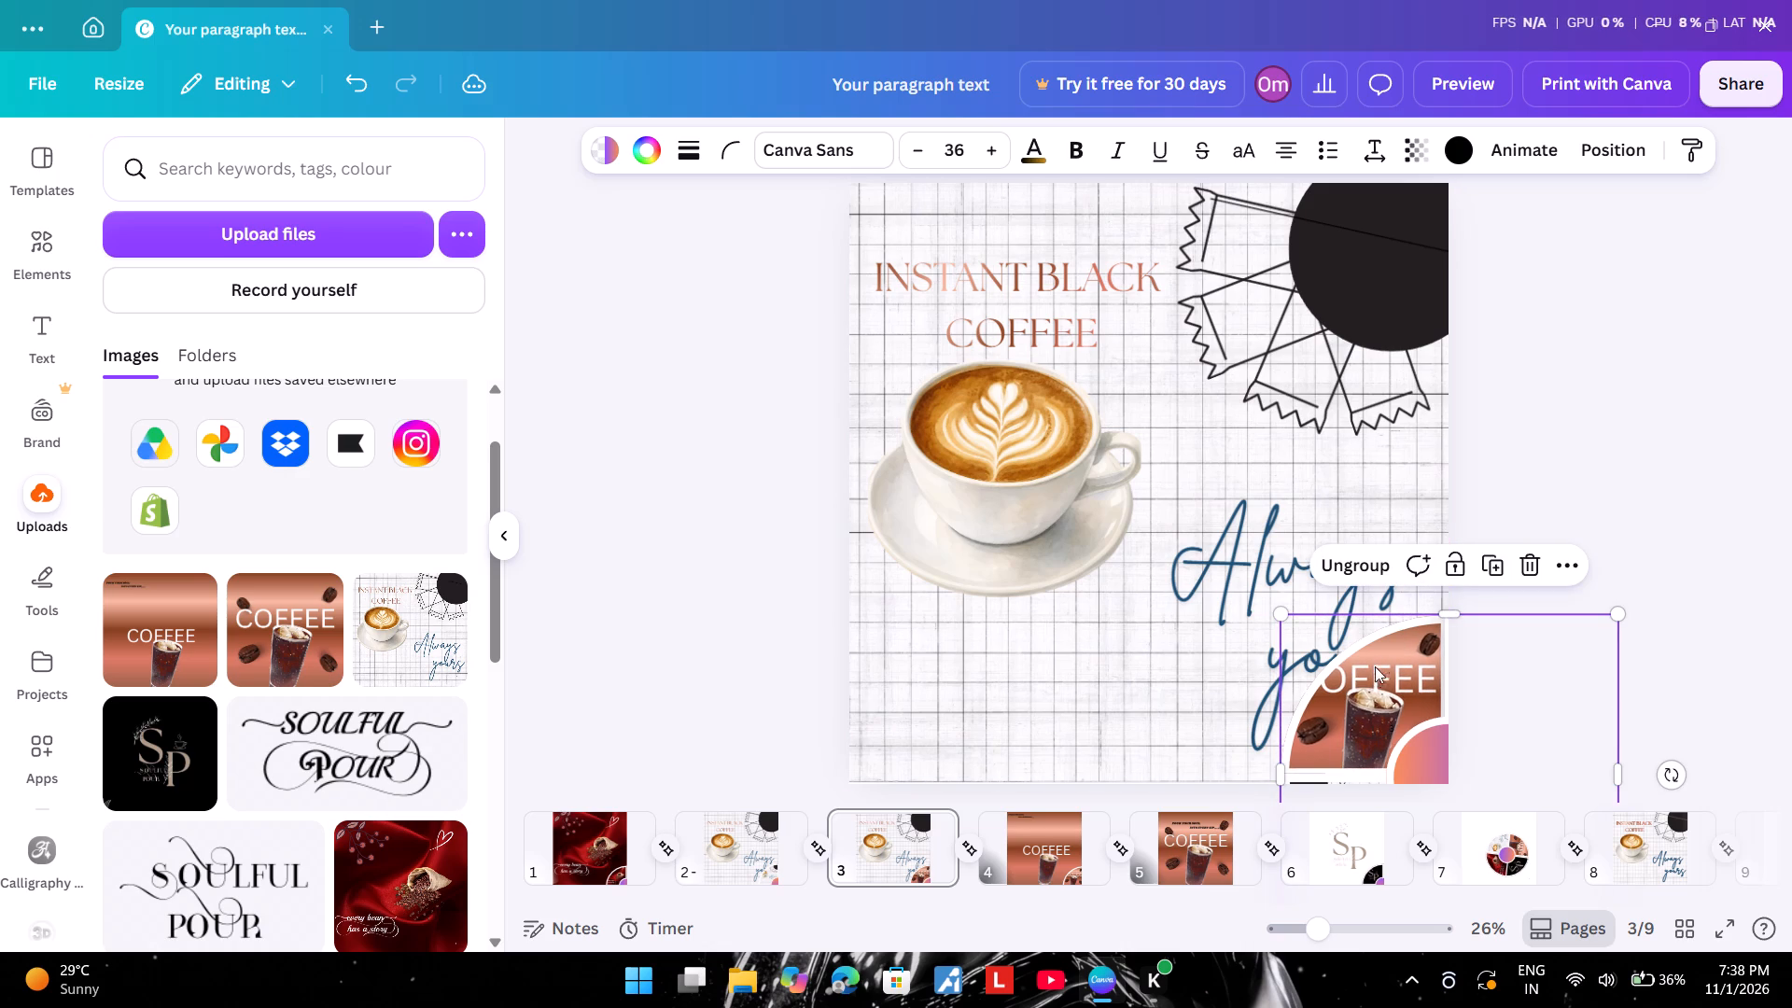
pyautogui.click(1375, 671)
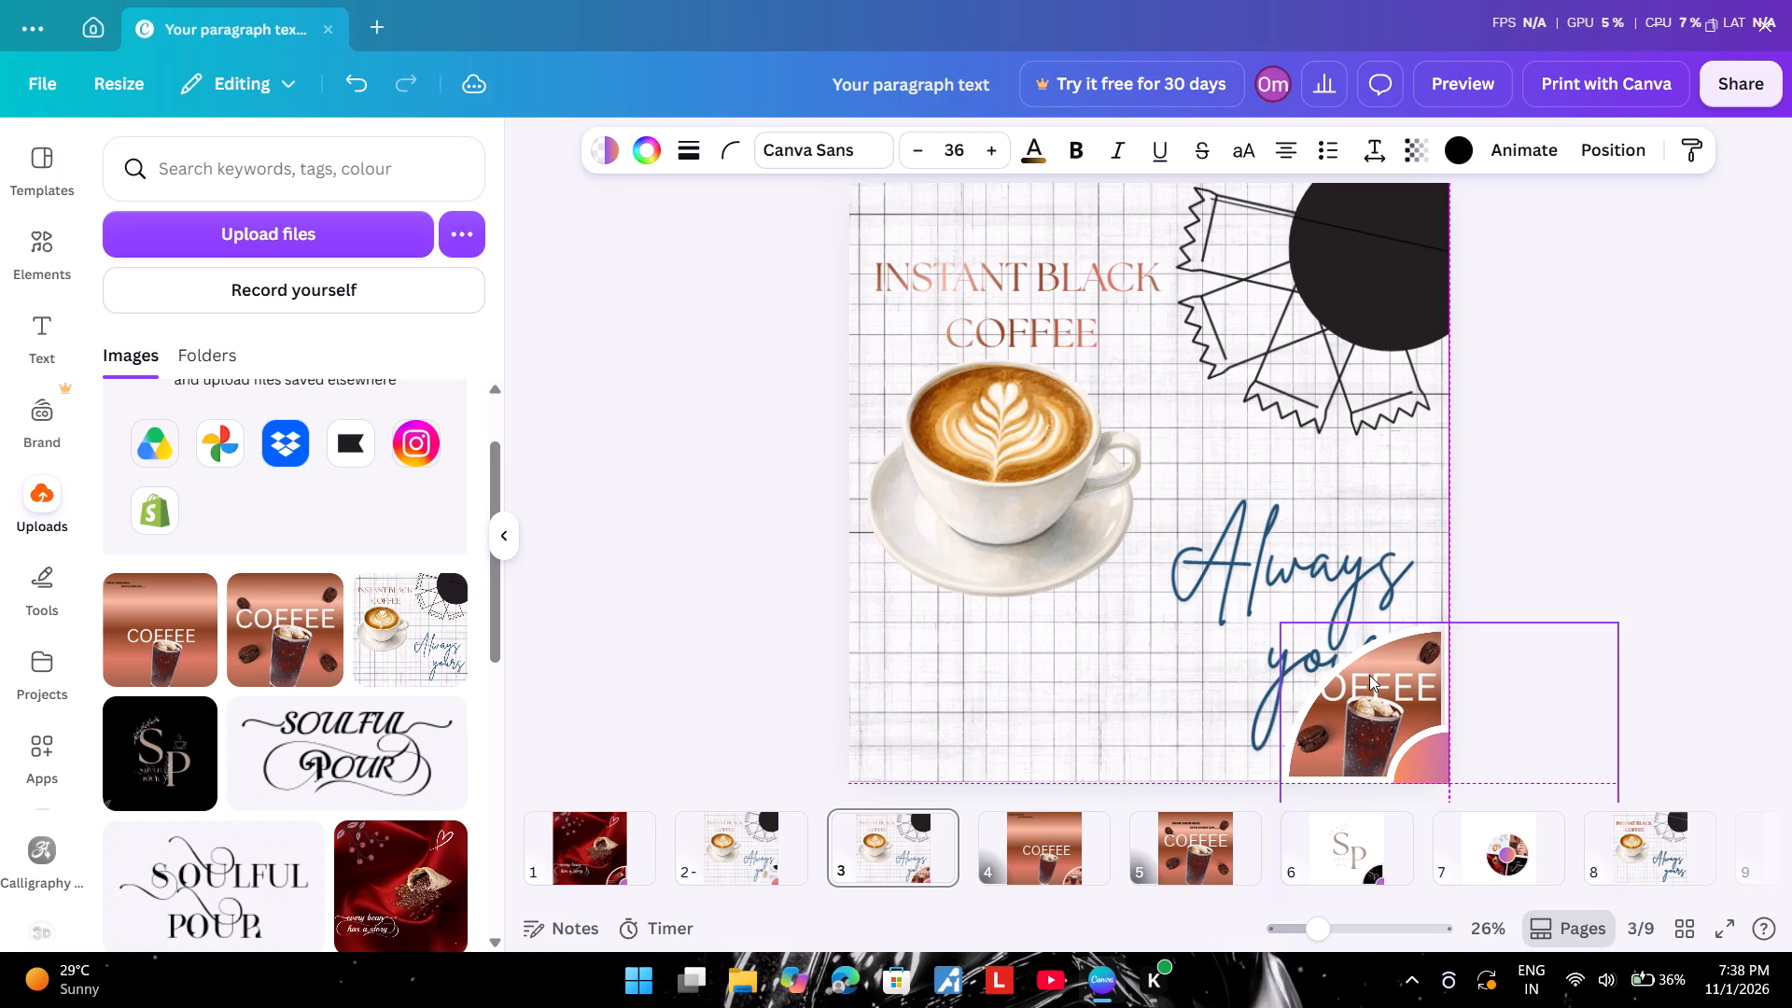
# Replace page 3's full-page coffee-cup picture with the uploaded COFFEE picture carrying the "POUR YOUR SOUL INTO EVERY SIP...." tagline.
pyautogui.click(1028, 443)
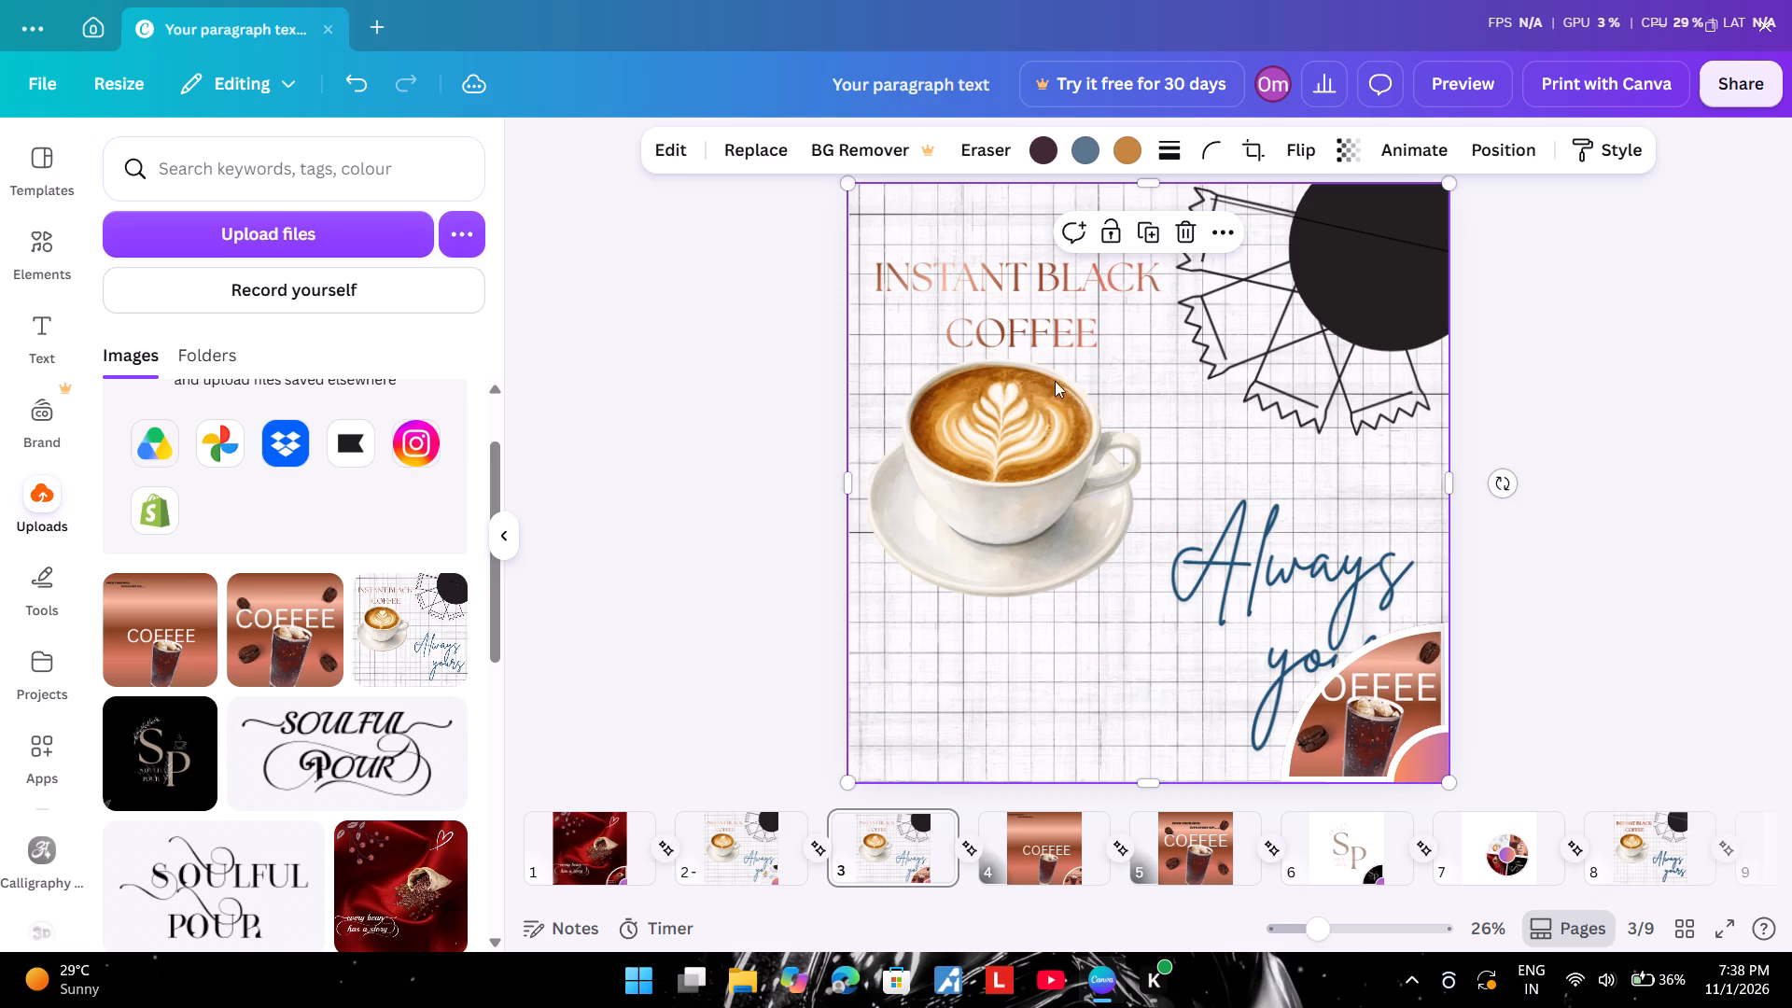
pyautogui.click(1181, 230)
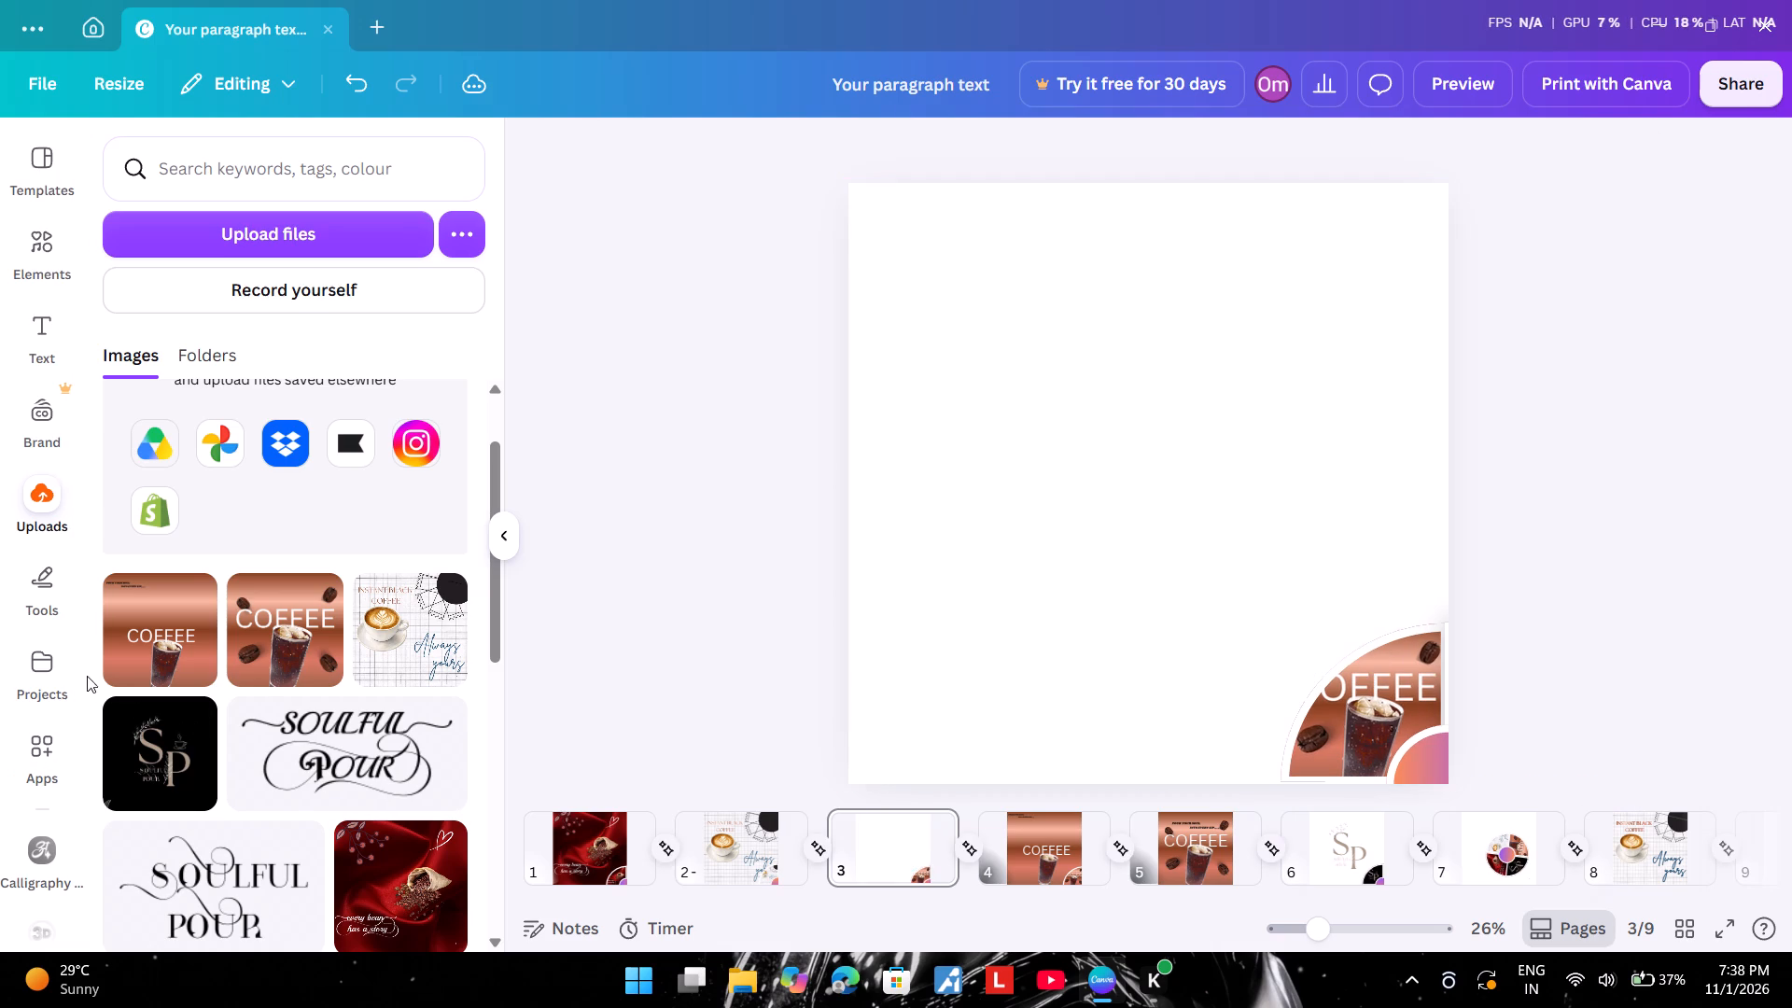
pyautogui.click(124, 664)
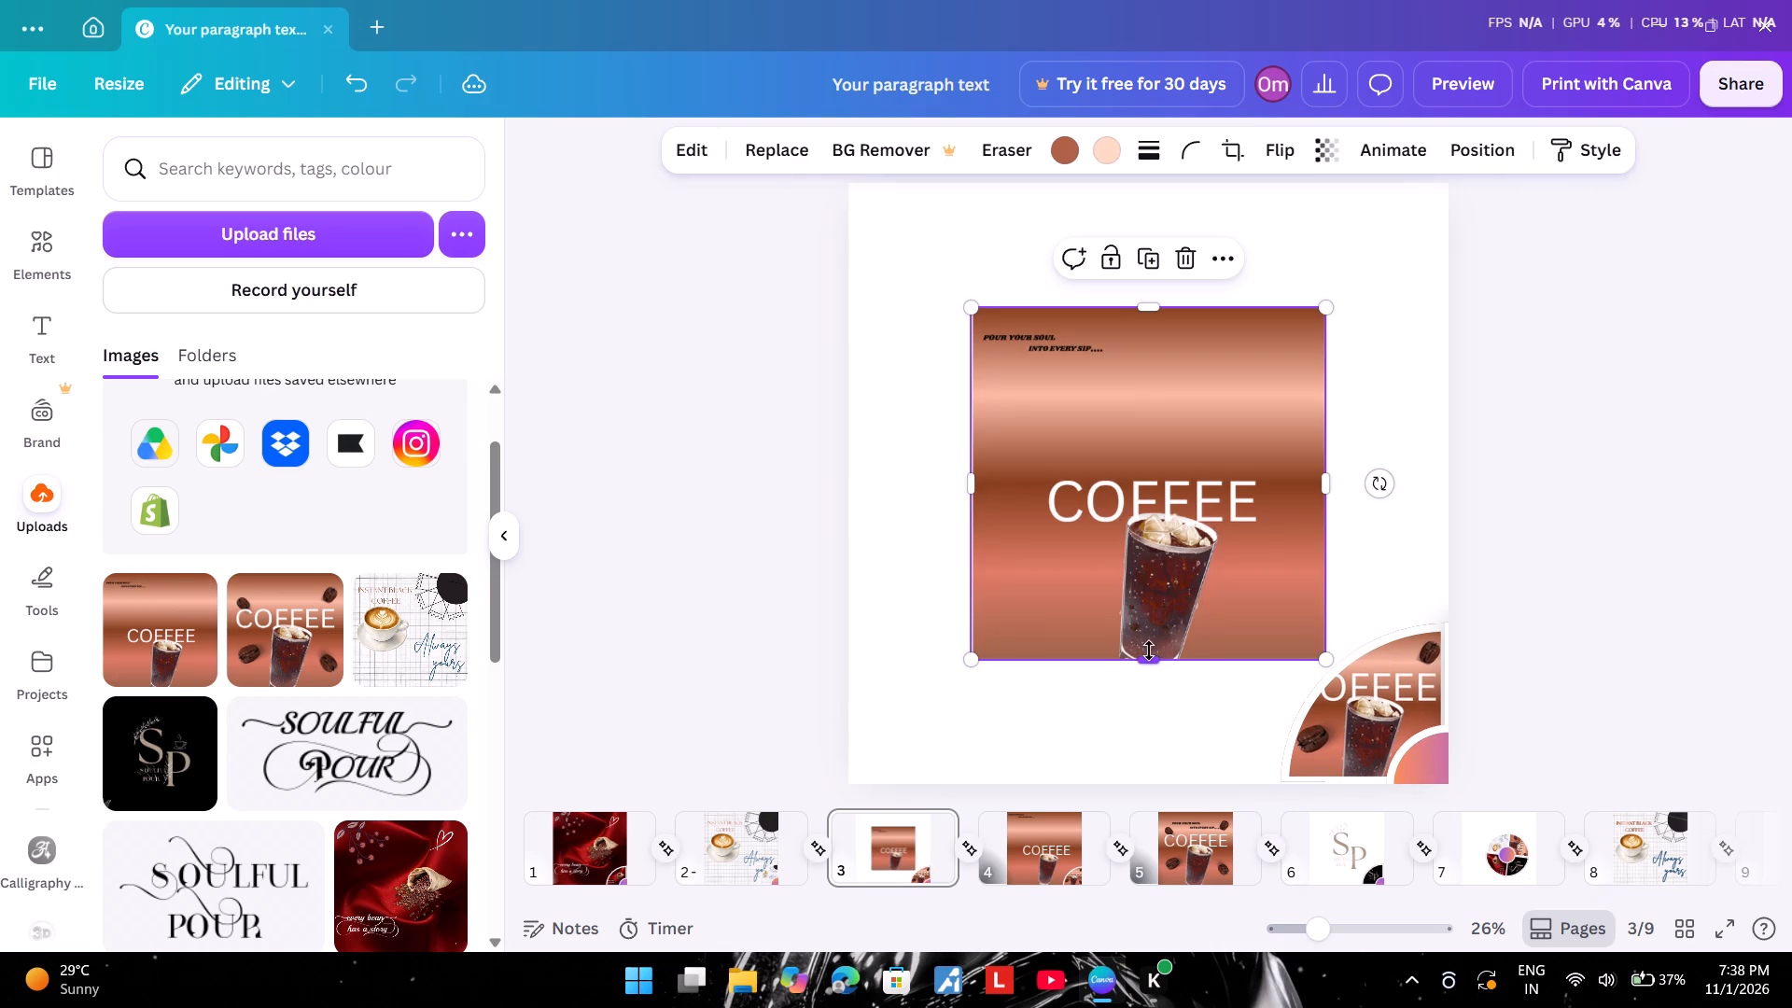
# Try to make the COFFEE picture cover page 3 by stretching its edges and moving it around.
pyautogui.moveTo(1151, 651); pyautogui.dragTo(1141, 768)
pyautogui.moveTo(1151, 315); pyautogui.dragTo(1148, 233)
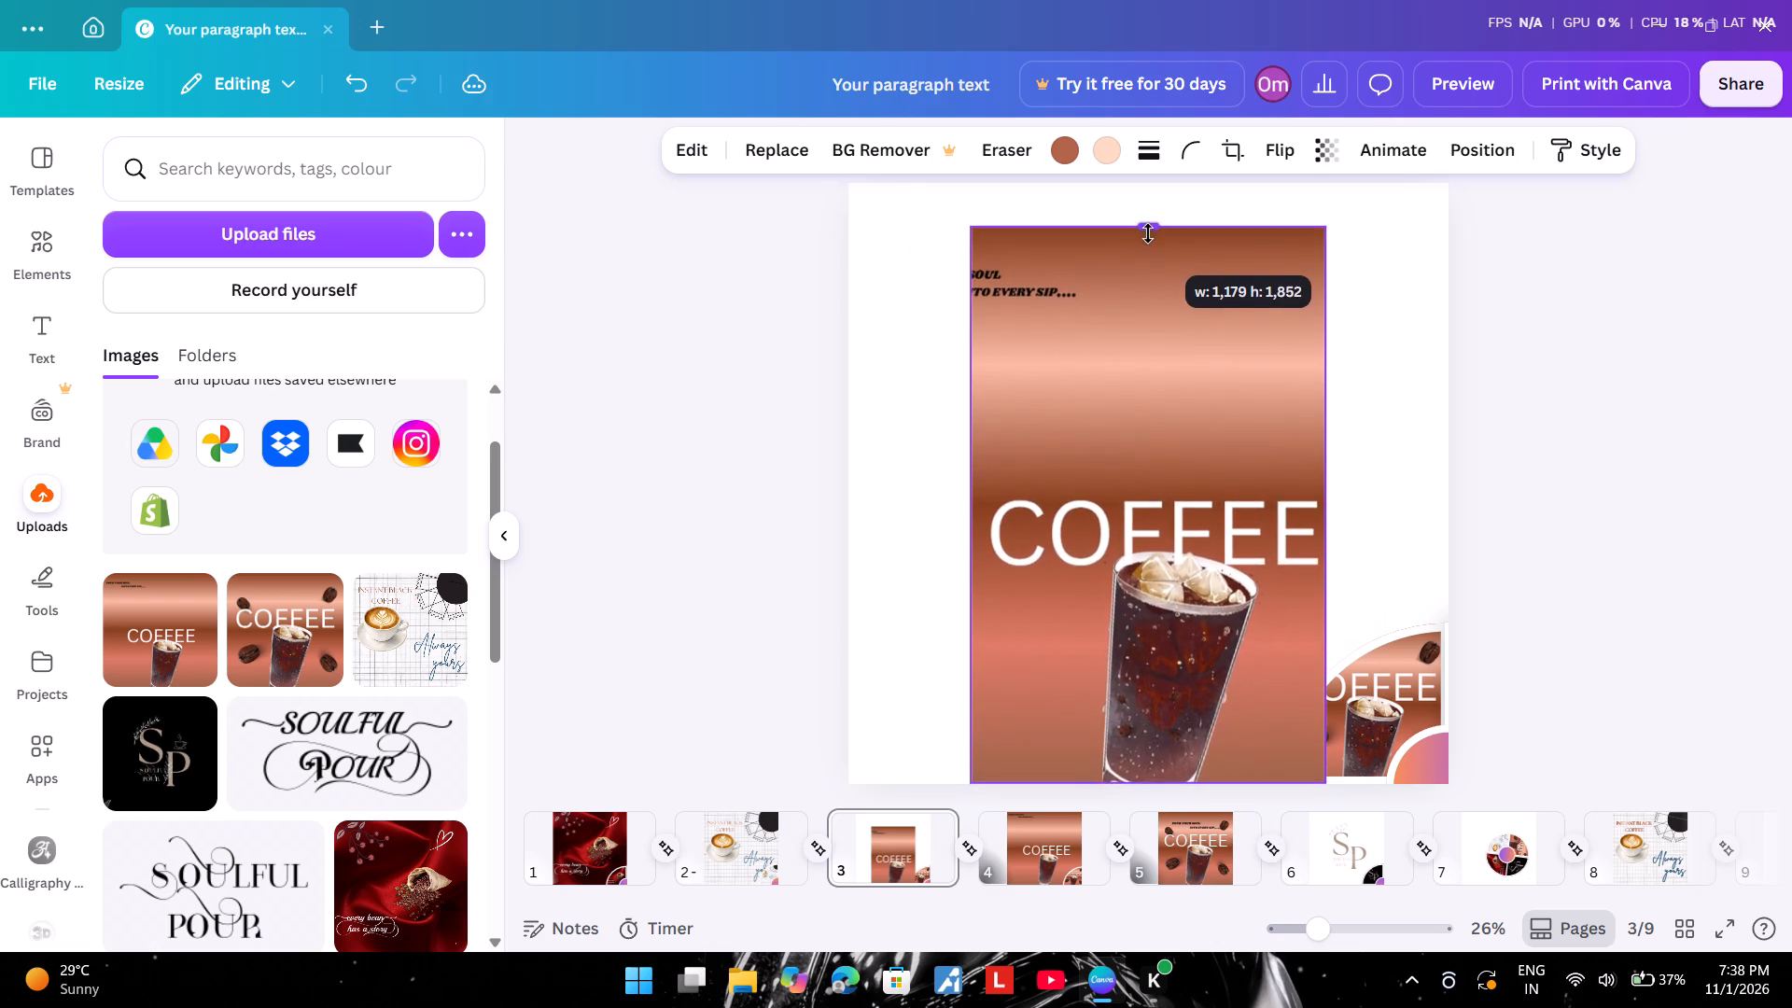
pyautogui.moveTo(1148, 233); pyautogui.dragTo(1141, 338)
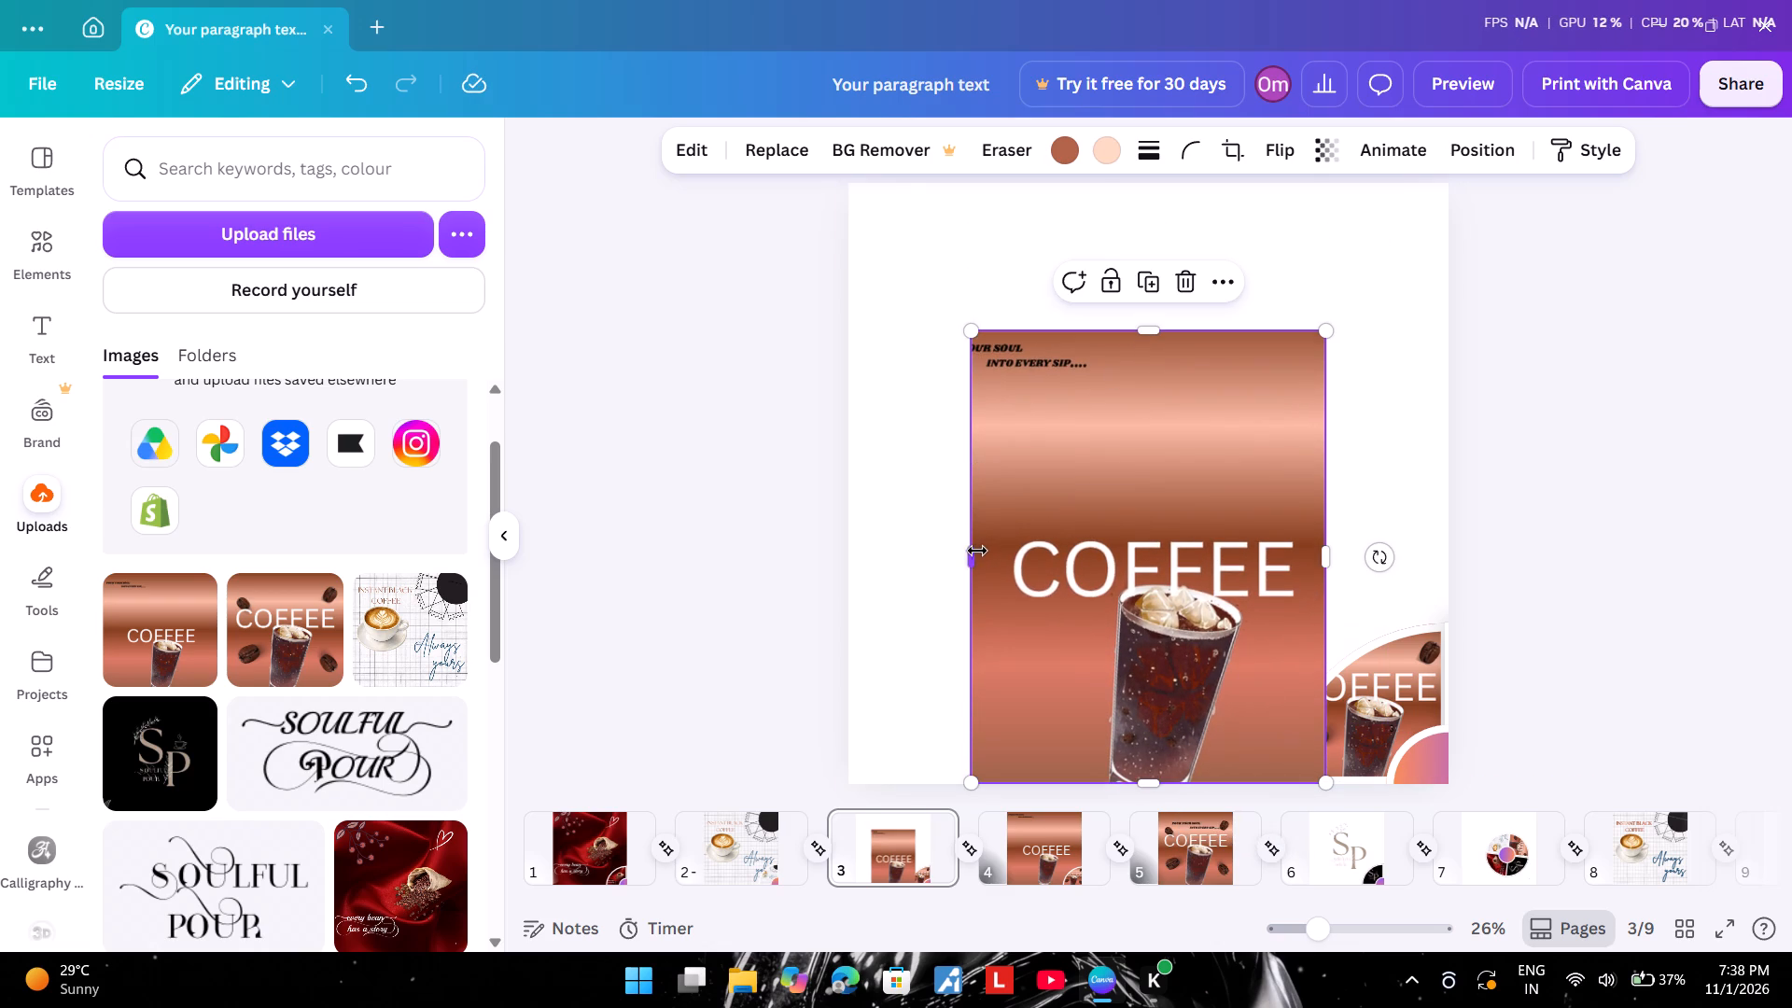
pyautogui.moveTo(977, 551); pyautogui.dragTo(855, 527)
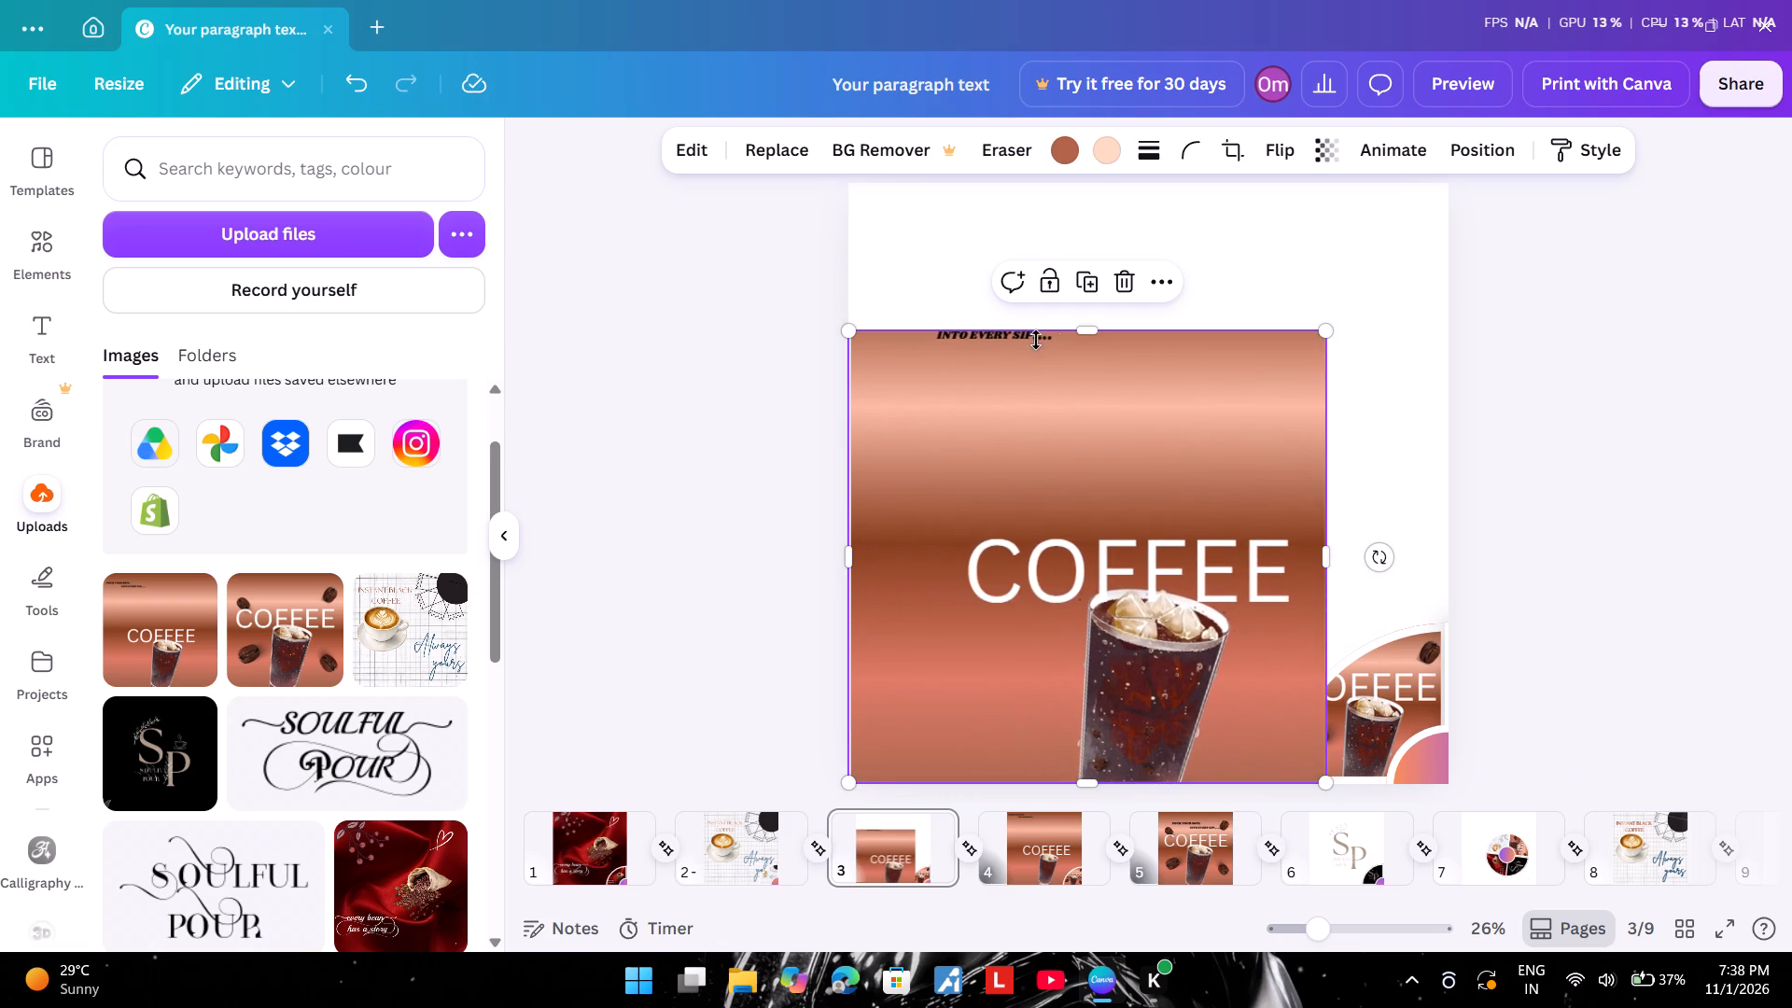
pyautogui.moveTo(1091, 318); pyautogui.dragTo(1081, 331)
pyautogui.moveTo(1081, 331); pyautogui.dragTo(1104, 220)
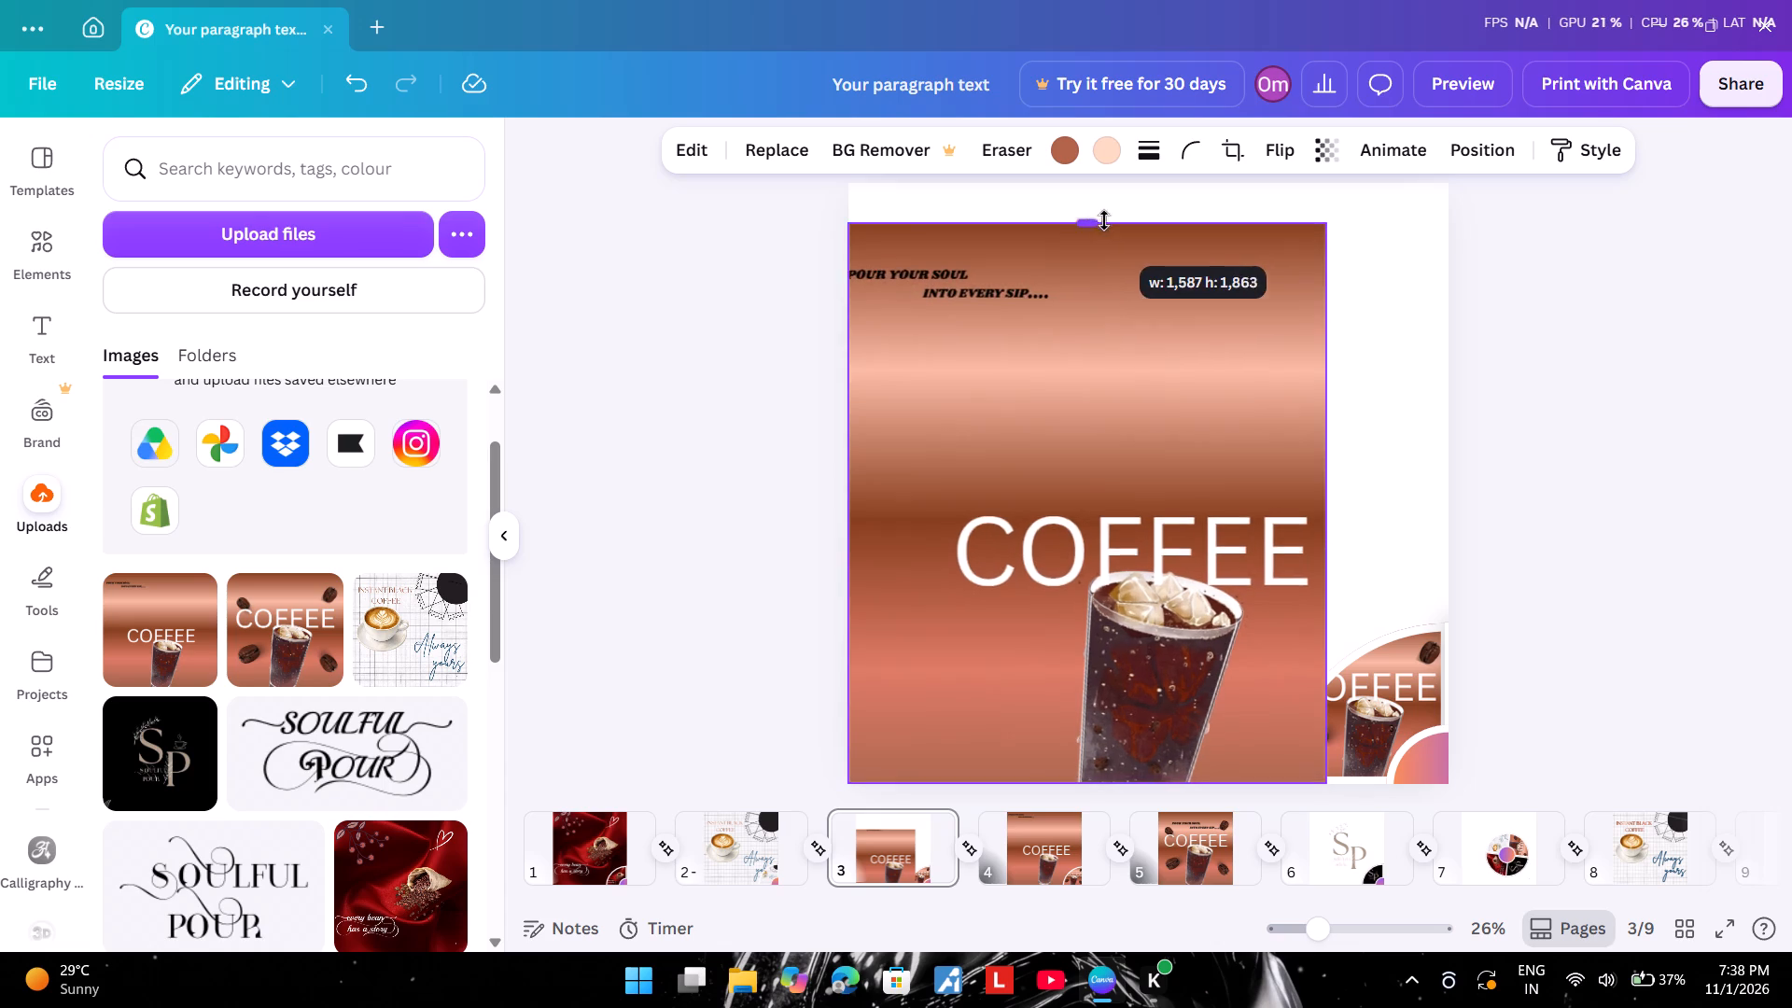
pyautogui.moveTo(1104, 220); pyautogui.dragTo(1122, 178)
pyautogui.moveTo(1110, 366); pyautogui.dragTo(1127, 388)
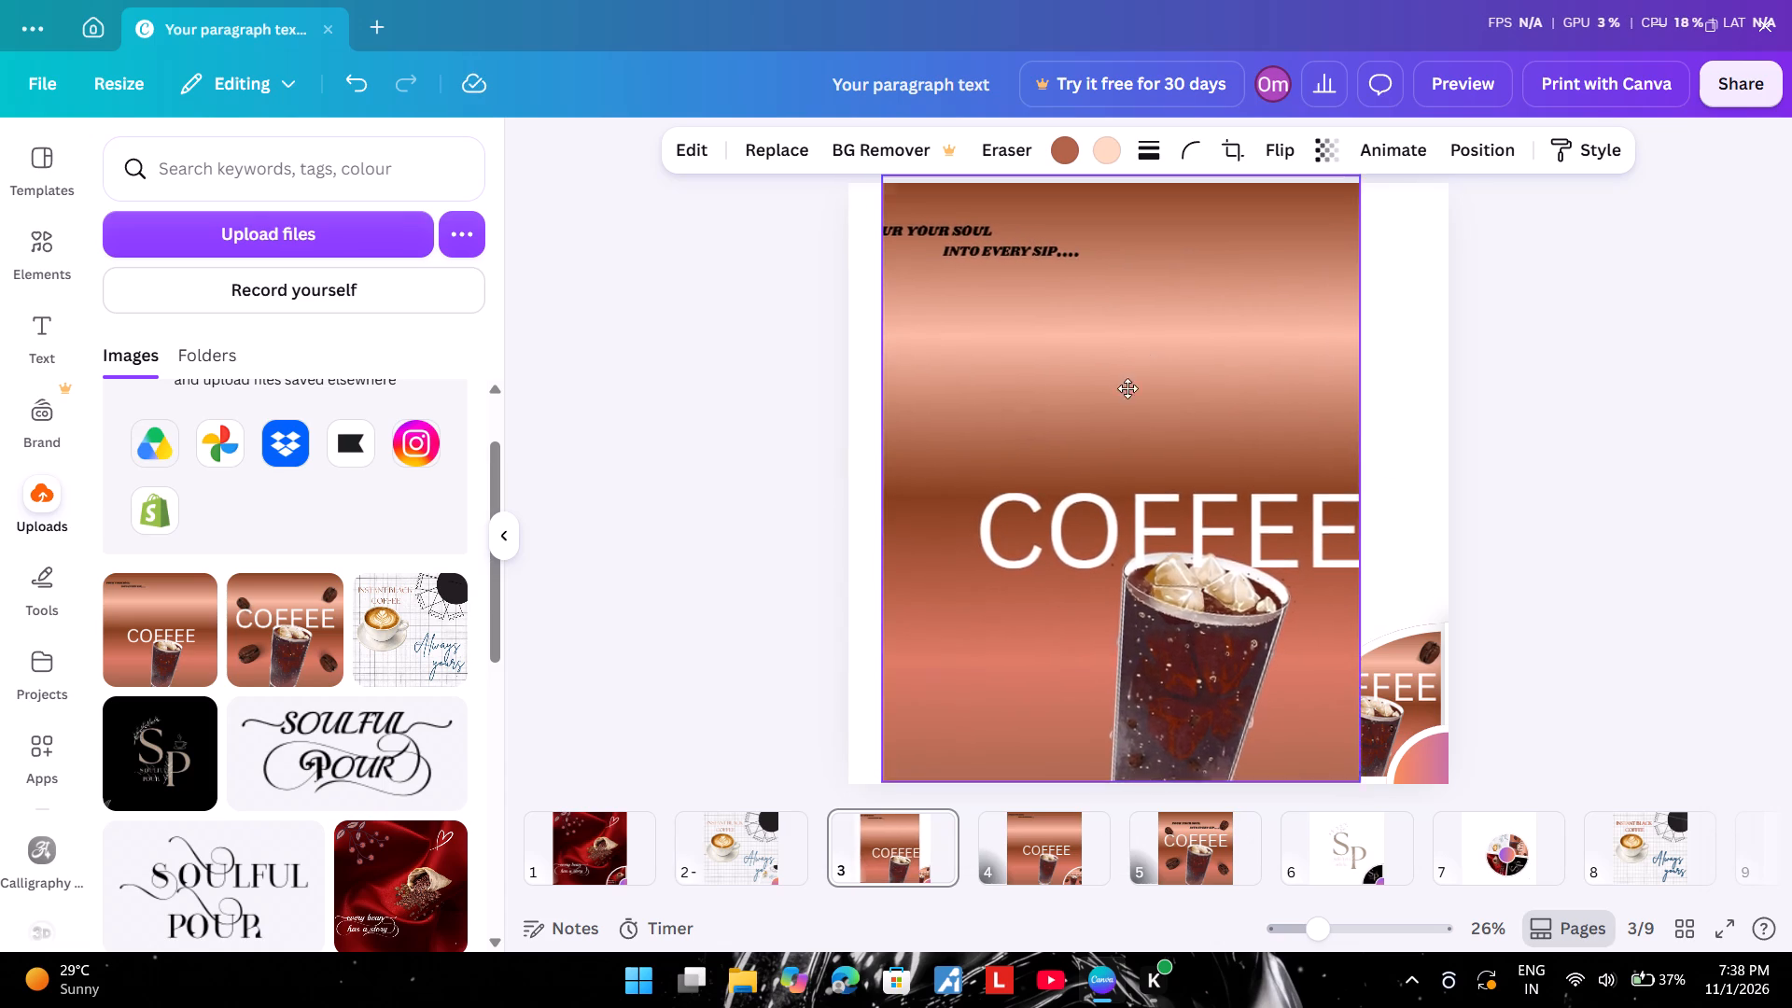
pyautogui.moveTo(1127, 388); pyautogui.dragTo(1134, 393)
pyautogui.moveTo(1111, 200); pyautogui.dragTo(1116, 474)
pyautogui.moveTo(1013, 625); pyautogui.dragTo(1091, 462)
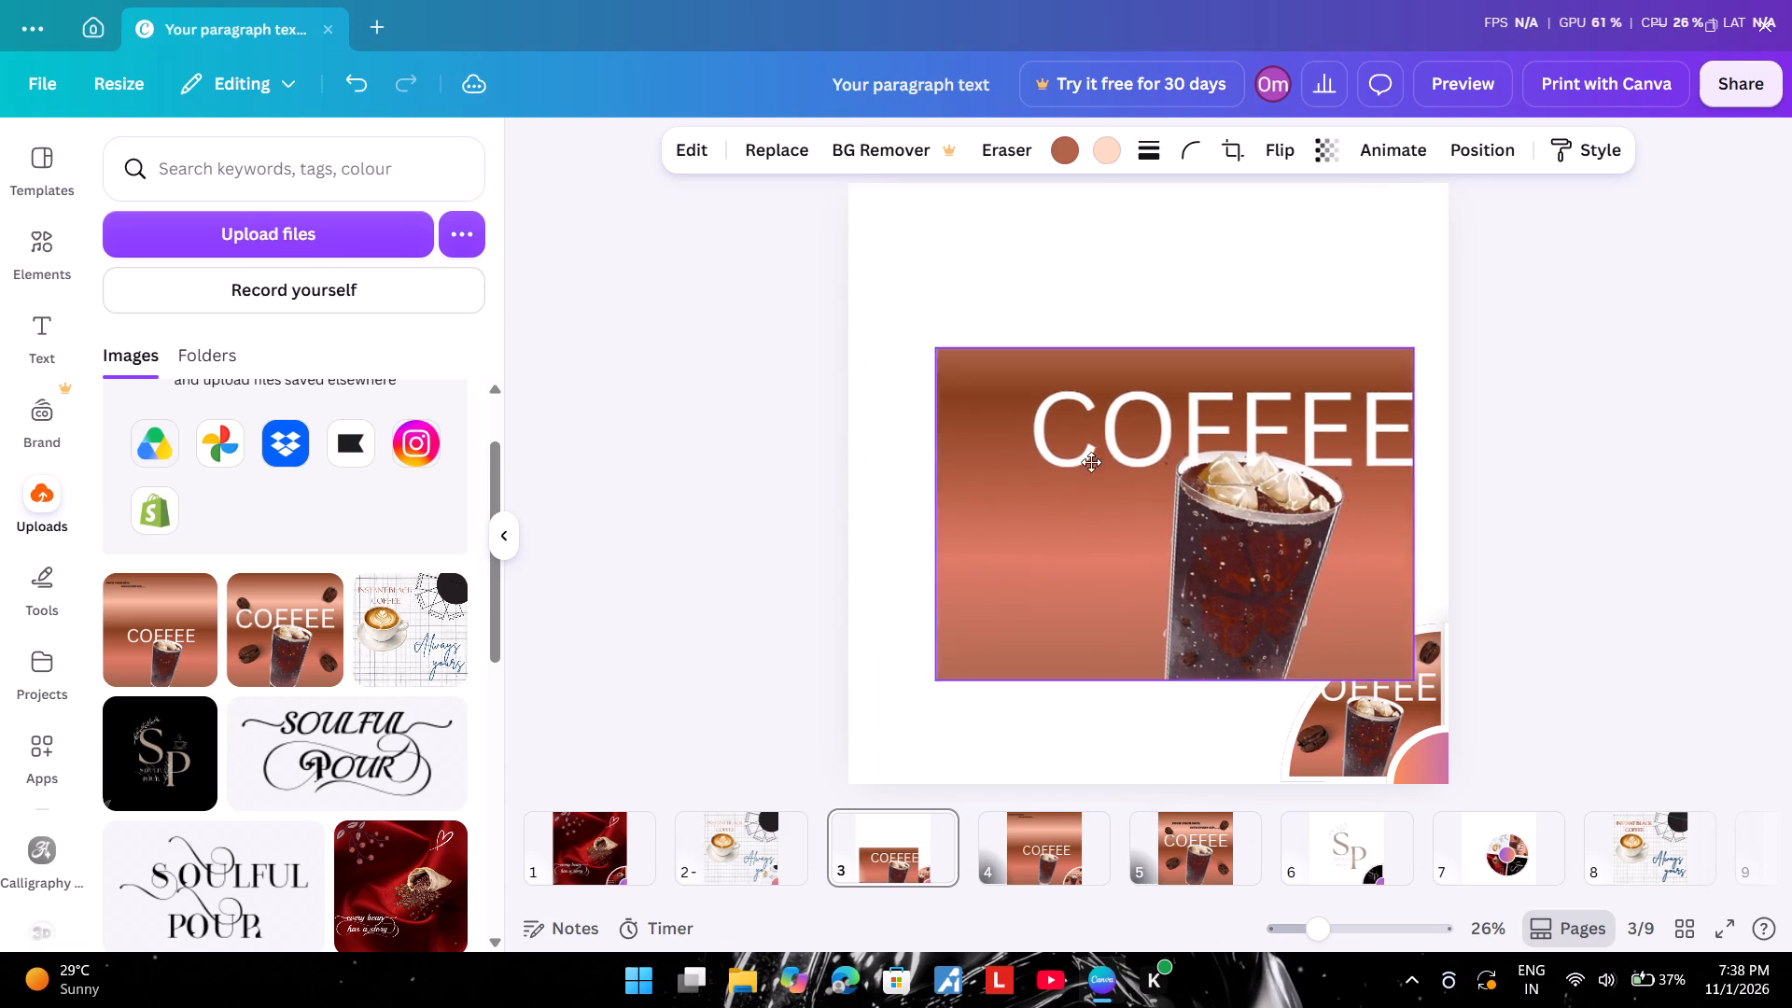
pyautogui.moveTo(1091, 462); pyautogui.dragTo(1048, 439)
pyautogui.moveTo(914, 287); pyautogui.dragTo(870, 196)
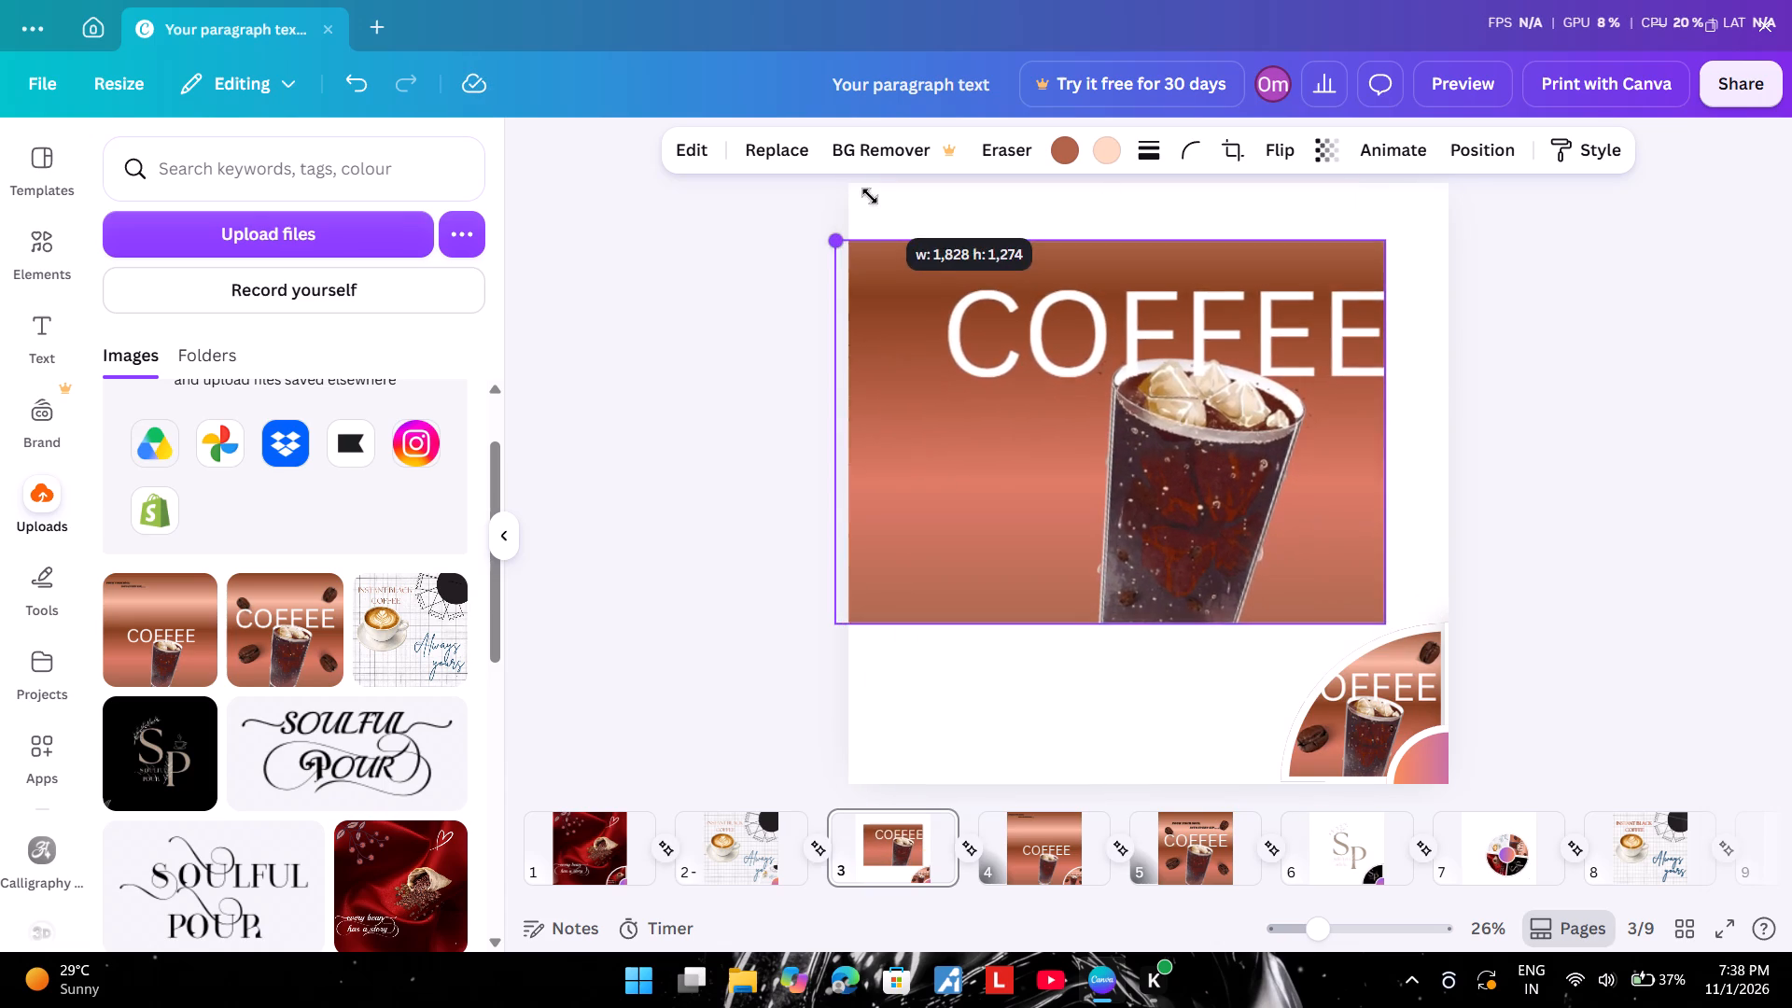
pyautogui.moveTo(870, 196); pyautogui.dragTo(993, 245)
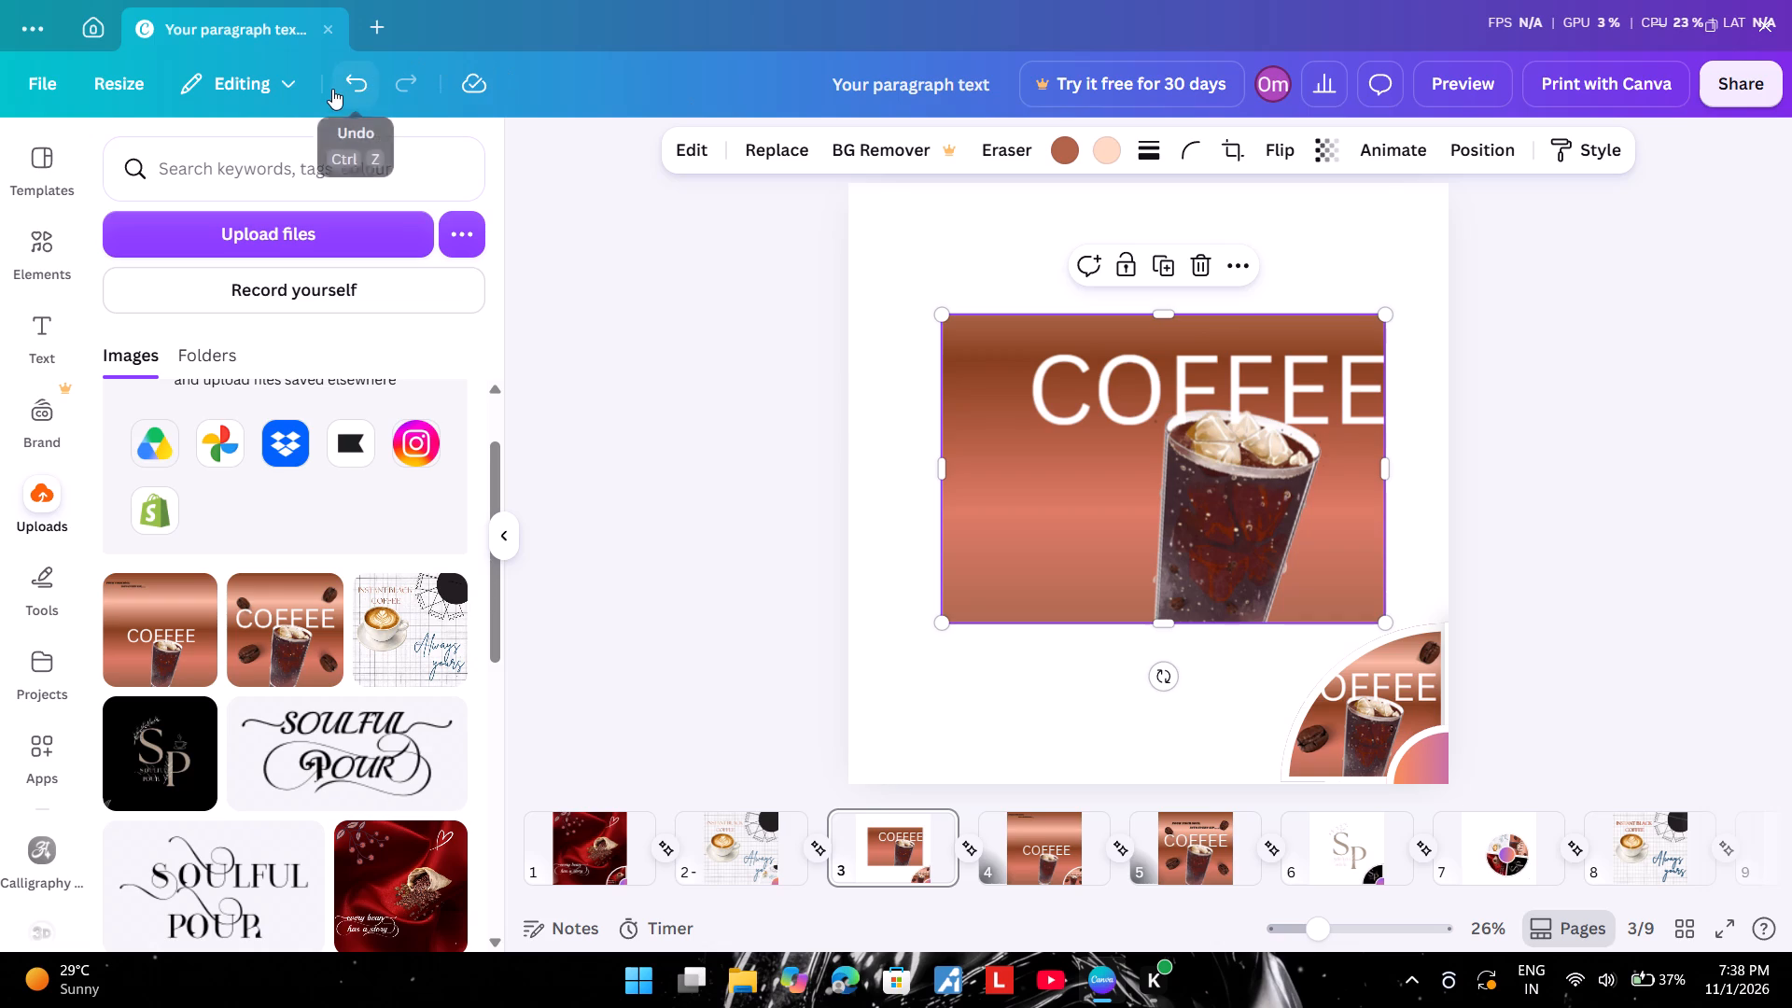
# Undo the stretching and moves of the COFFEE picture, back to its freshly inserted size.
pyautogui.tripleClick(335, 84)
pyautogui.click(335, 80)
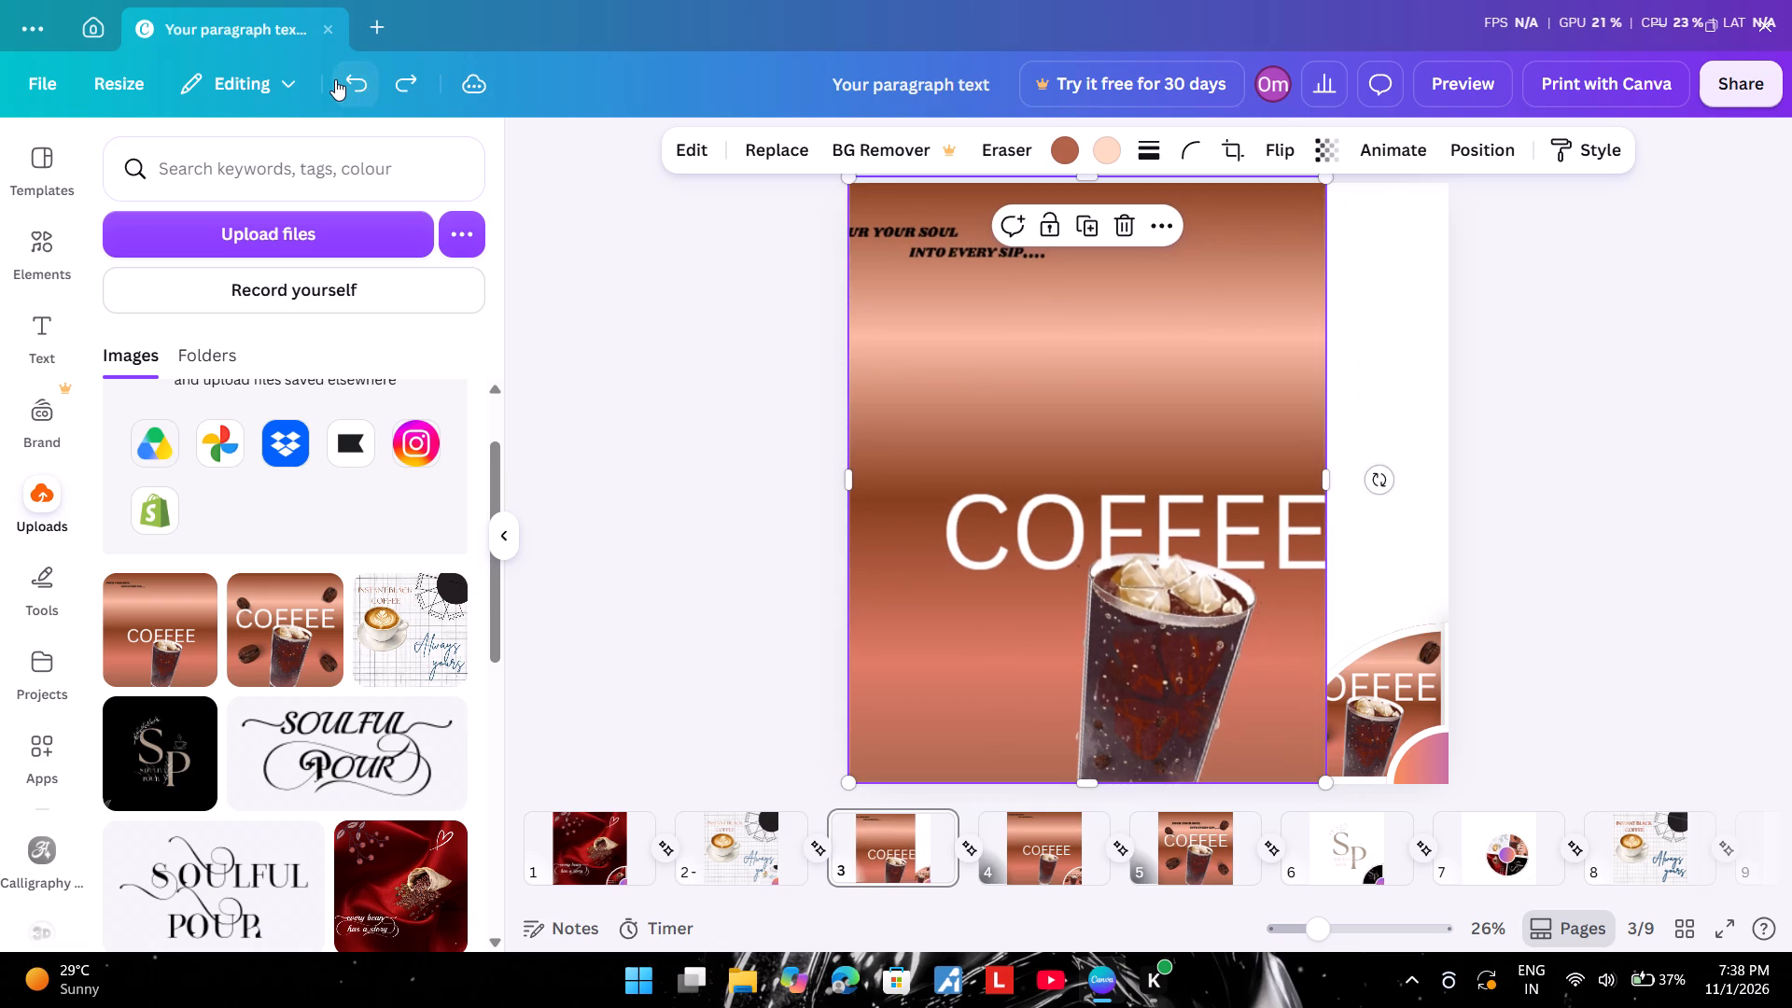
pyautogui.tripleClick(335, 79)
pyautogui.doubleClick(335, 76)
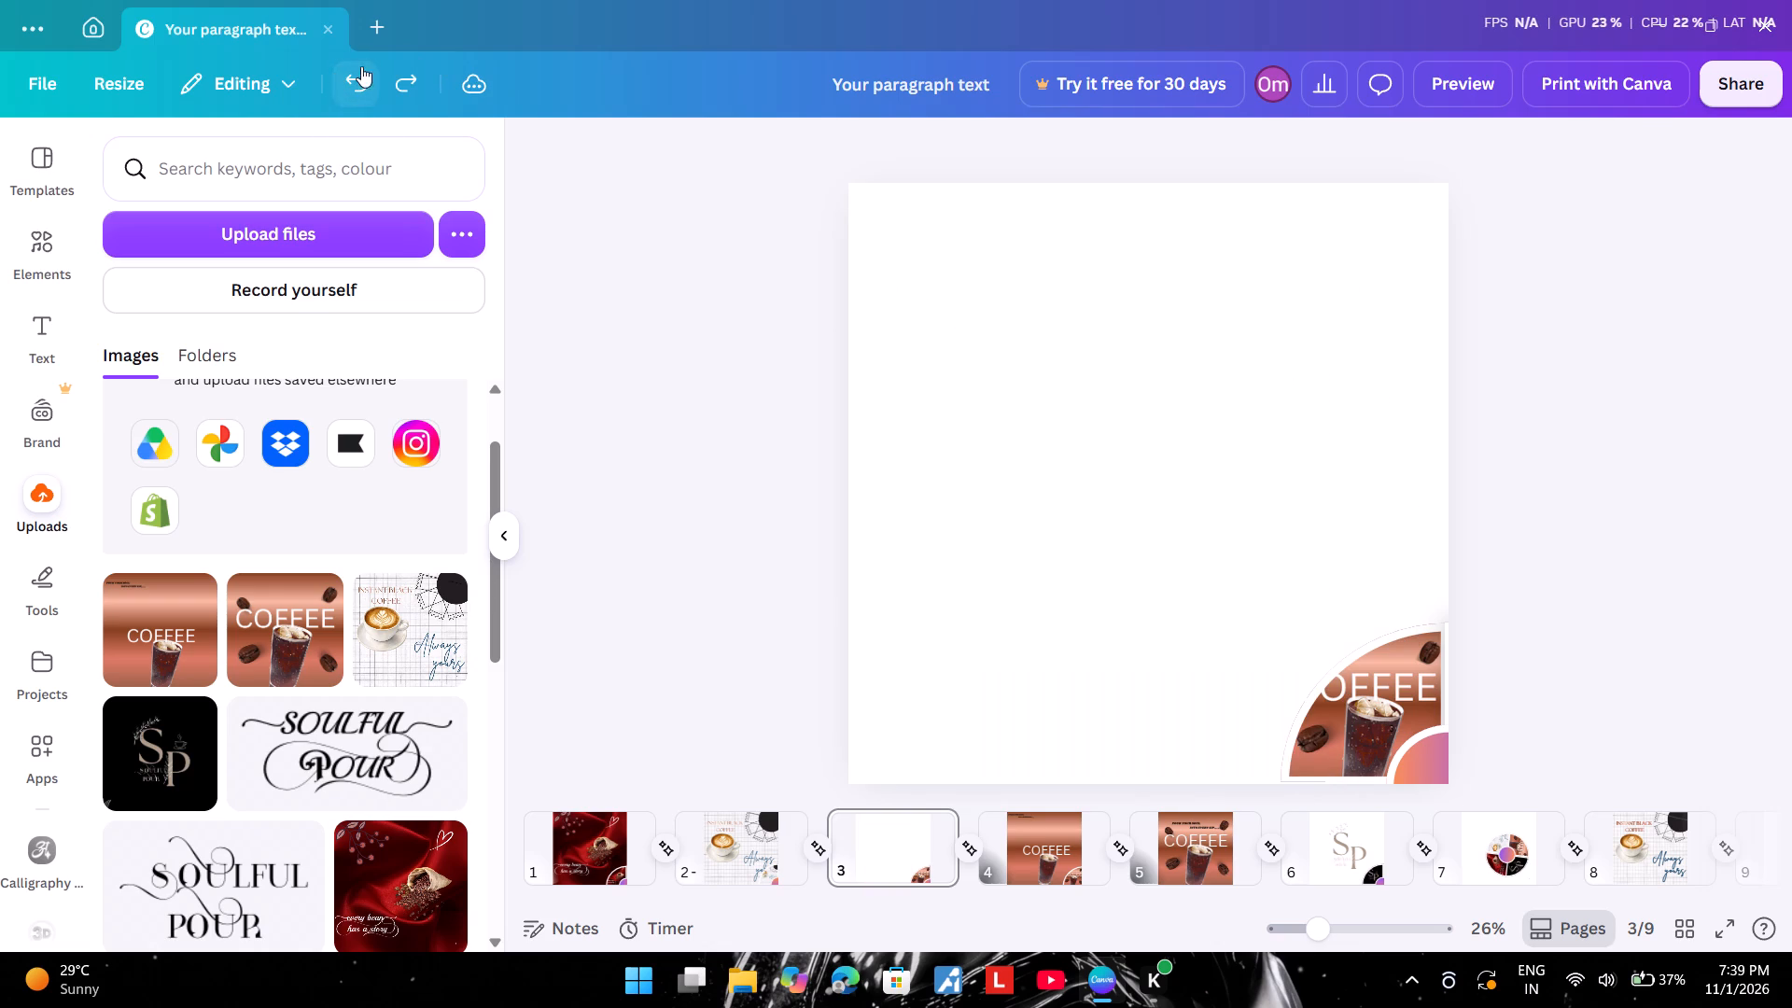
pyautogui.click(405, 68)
# Scale the COFFEE picture proportionally from its corners and align it to fill page 3, about 2,000 × 1,991.
pyautogui.click(1285, 599)
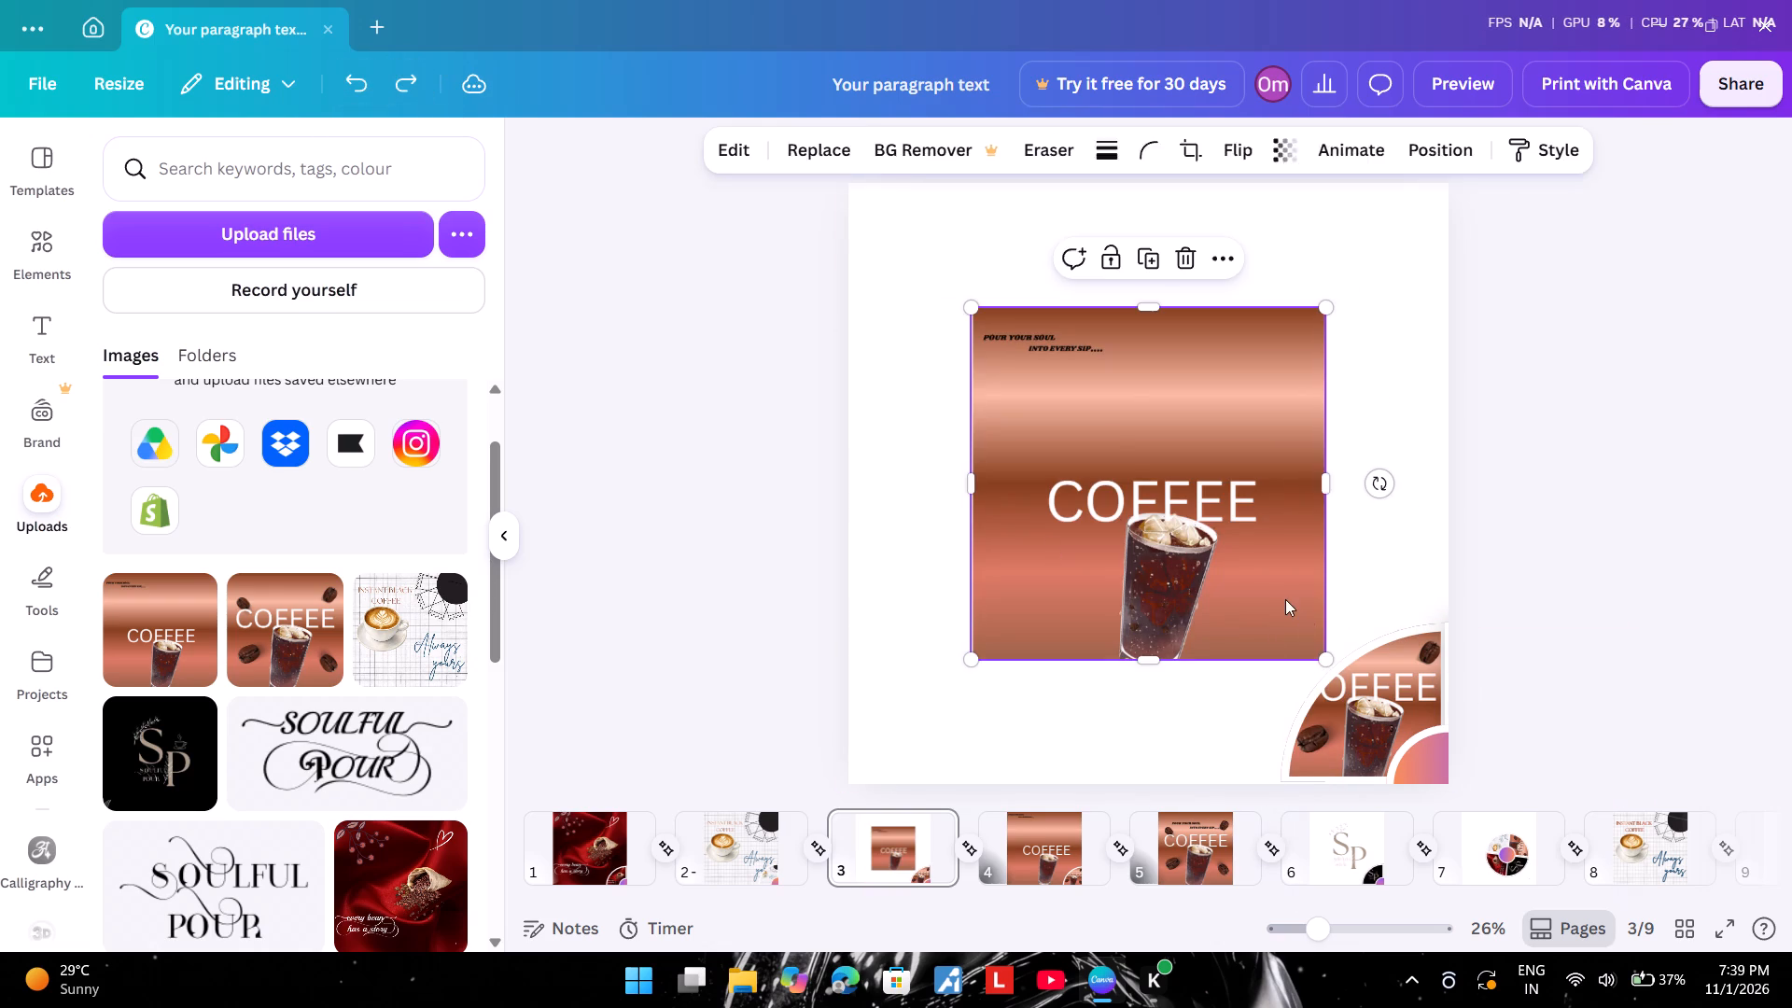
pyautogui.moveTo(1334, 659); pyautogui.dragTo(1417, 771)
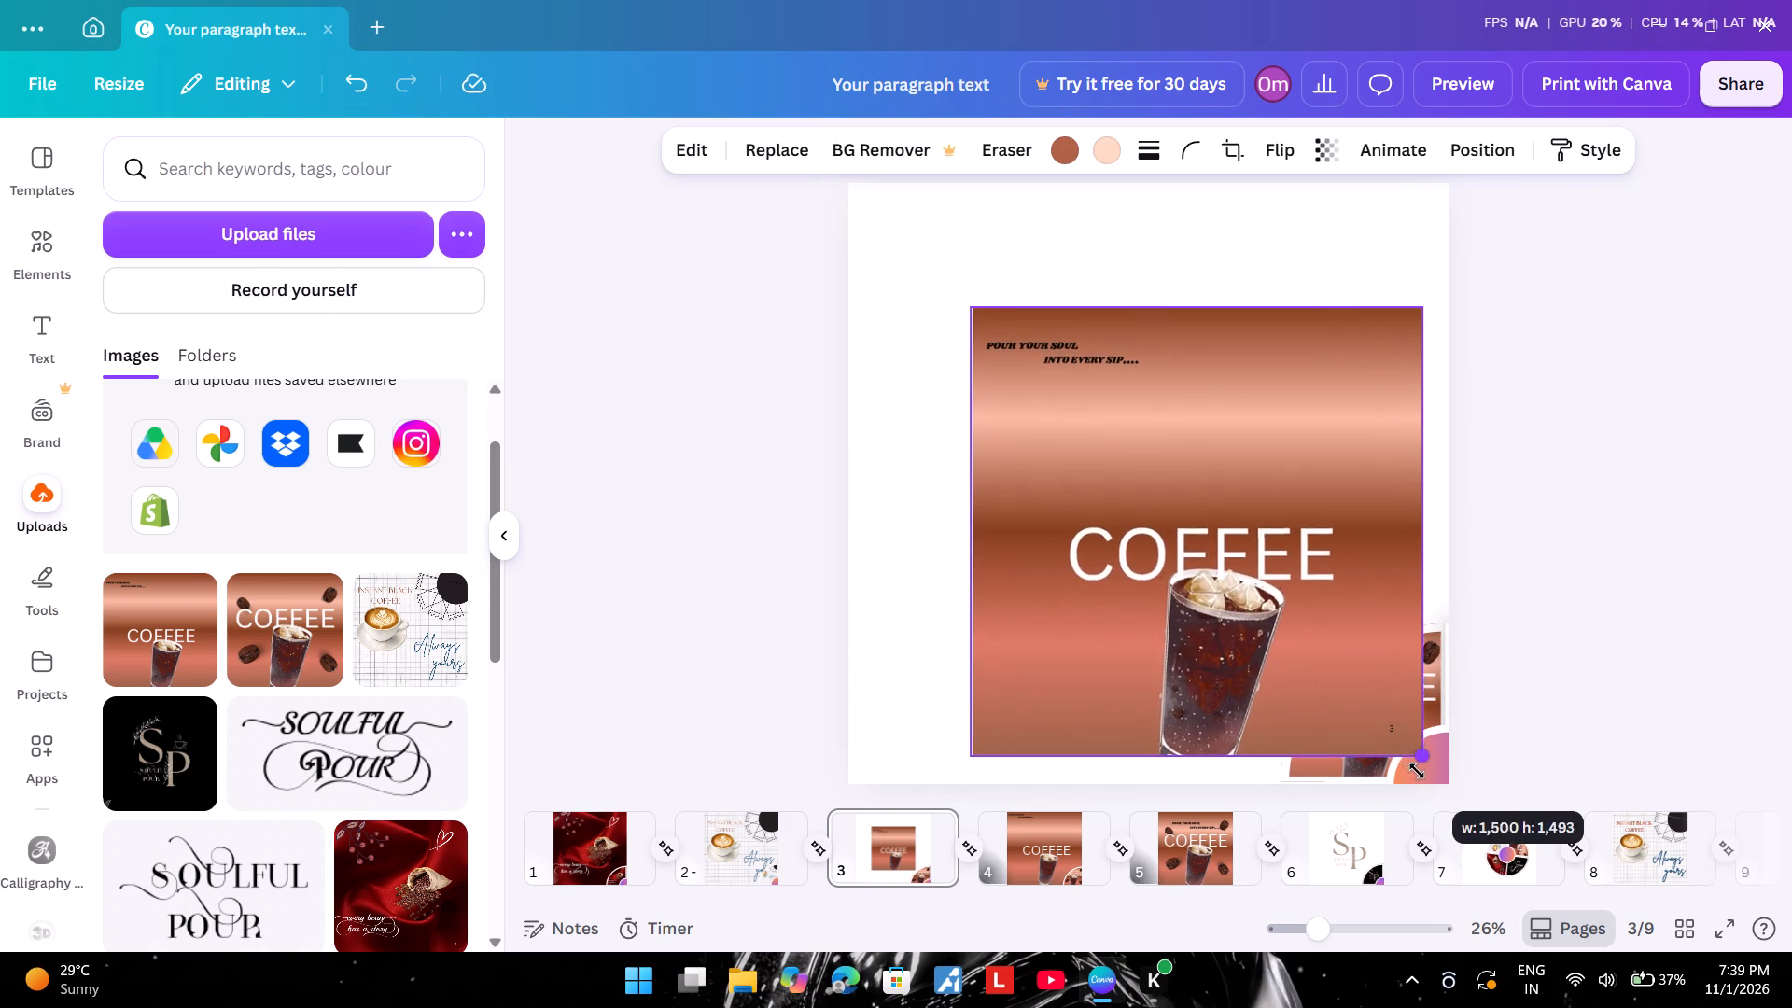
pyautogui.moveTo(1417, 771); pyautogui.dragTo(1440, 791)
pyautogui.moveTo(1118, 702); pyautogui.dragTo(1096, 684)
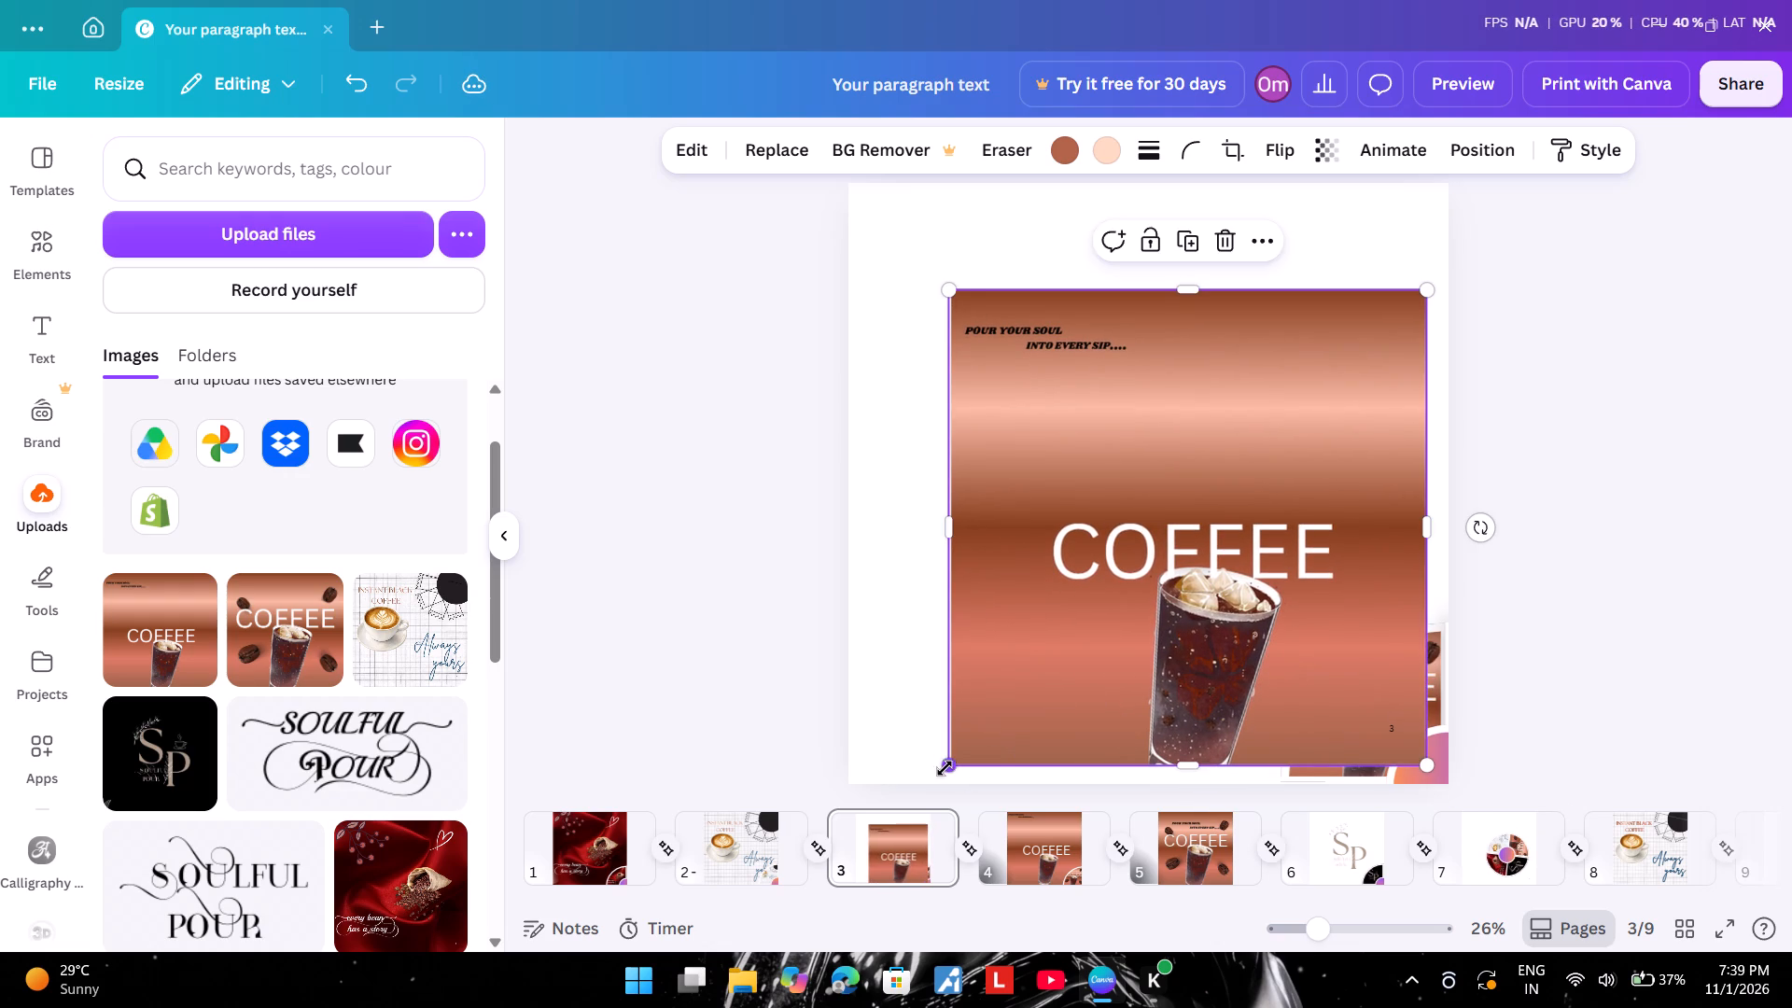
pyautogui.moveTo(945, 768); pyautogui.dragTo(841, 777)
pyautogui.moveTo(1021, 684); pyautogui.dragTo(1018, 651)
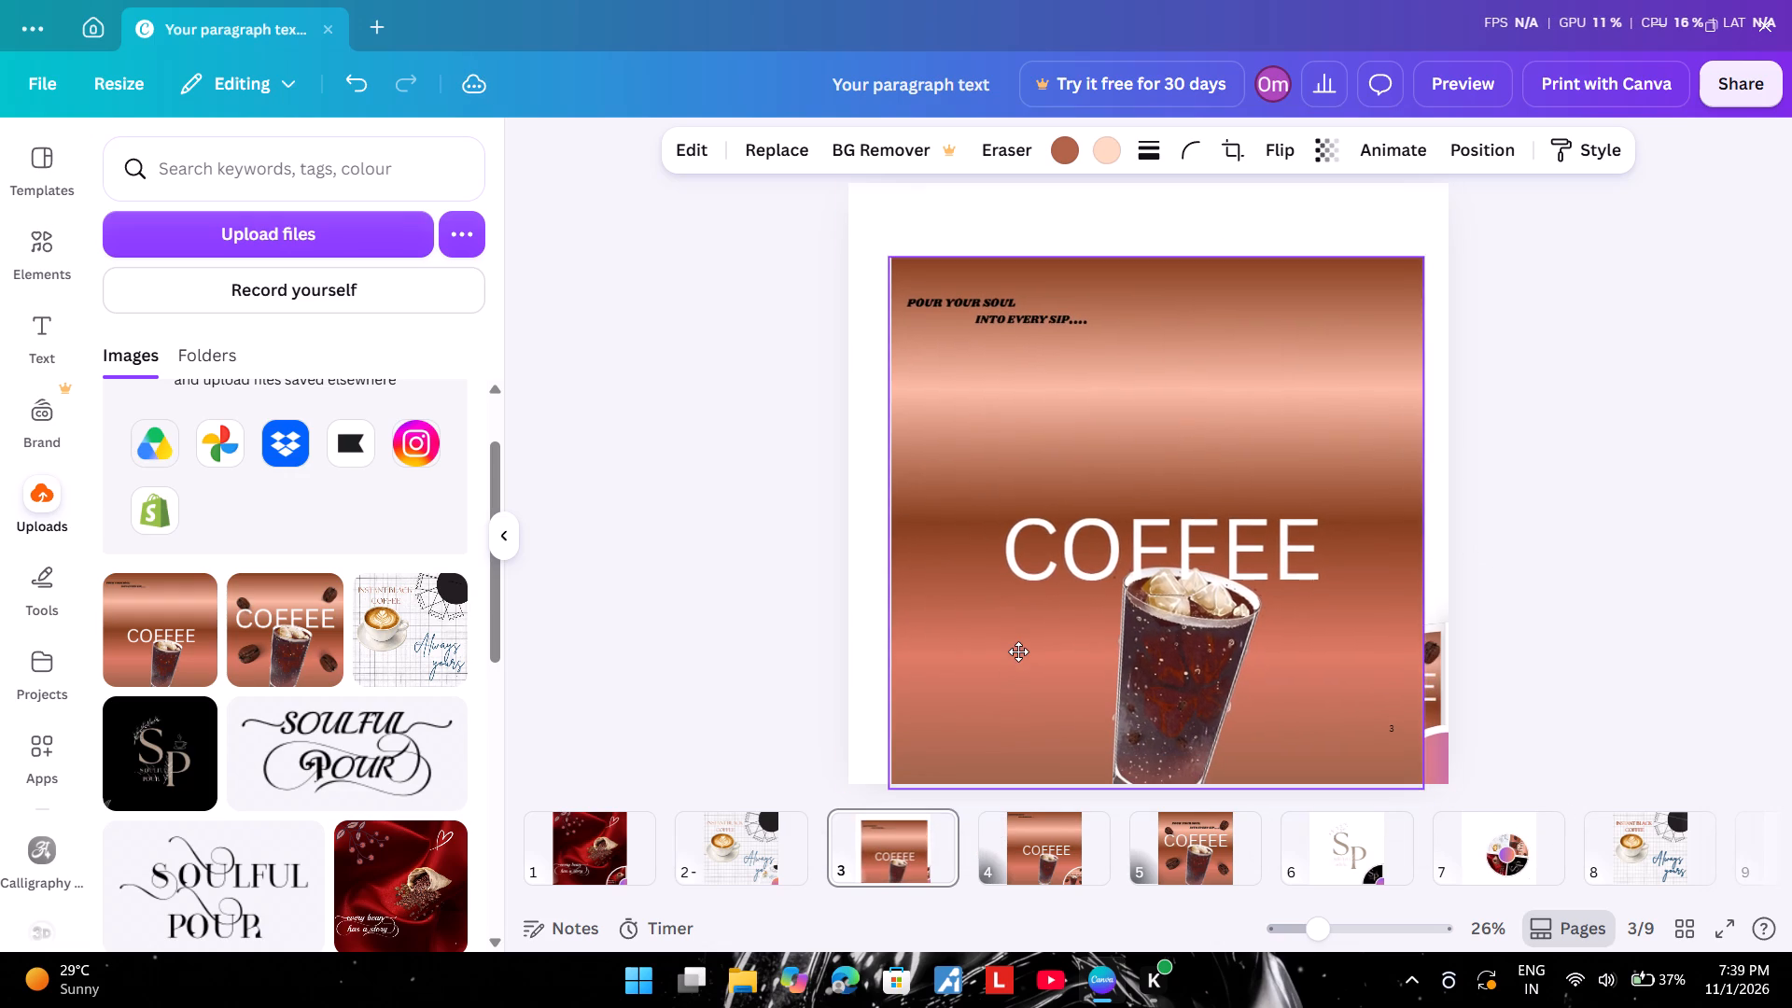
pyautogui.moveTo(1018, 651); pyautogui.dragTo(1014, 645)
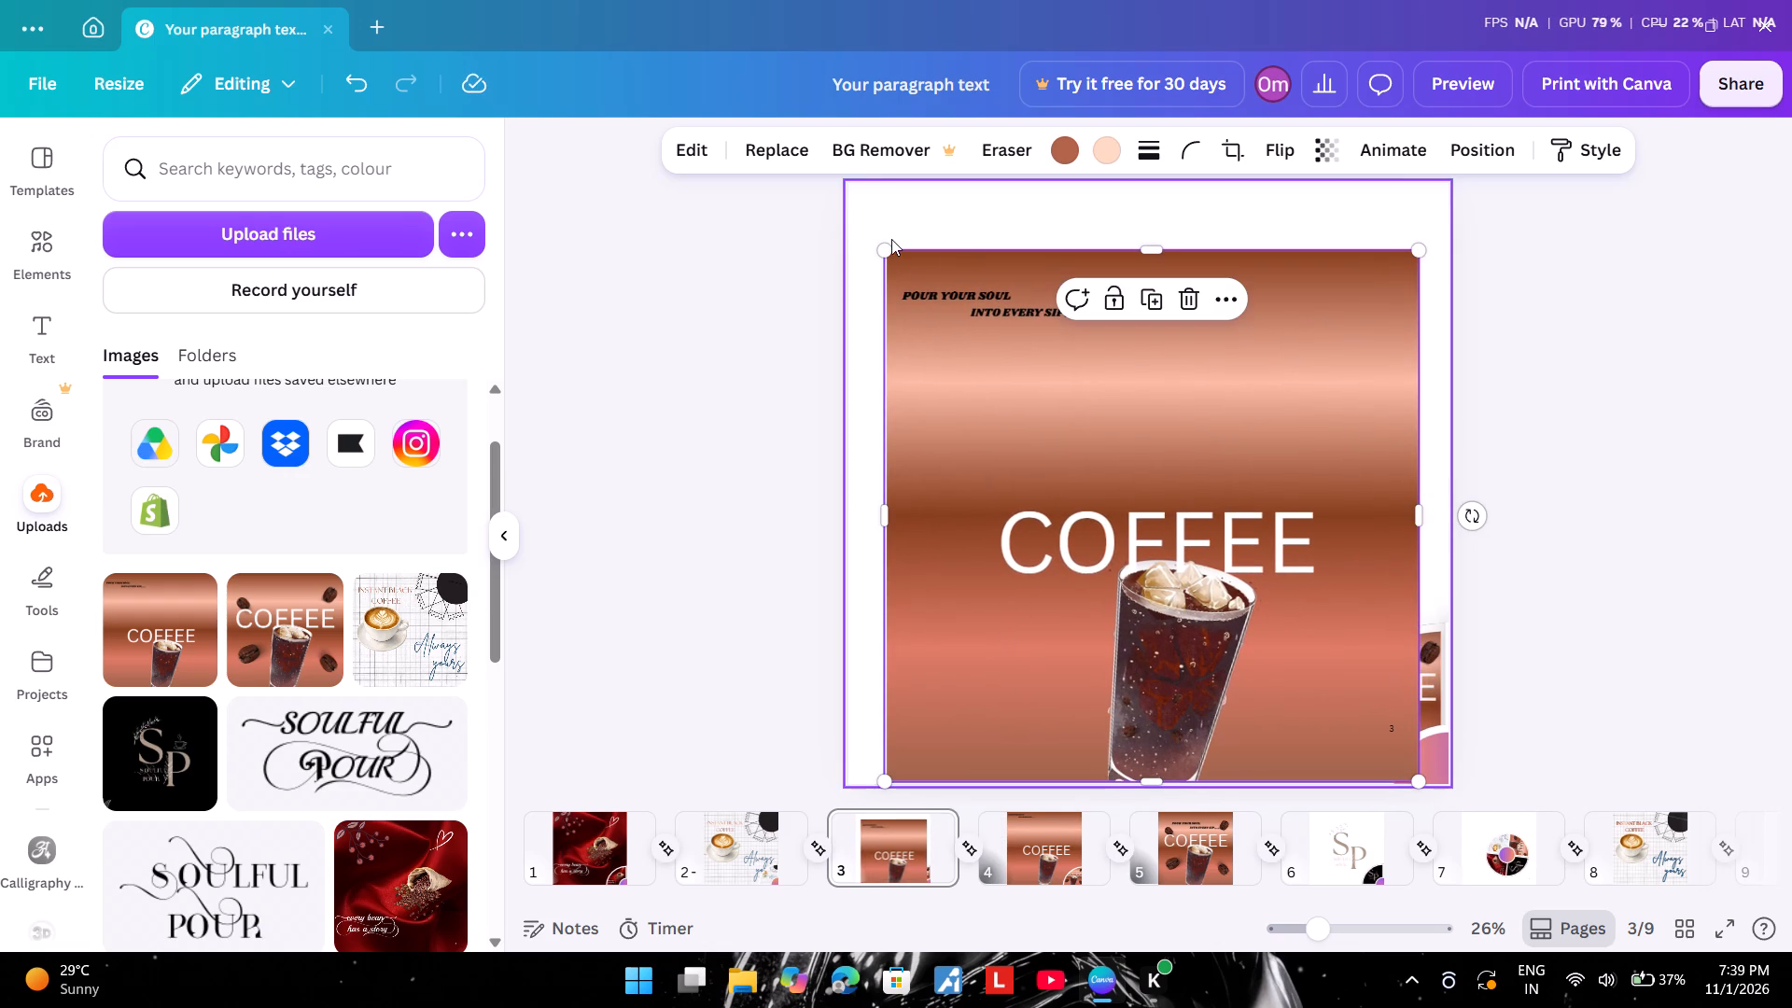
pyautogui.moveTo(880, 250); pyautogui.dragTo(865, 175)
pyautogui.moveTo(957, 386); pyautogui.dragTo(962, 371)
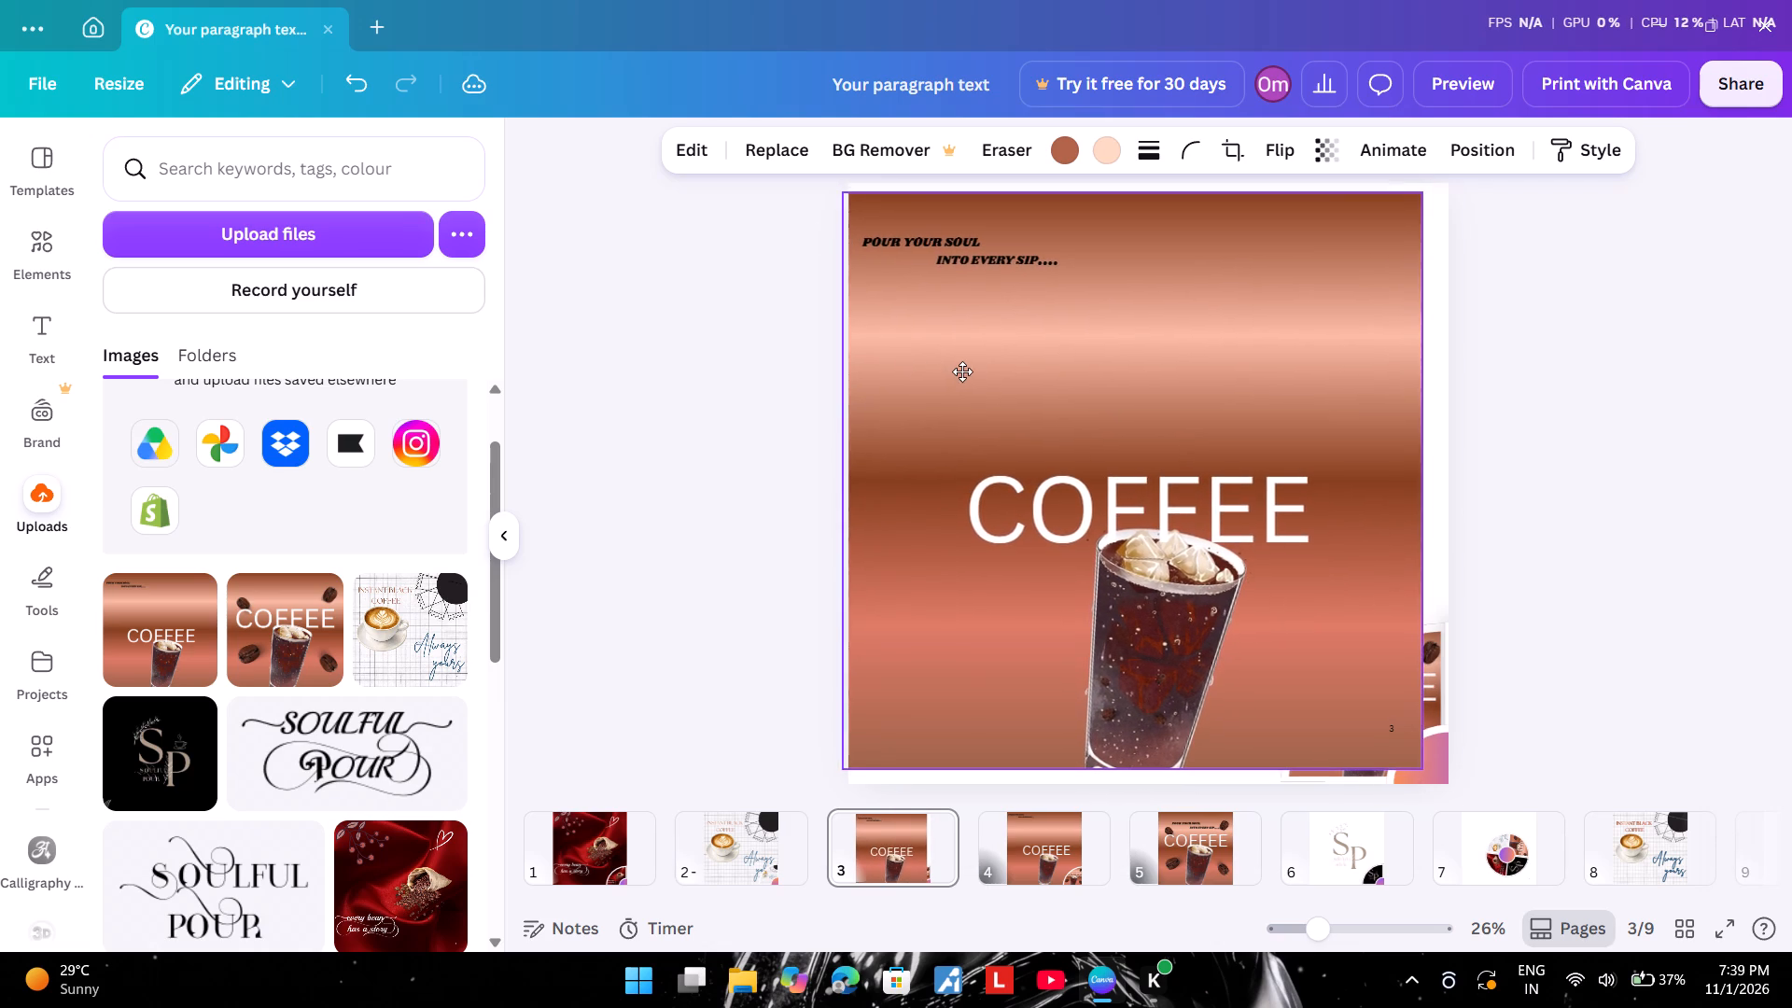
pyautogui.moveTo(962, 371); pyautogui.dragTo(967, 367)
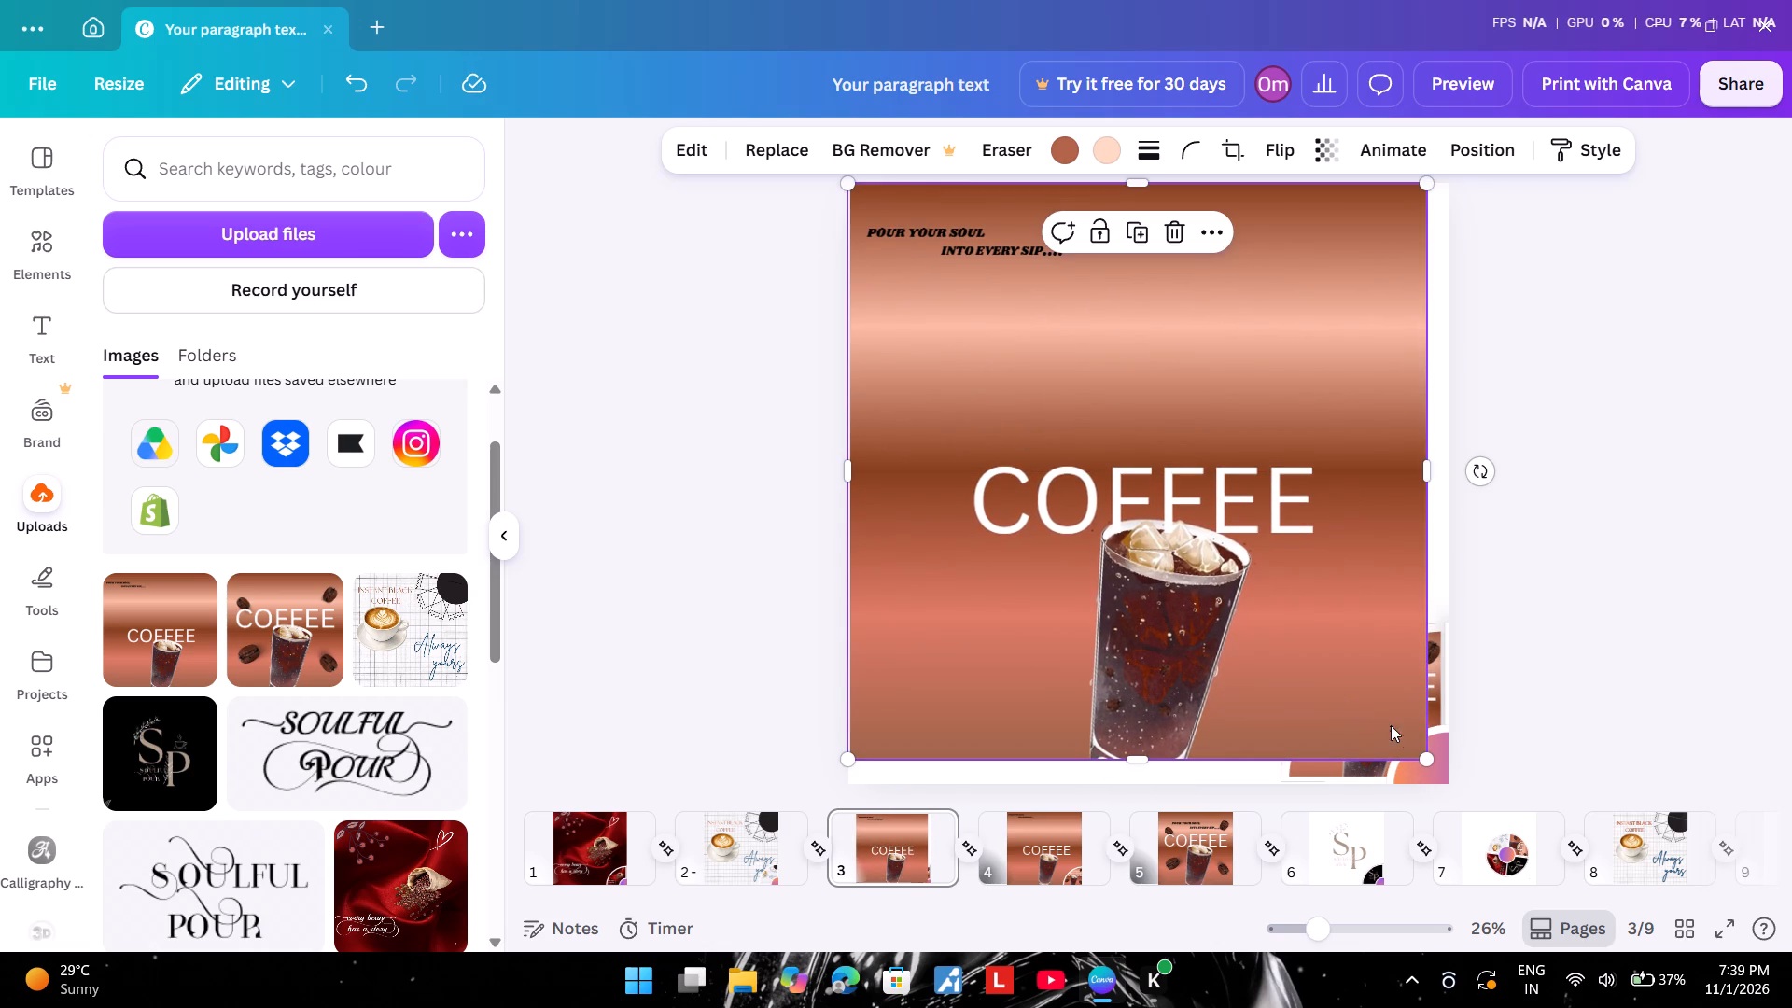
pyautogui.moveTo(1424, 754); pyautogui.dragTo(1444, 772)
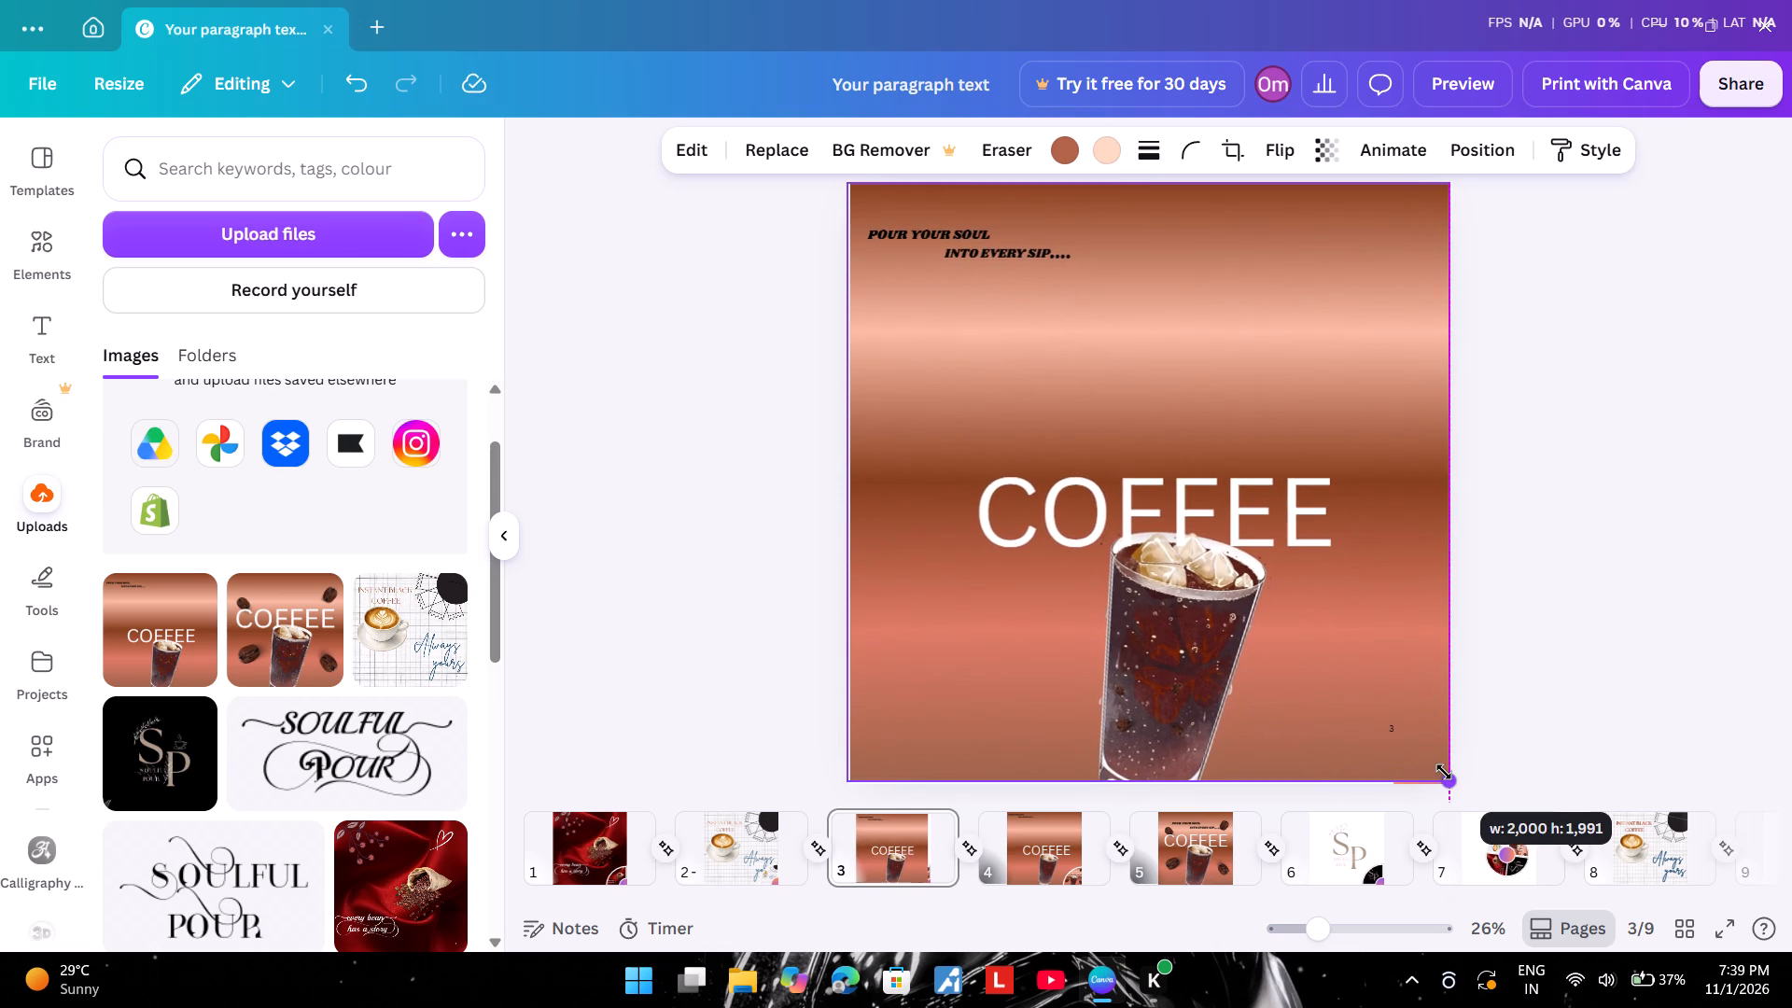
# Finish fitting the COFFEE picture to page 3 at 2,000 × 1,991 and send it to the back, behind the quadrant.
pyautogui.moveTo(1444, 772); pyautogui.dragTo(1445, 778)
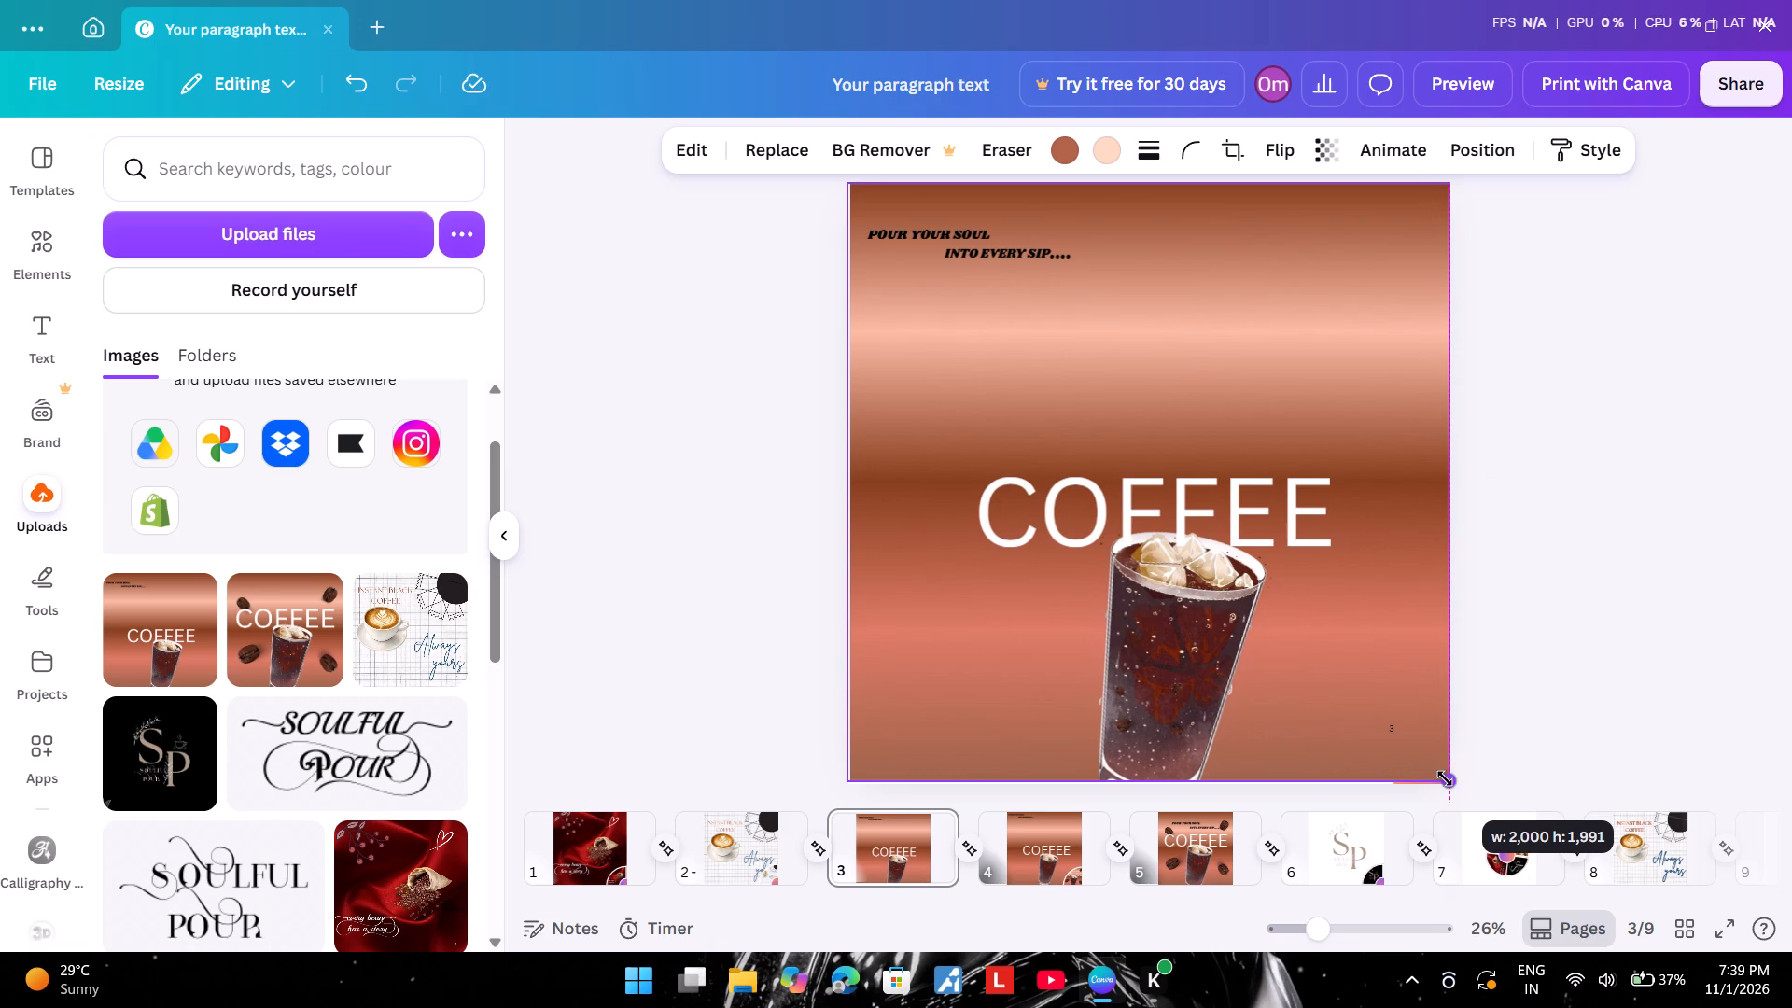
pyautogui.moveTo(1445, 778); pyautogui.dragTo(1445, 779)
pyautogui.click(1350, 592)
pyautogui.click(1239, 258)
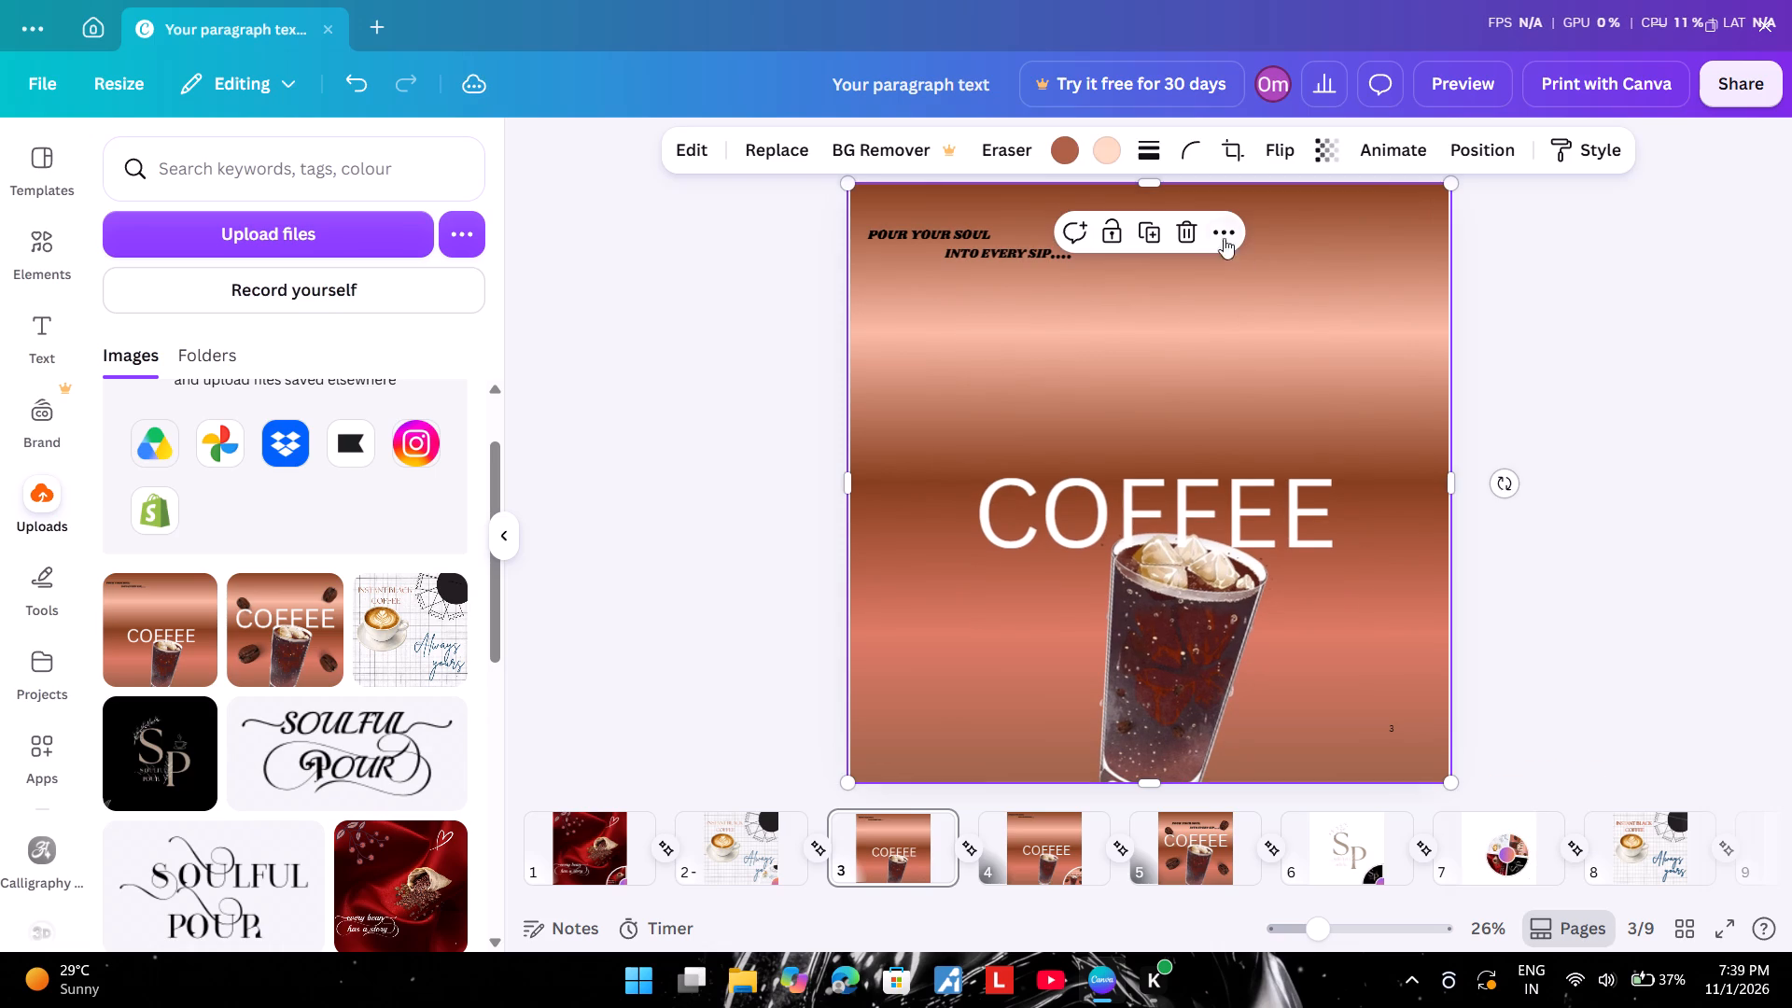
pyautogui.click(1218, 231)
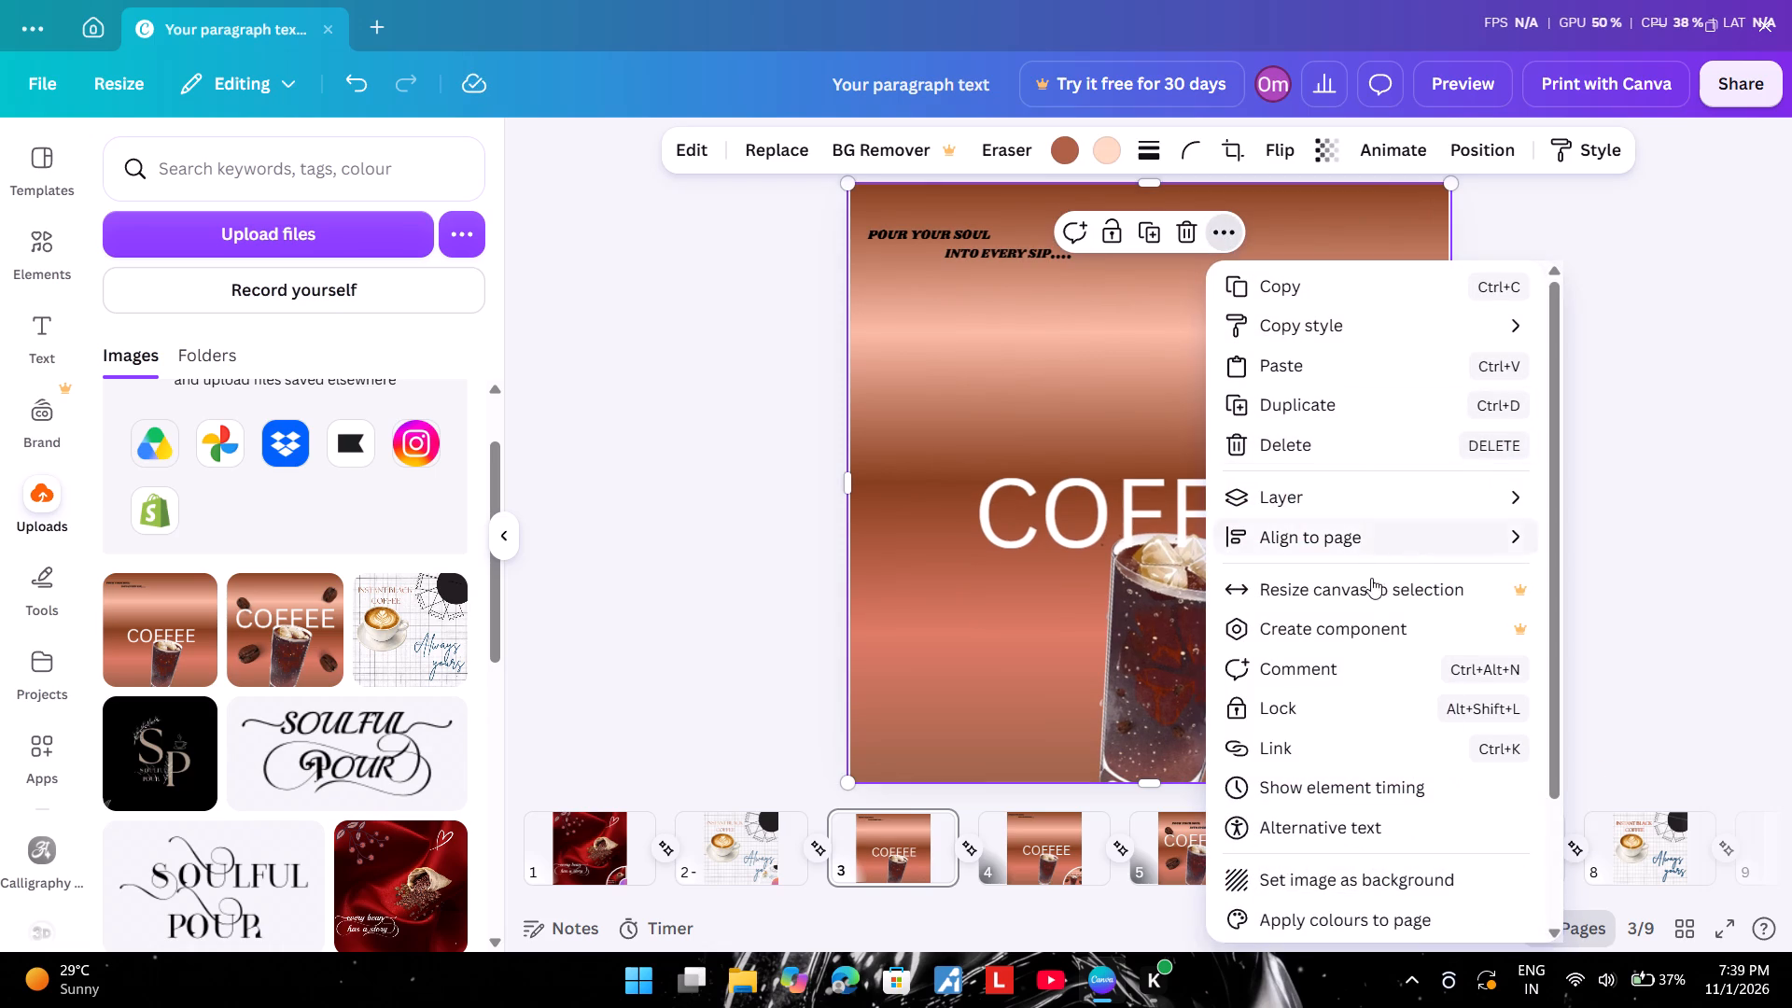
pyautogui.click(1381, 497)
pyautogui.moveTo(1263, 483); pyautogui.dragTo(1183, 483)
pyautogui.click(1085, 611)
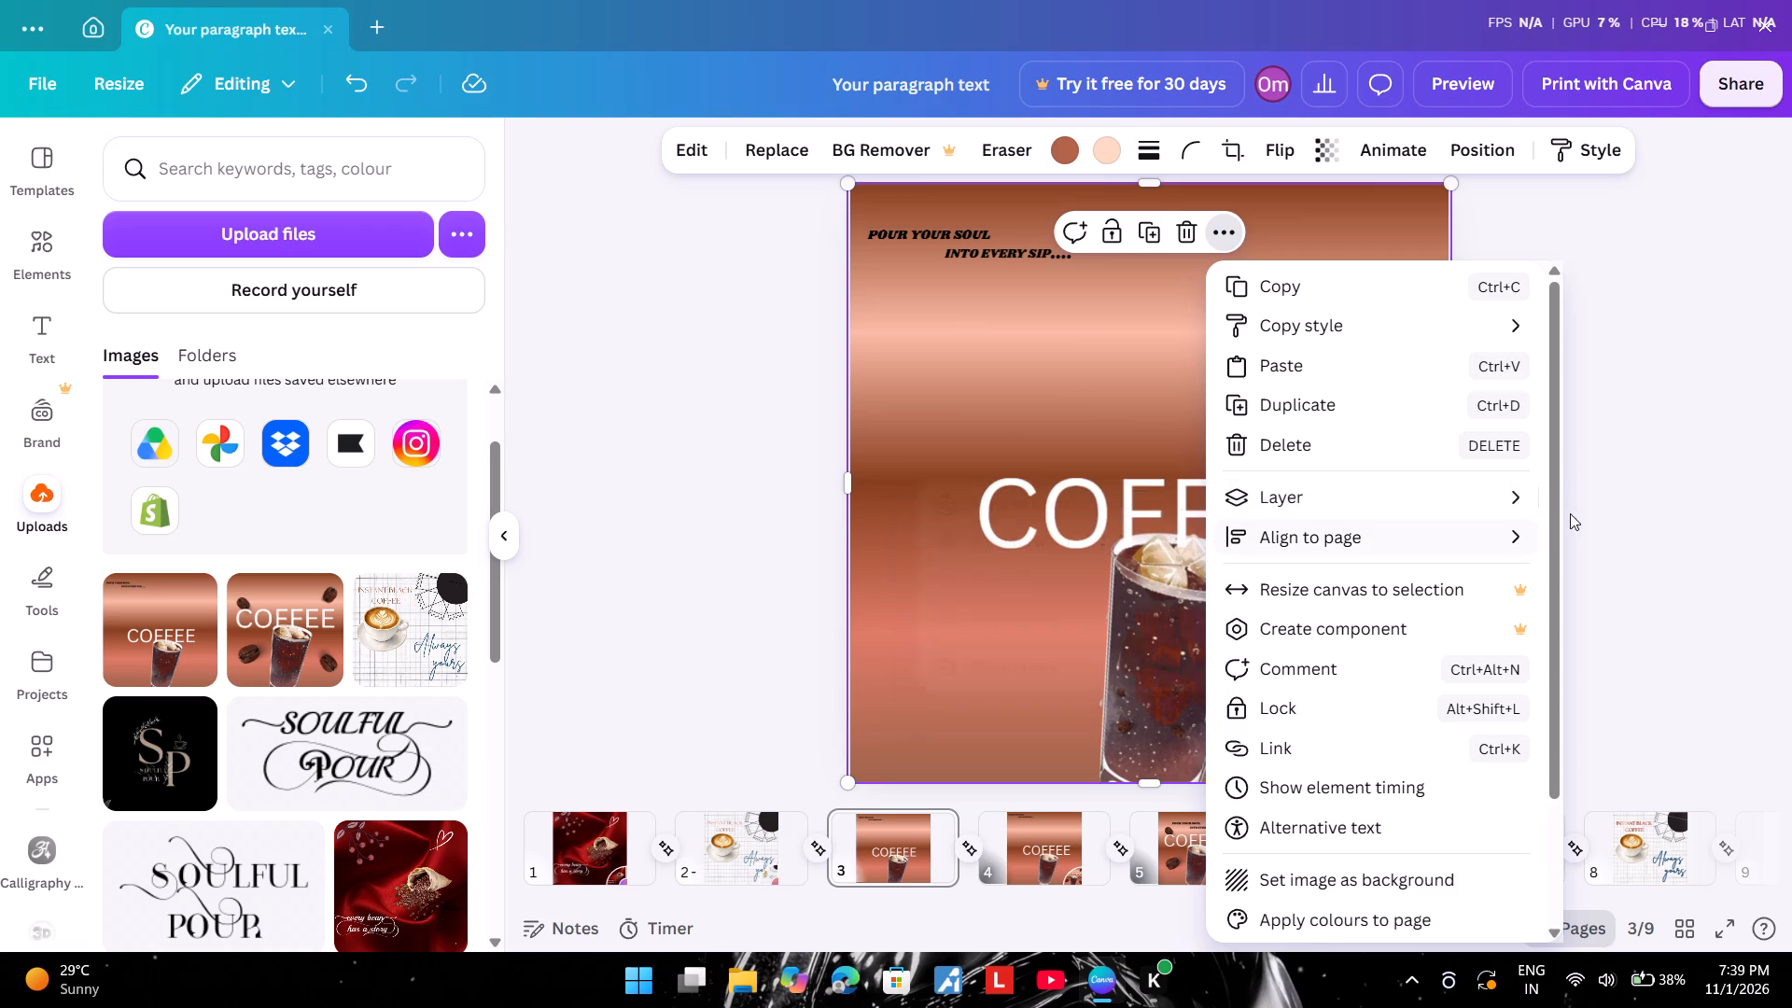
pyautogui.click(1580, 494)
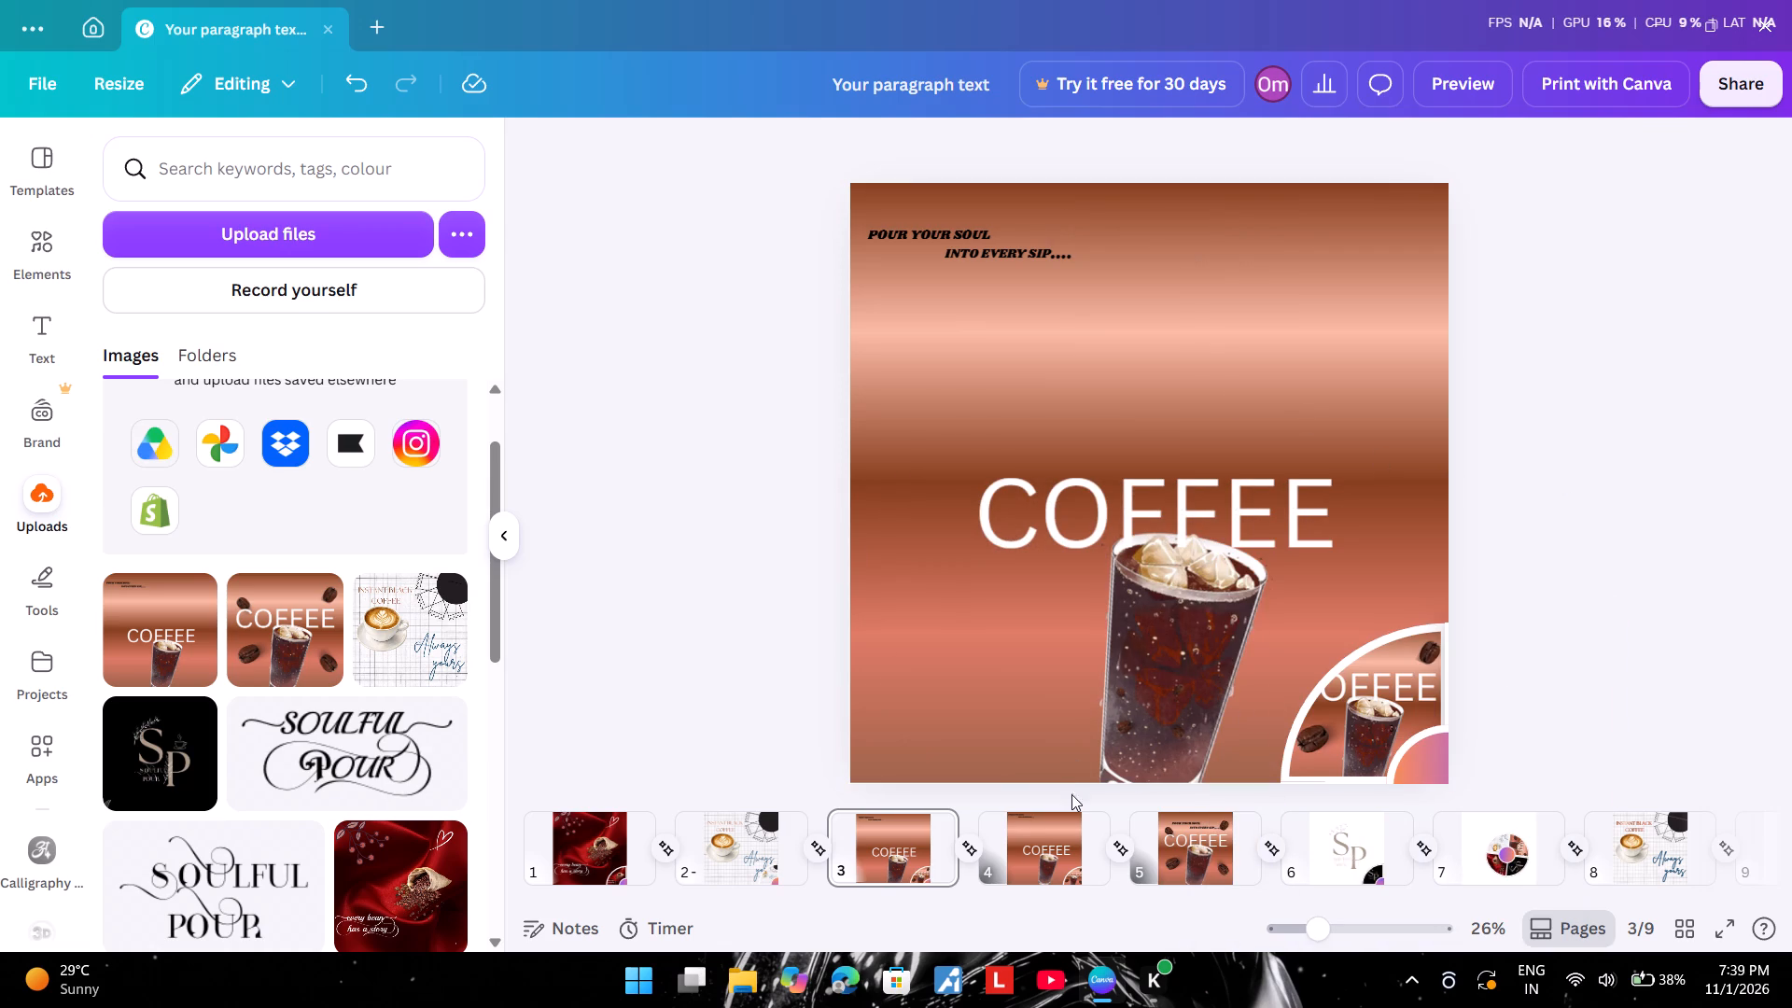
# Delete the old quadrant picture frame from the lower-right corner of page 4.
pyautogui.click(1056, 874)
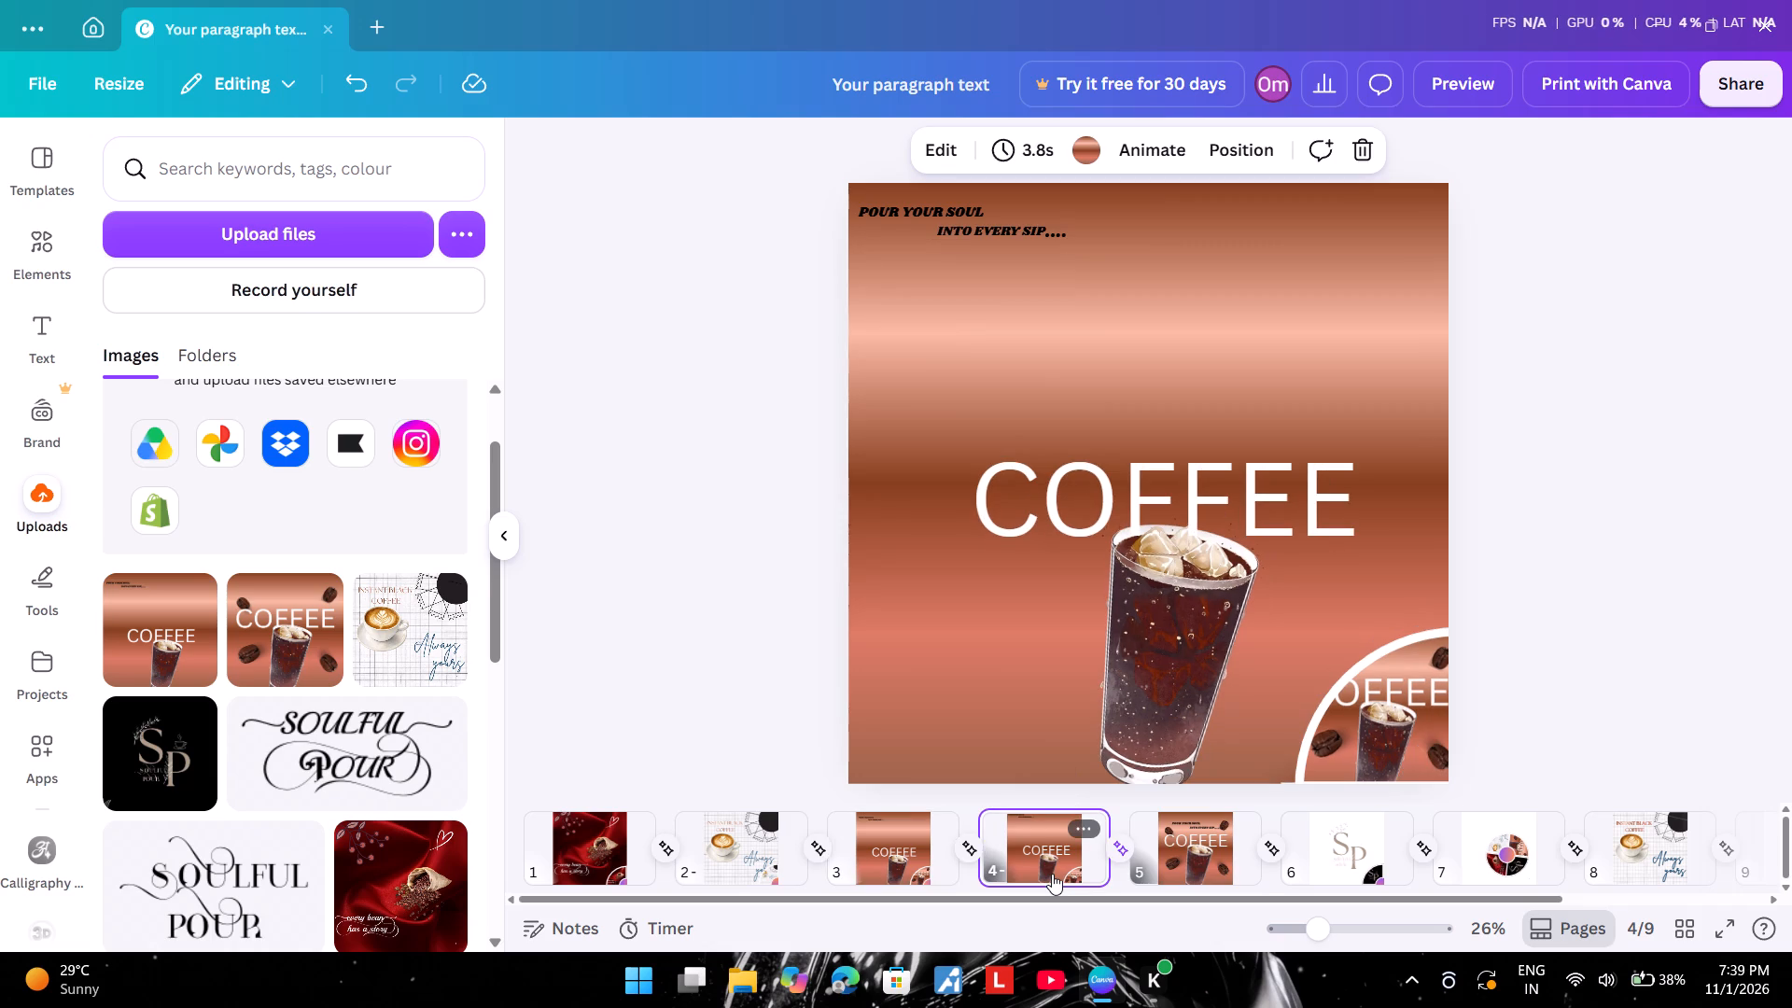
pyautogui.click(1446, 737)
pyautogui.click(1410, 565)
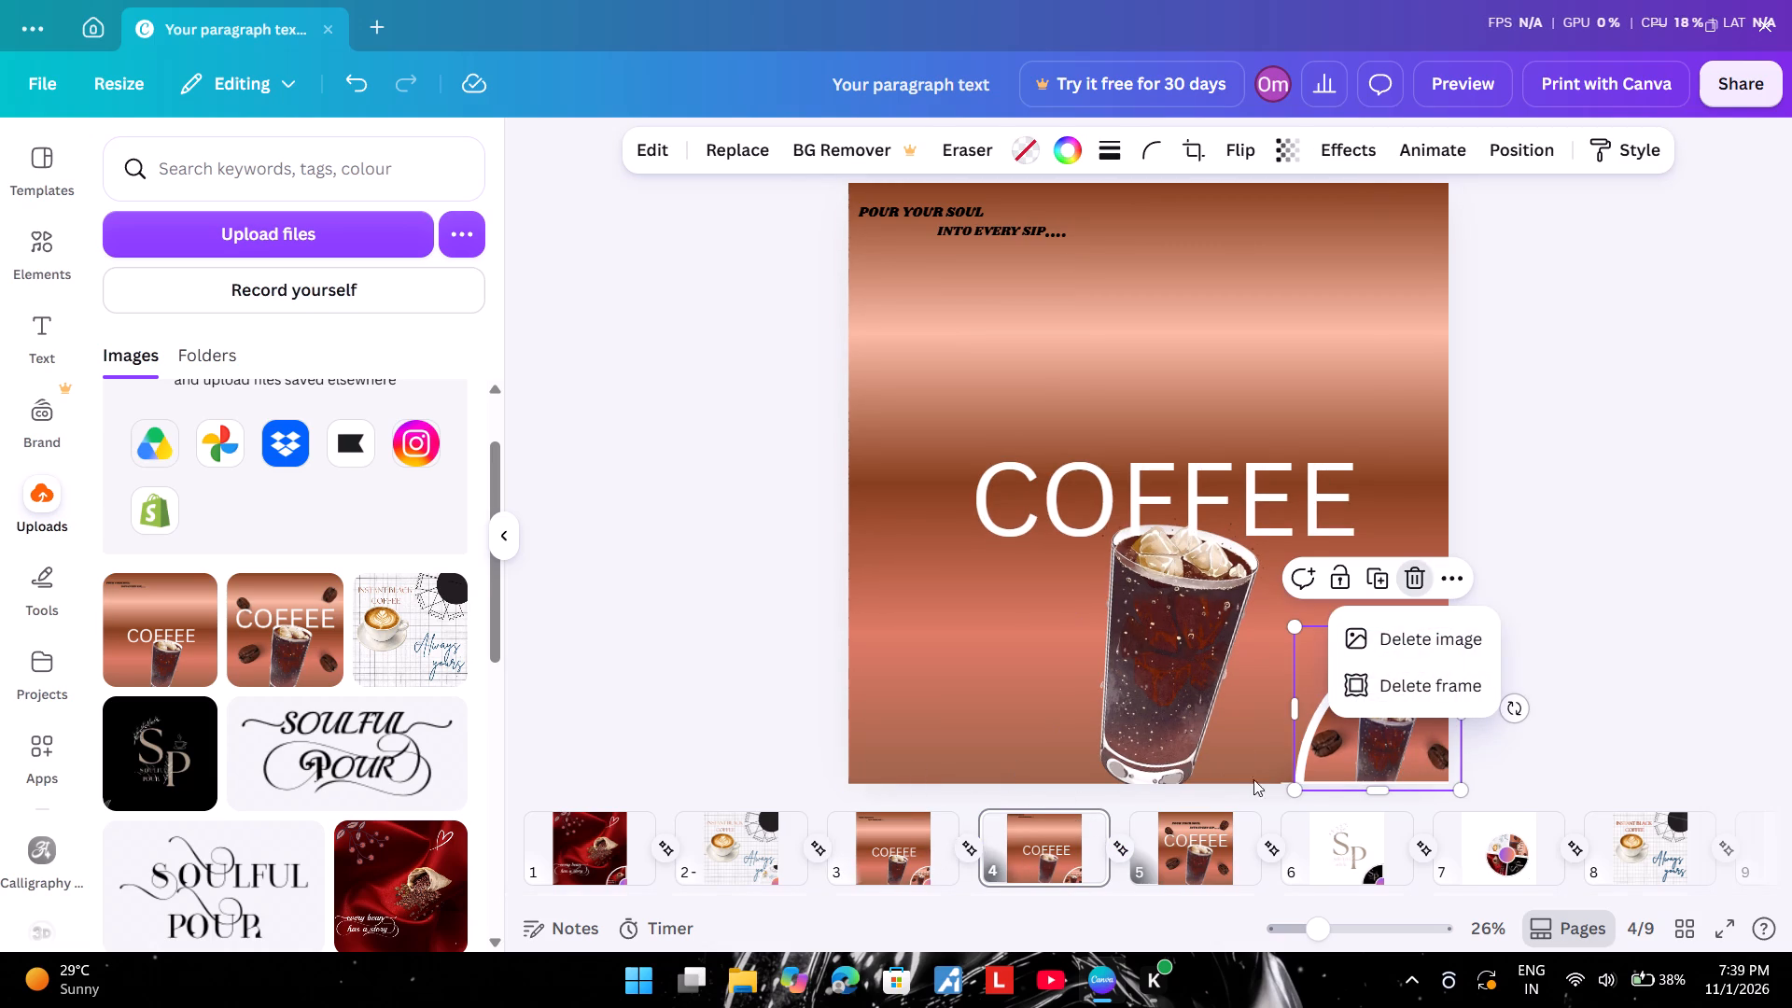
pyautogui.click(1444, 681)
pyautogui.click(1644, 613)
# Duplicate page 3's grouped quadrant wheel and move the copy onto page 4, in the same lower-right corner.
pyautogui.click(866, 848)
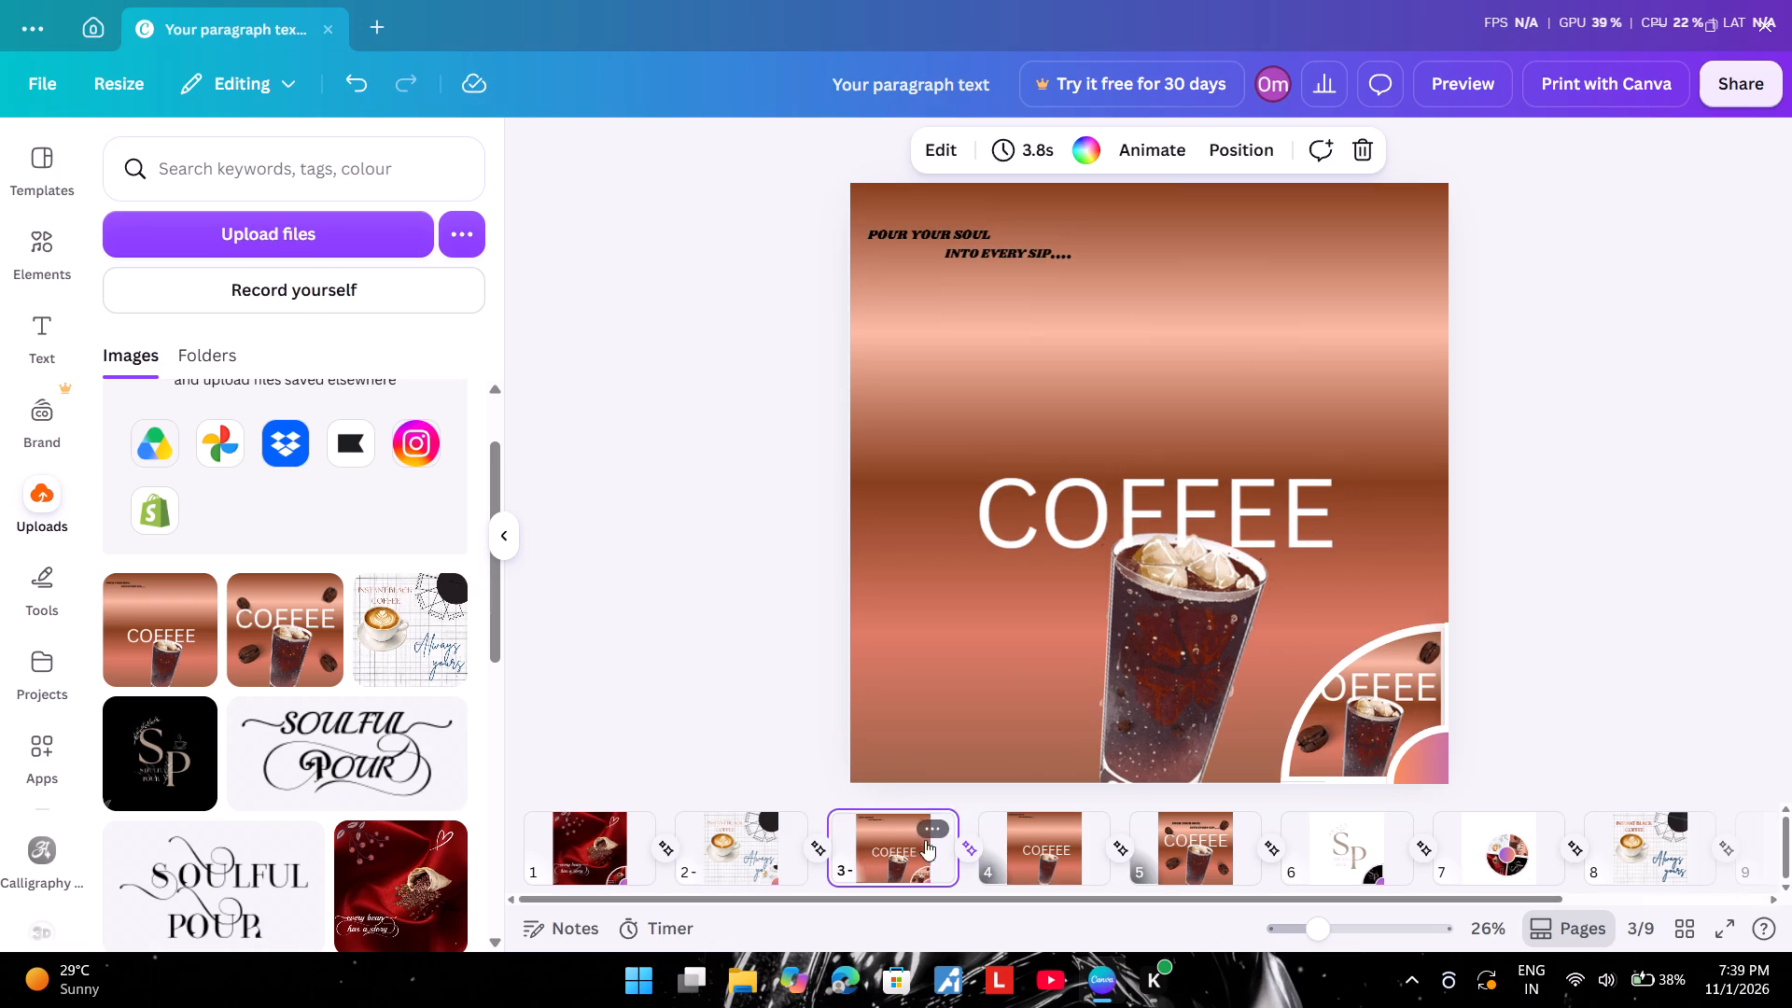
pyautogui.click(1363, 754)
pyautogui.click(1484, 570)
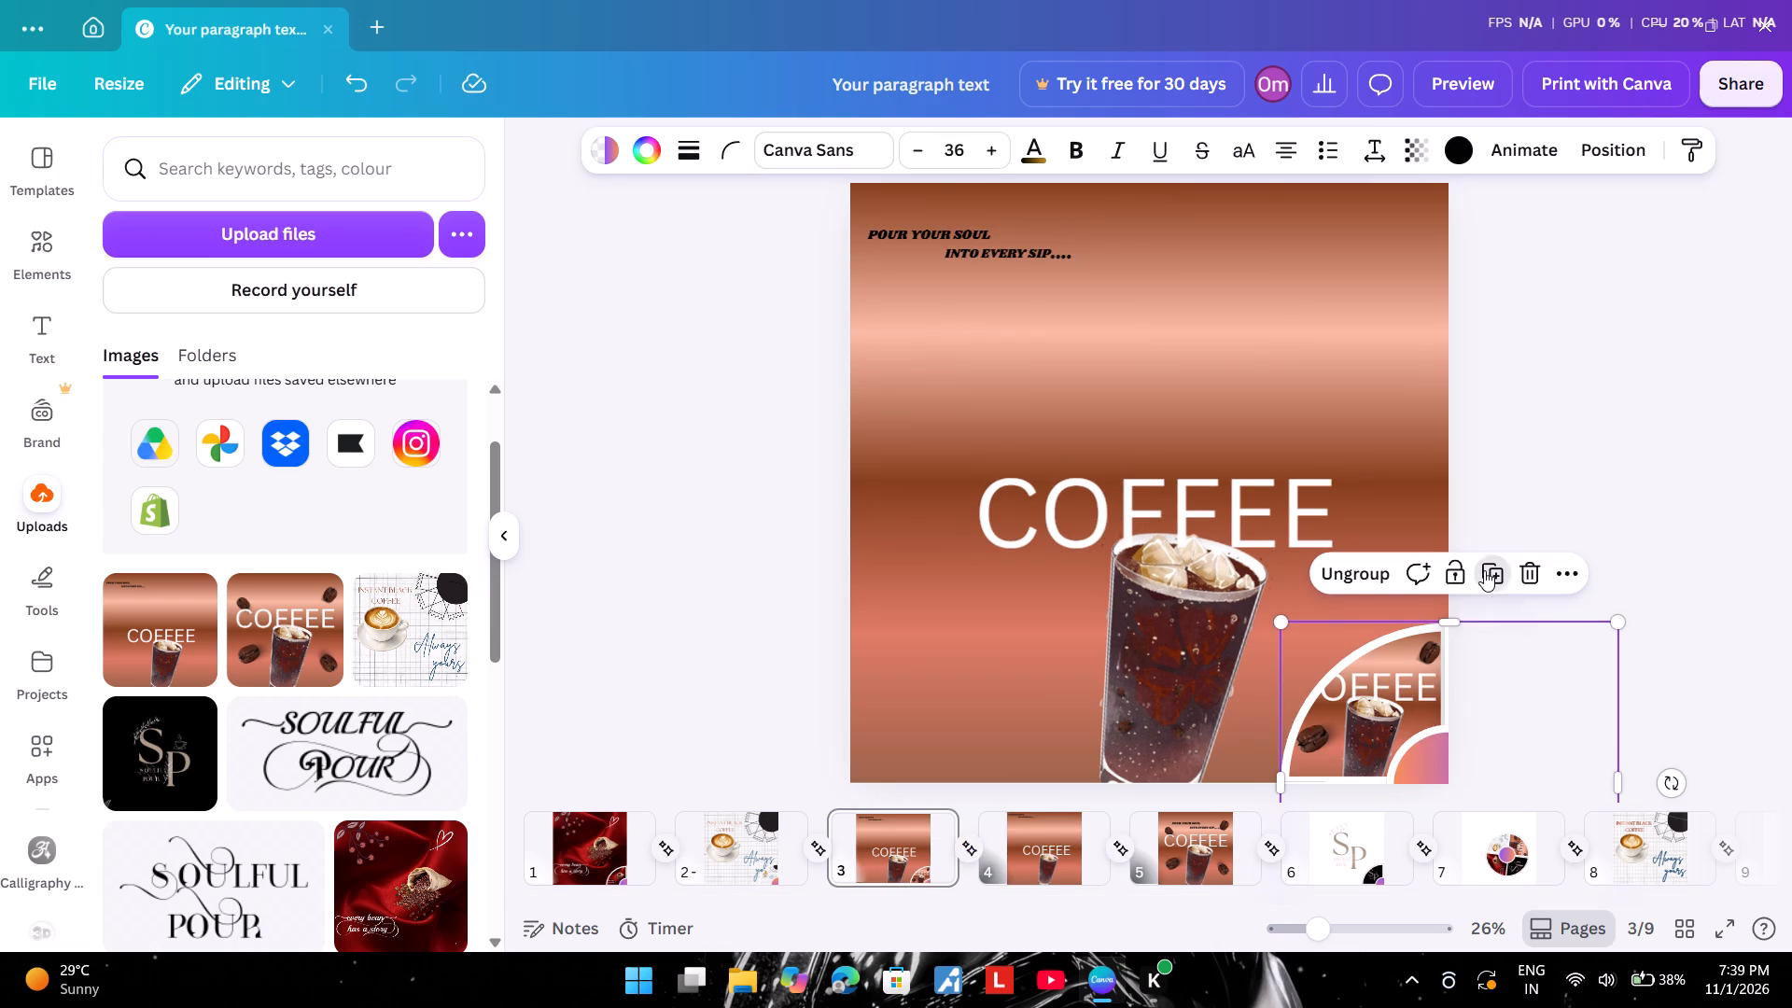
pyautogui.moveTo(1391, 714); pyautogui.dragTo(1040, 853)
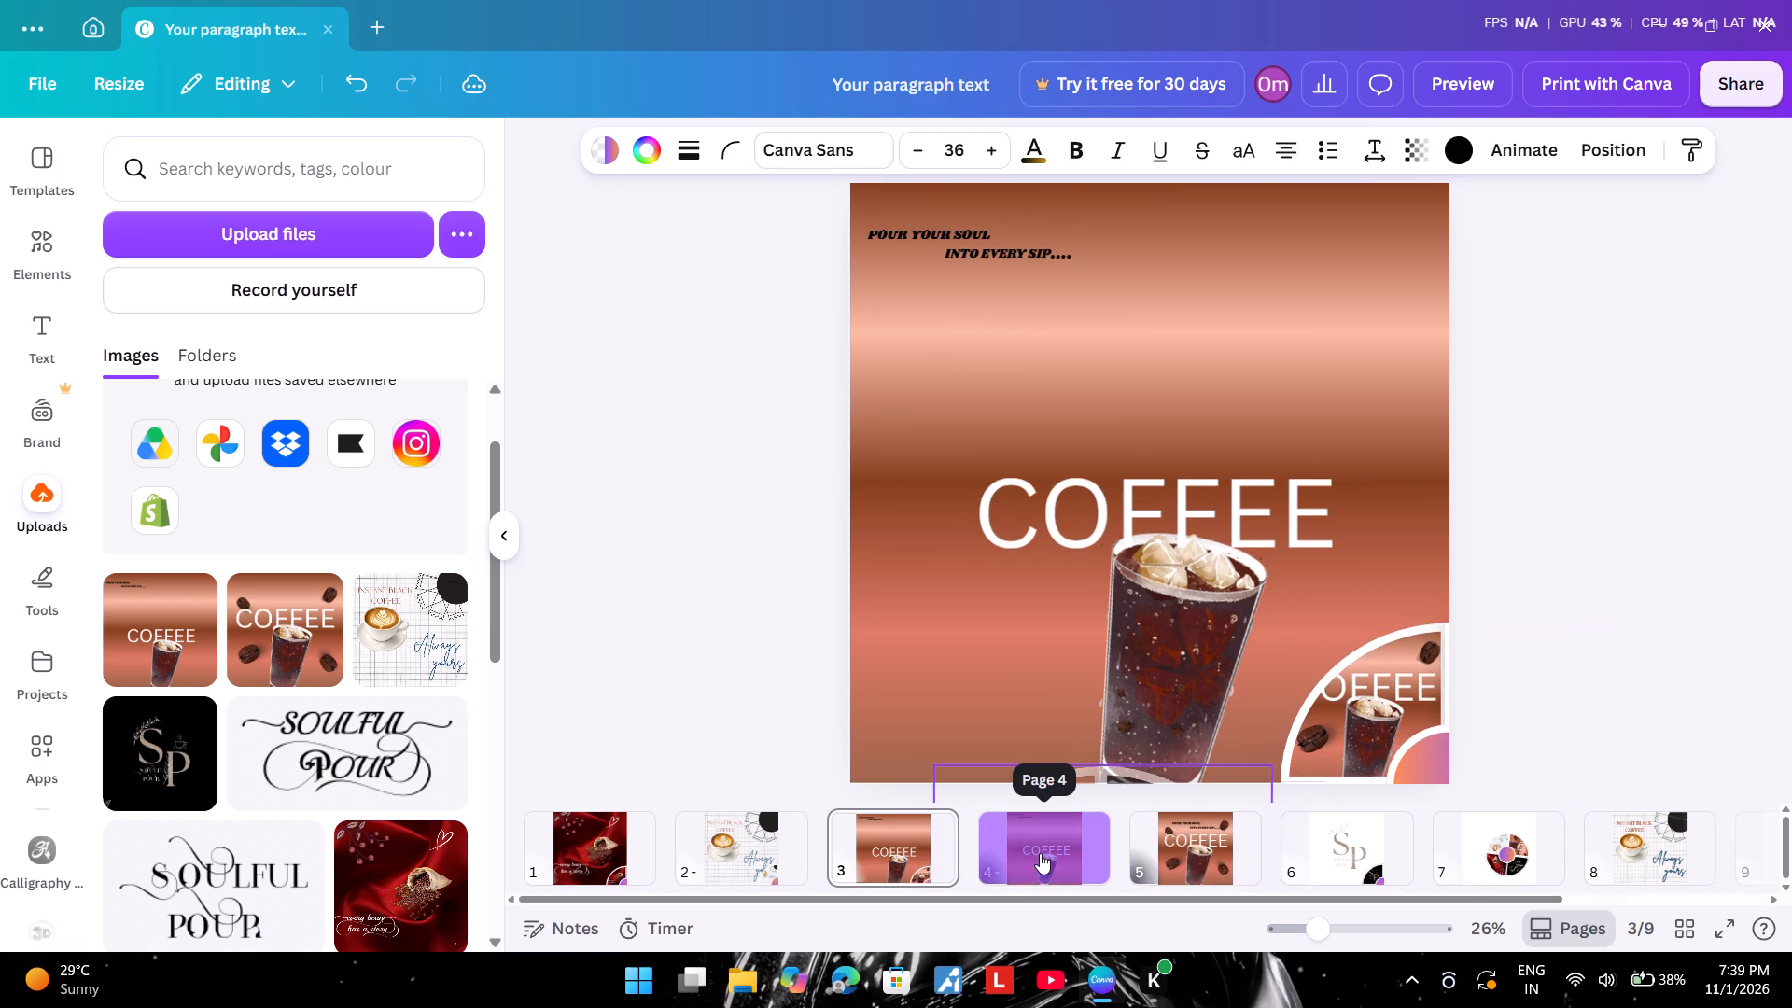
pyautogui.moveTo(1040, 853); pyautogui.dragTo(1036, 852)
pyautogui.click(1630, 451)
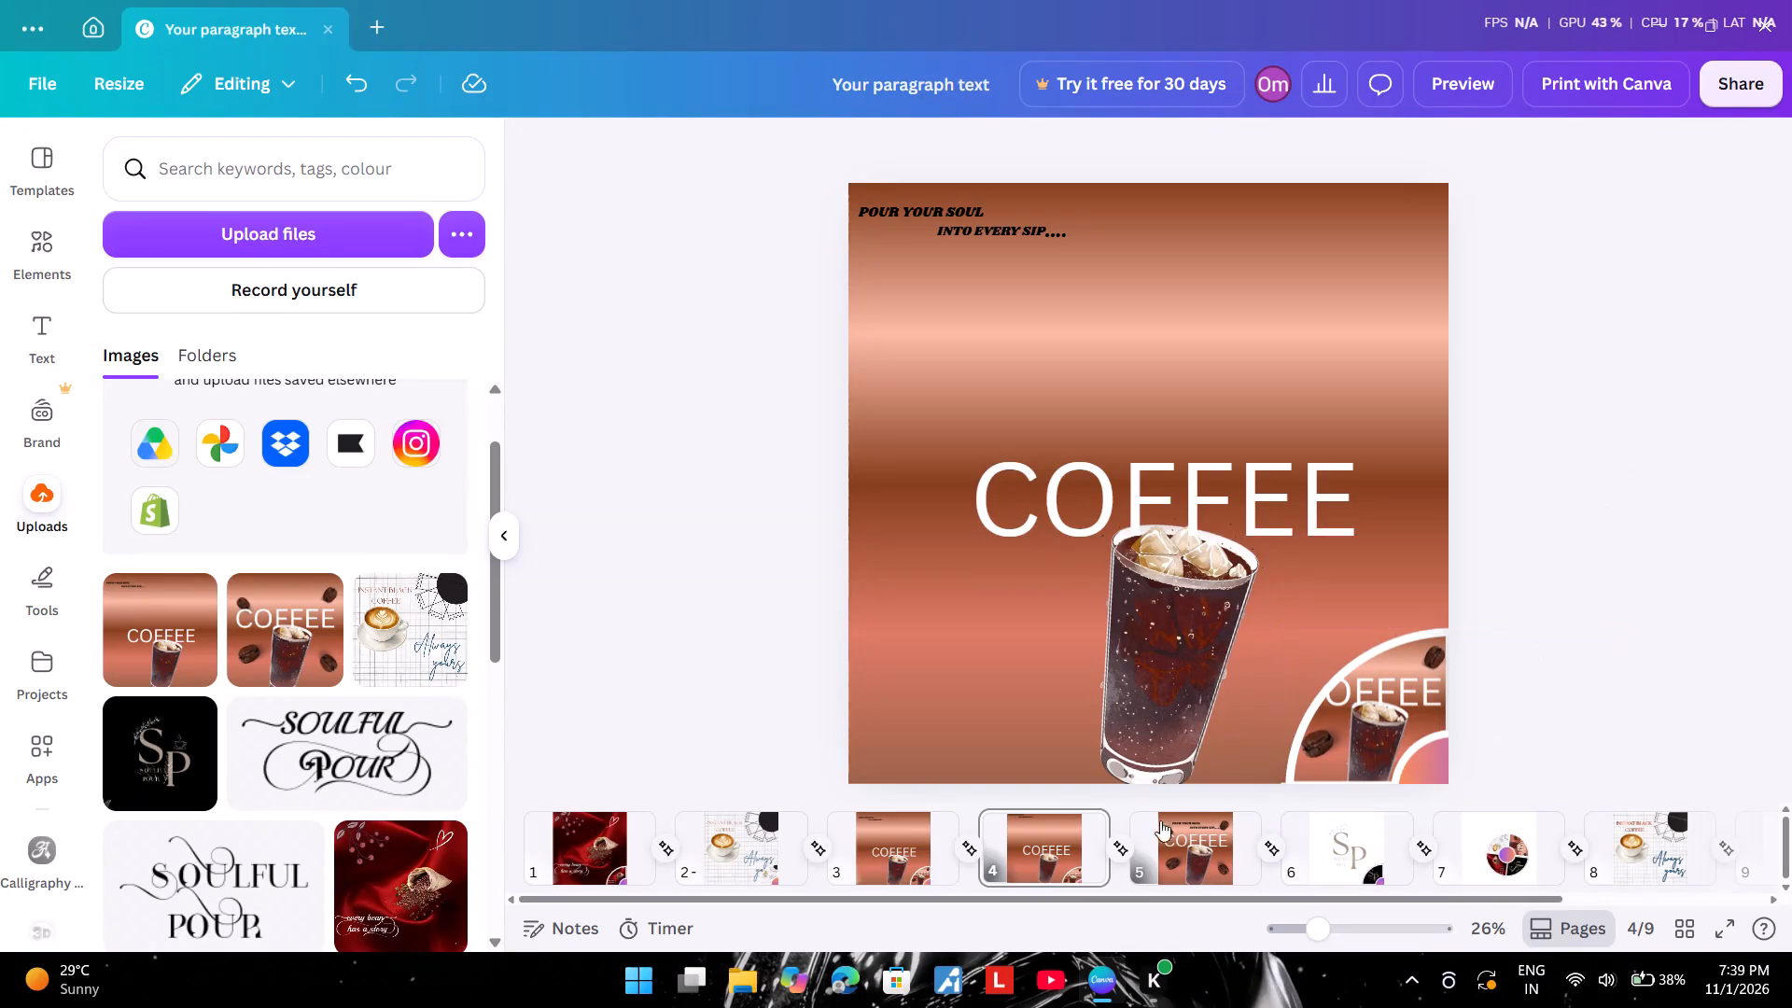
# Preview the Match & Move transitions between pages 4 and 5 and between pages 3 and 4.
pyautogui.click(1119, 845)
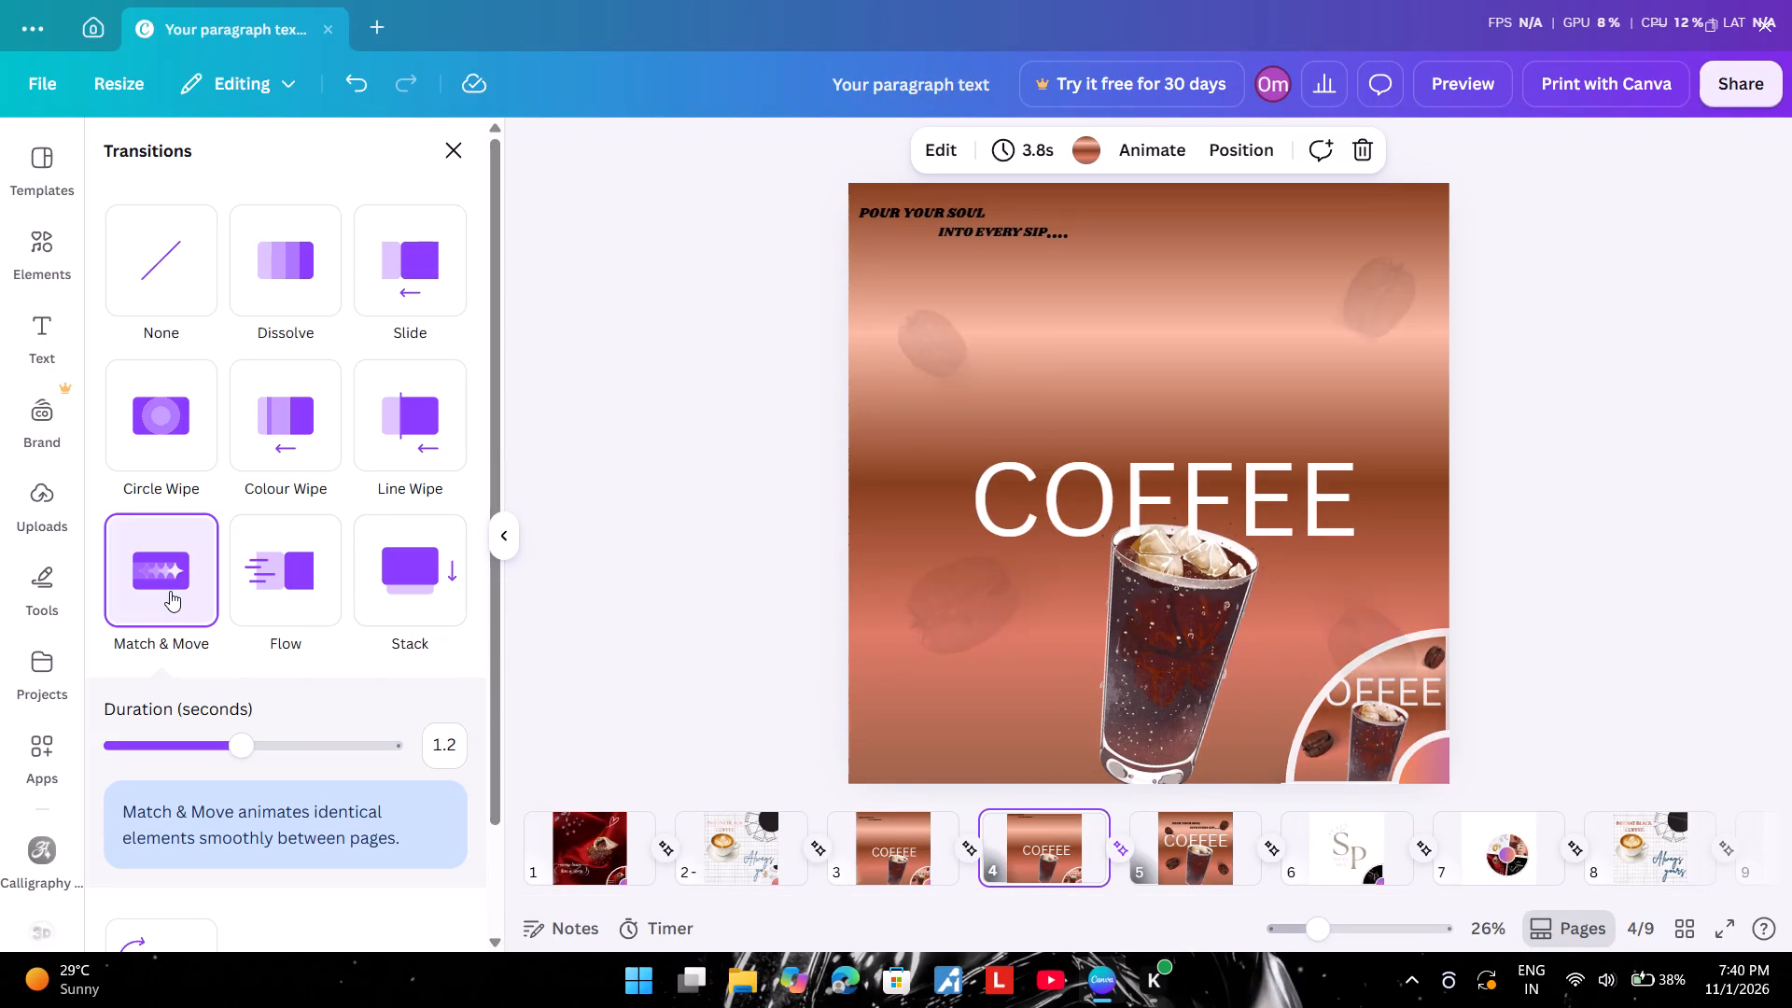
pyautogui.click(170, 591)
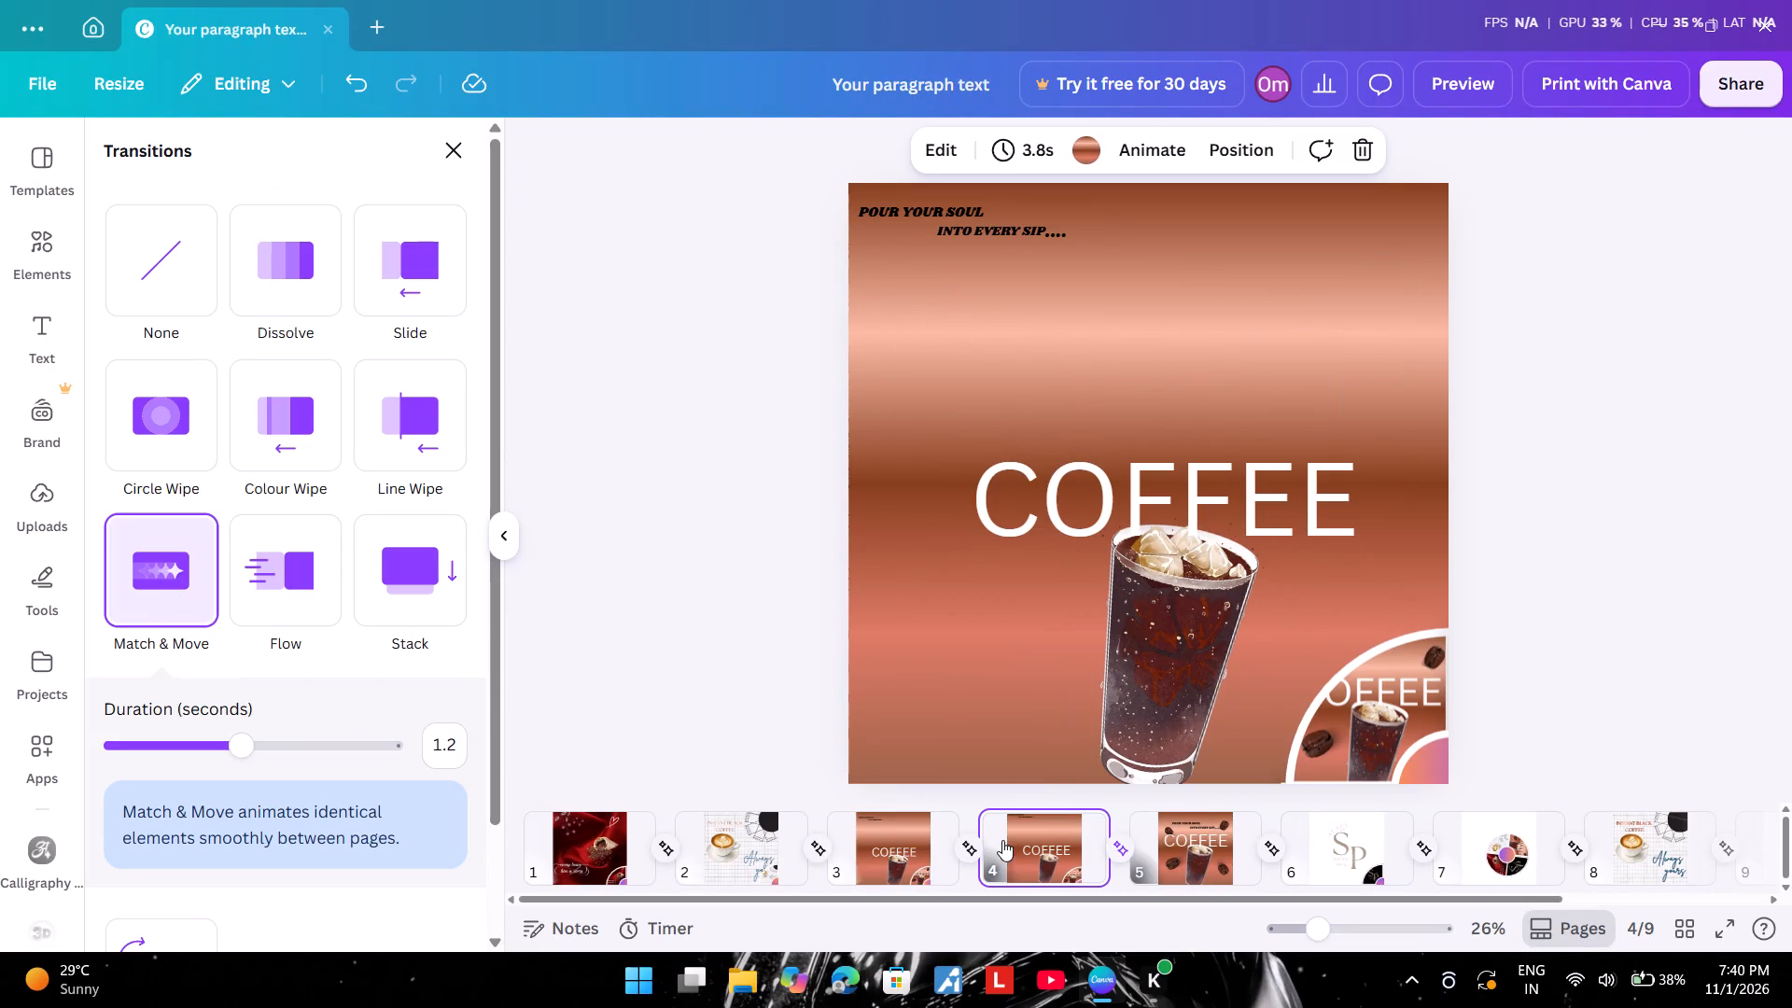
pyautogui.click(150, 580)
pyautogui.click(967, 840)
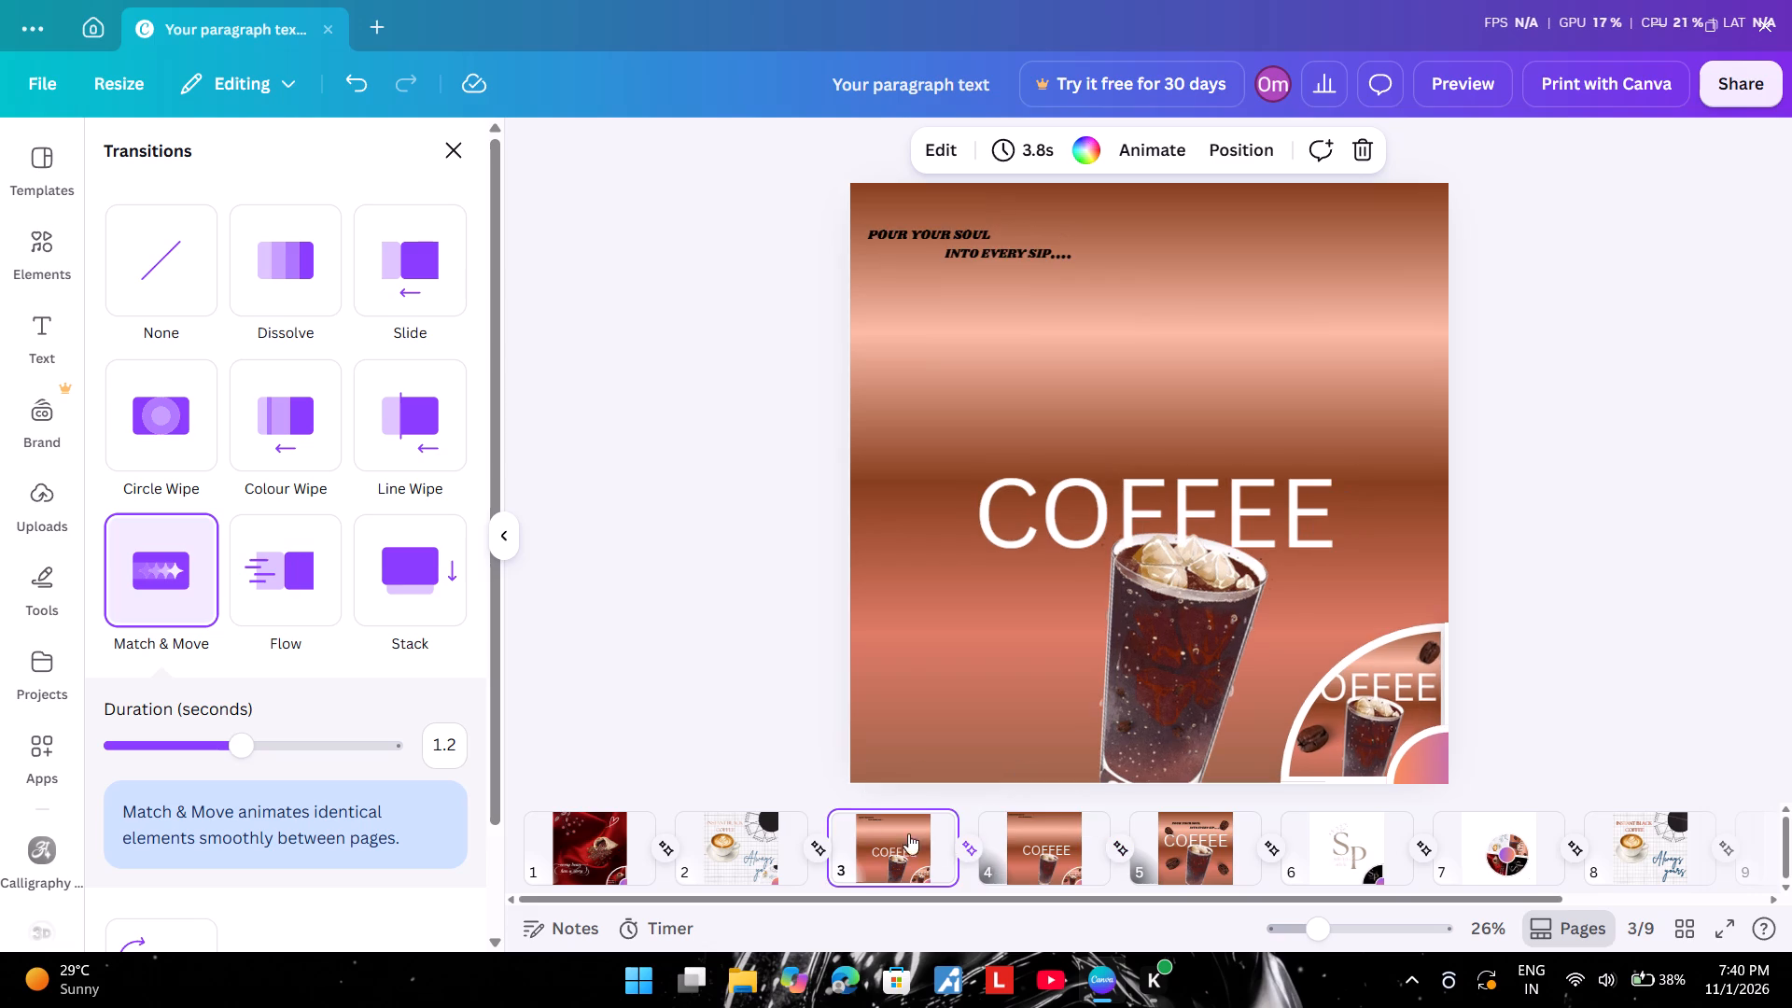
pyautogui.click(172, 586)
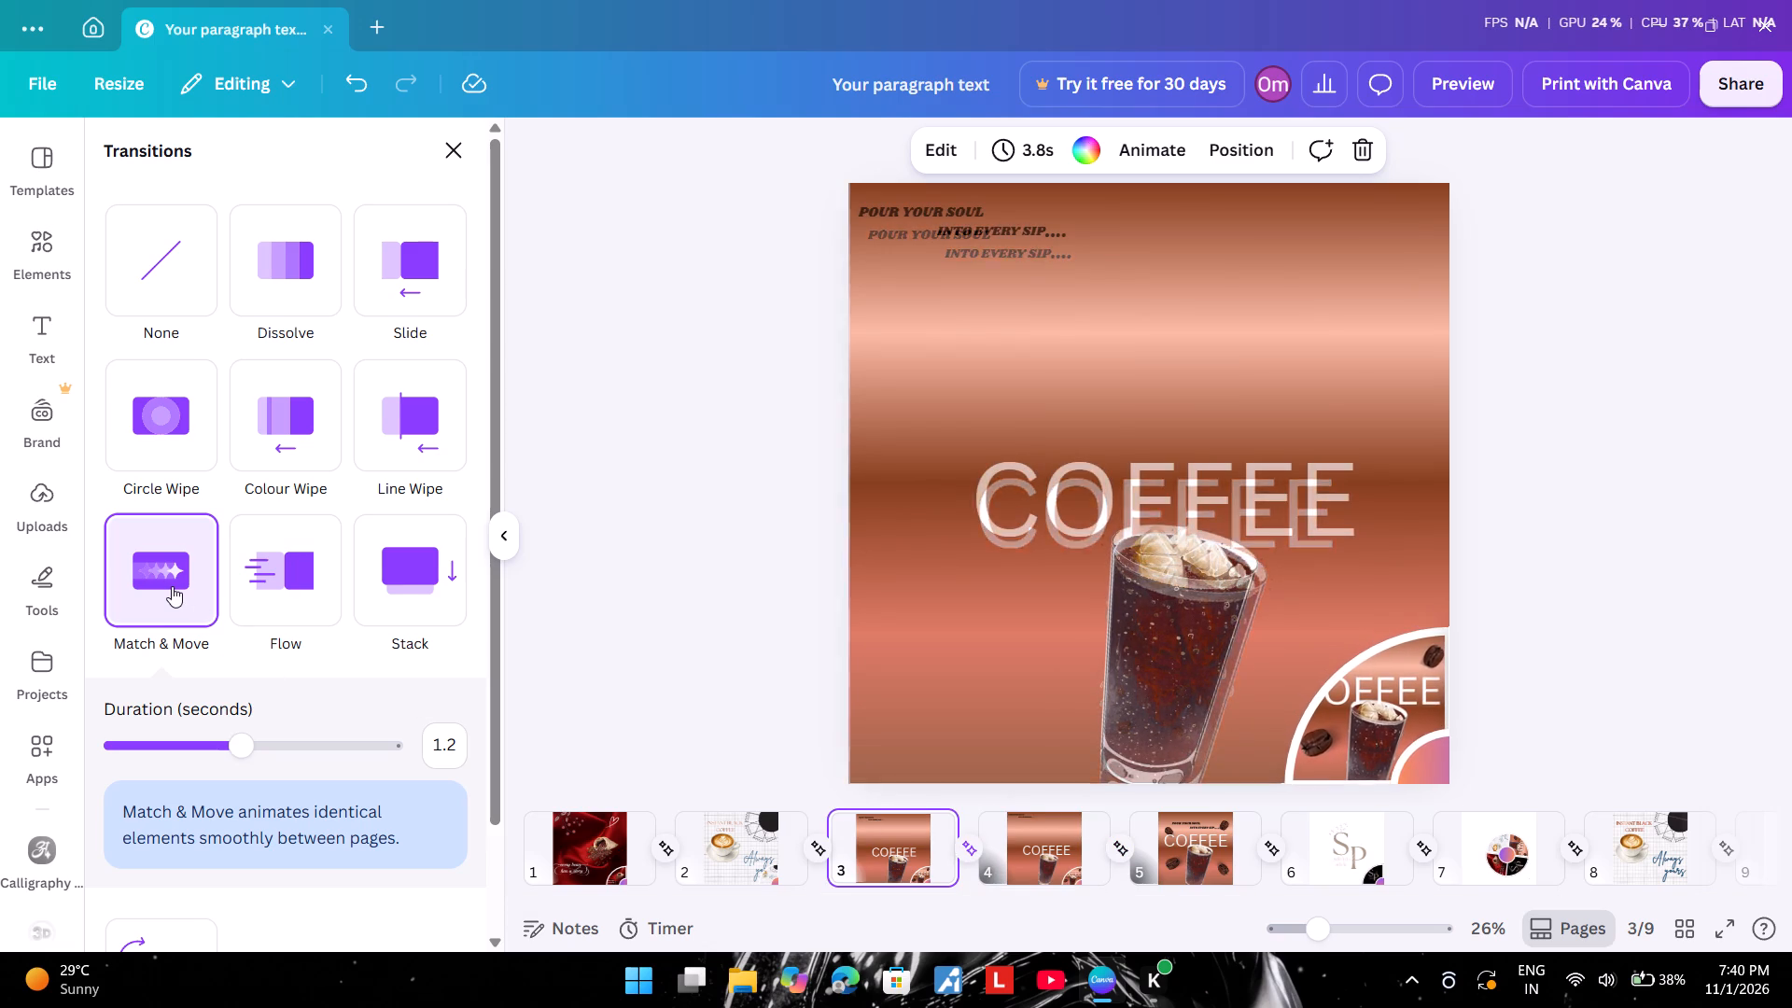
pyautogui.click(172, 586)
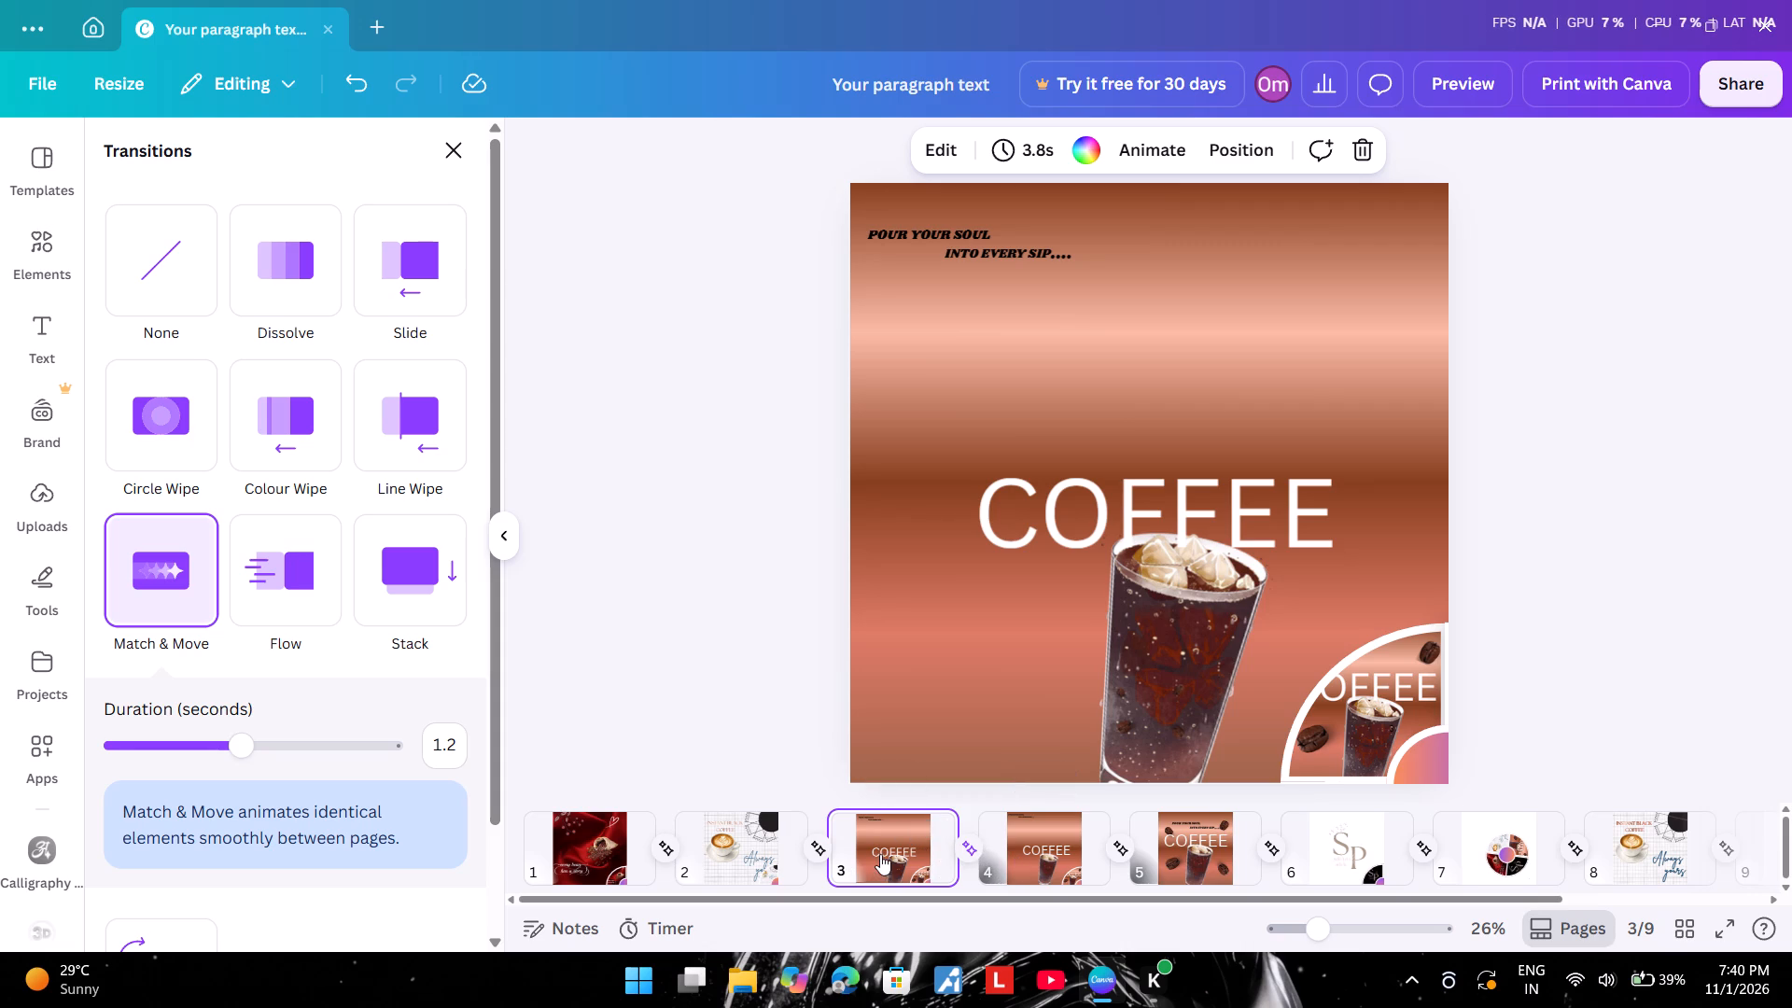
pyautogui.click(182, 604)
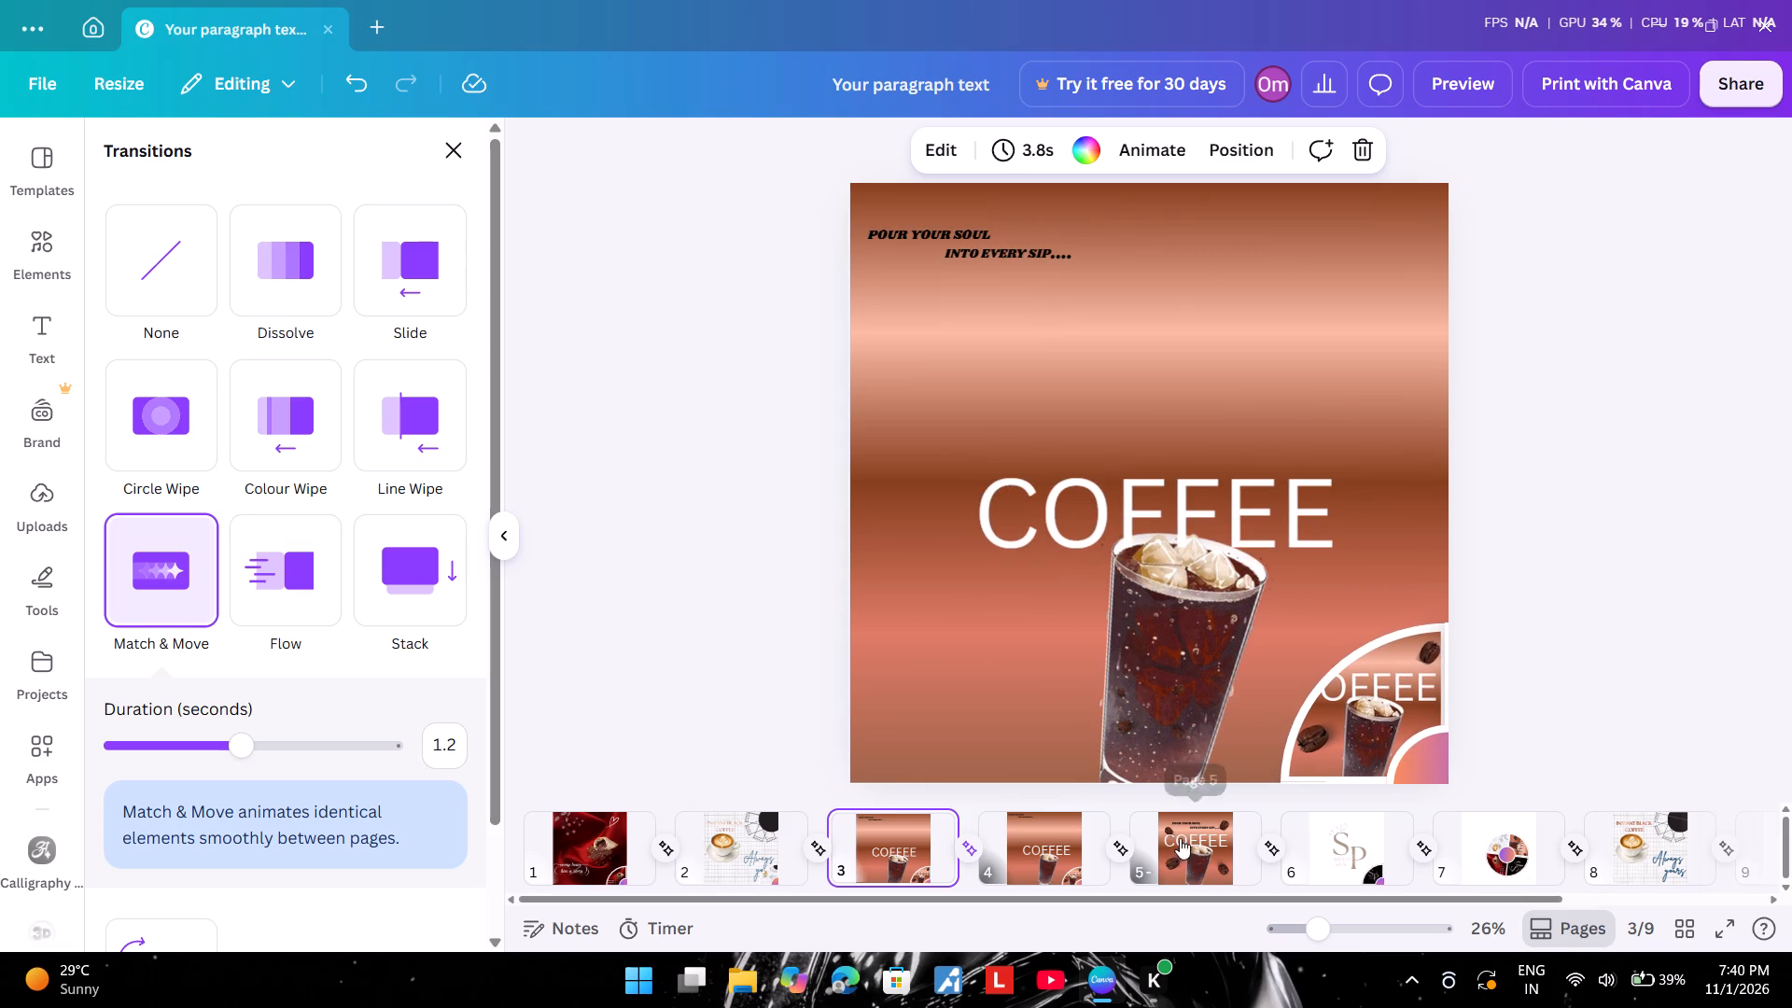
pyautogui.click(1104, 835)
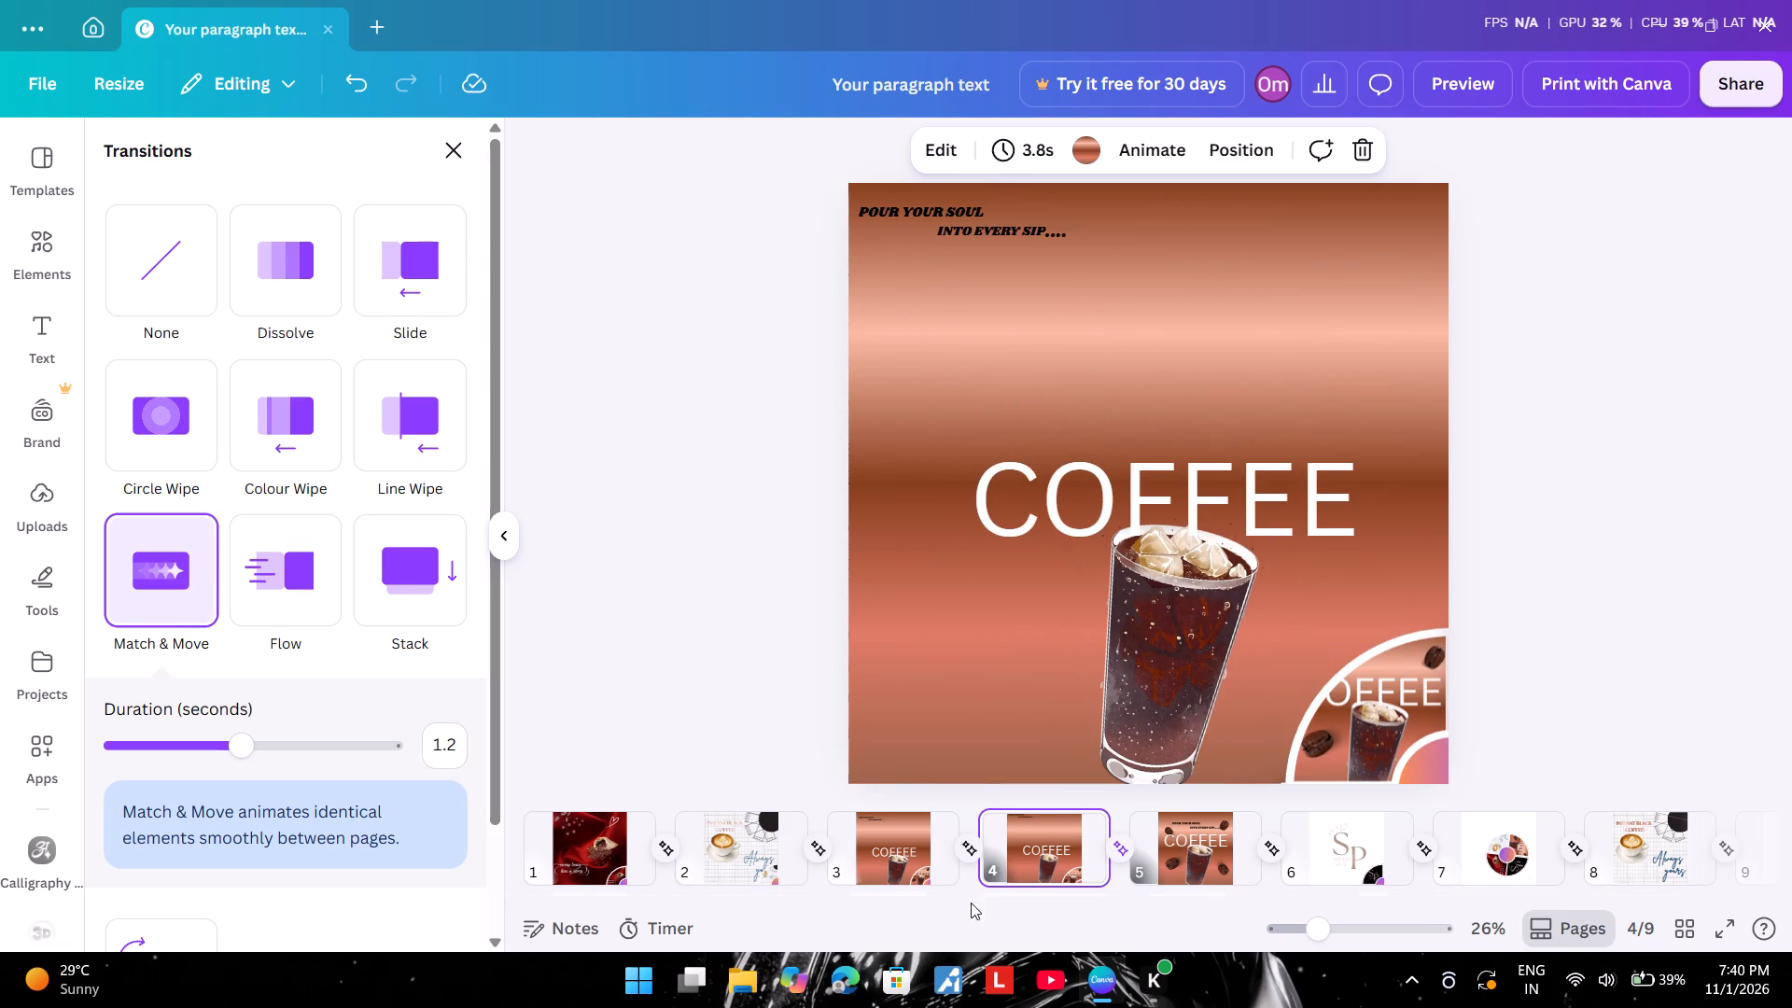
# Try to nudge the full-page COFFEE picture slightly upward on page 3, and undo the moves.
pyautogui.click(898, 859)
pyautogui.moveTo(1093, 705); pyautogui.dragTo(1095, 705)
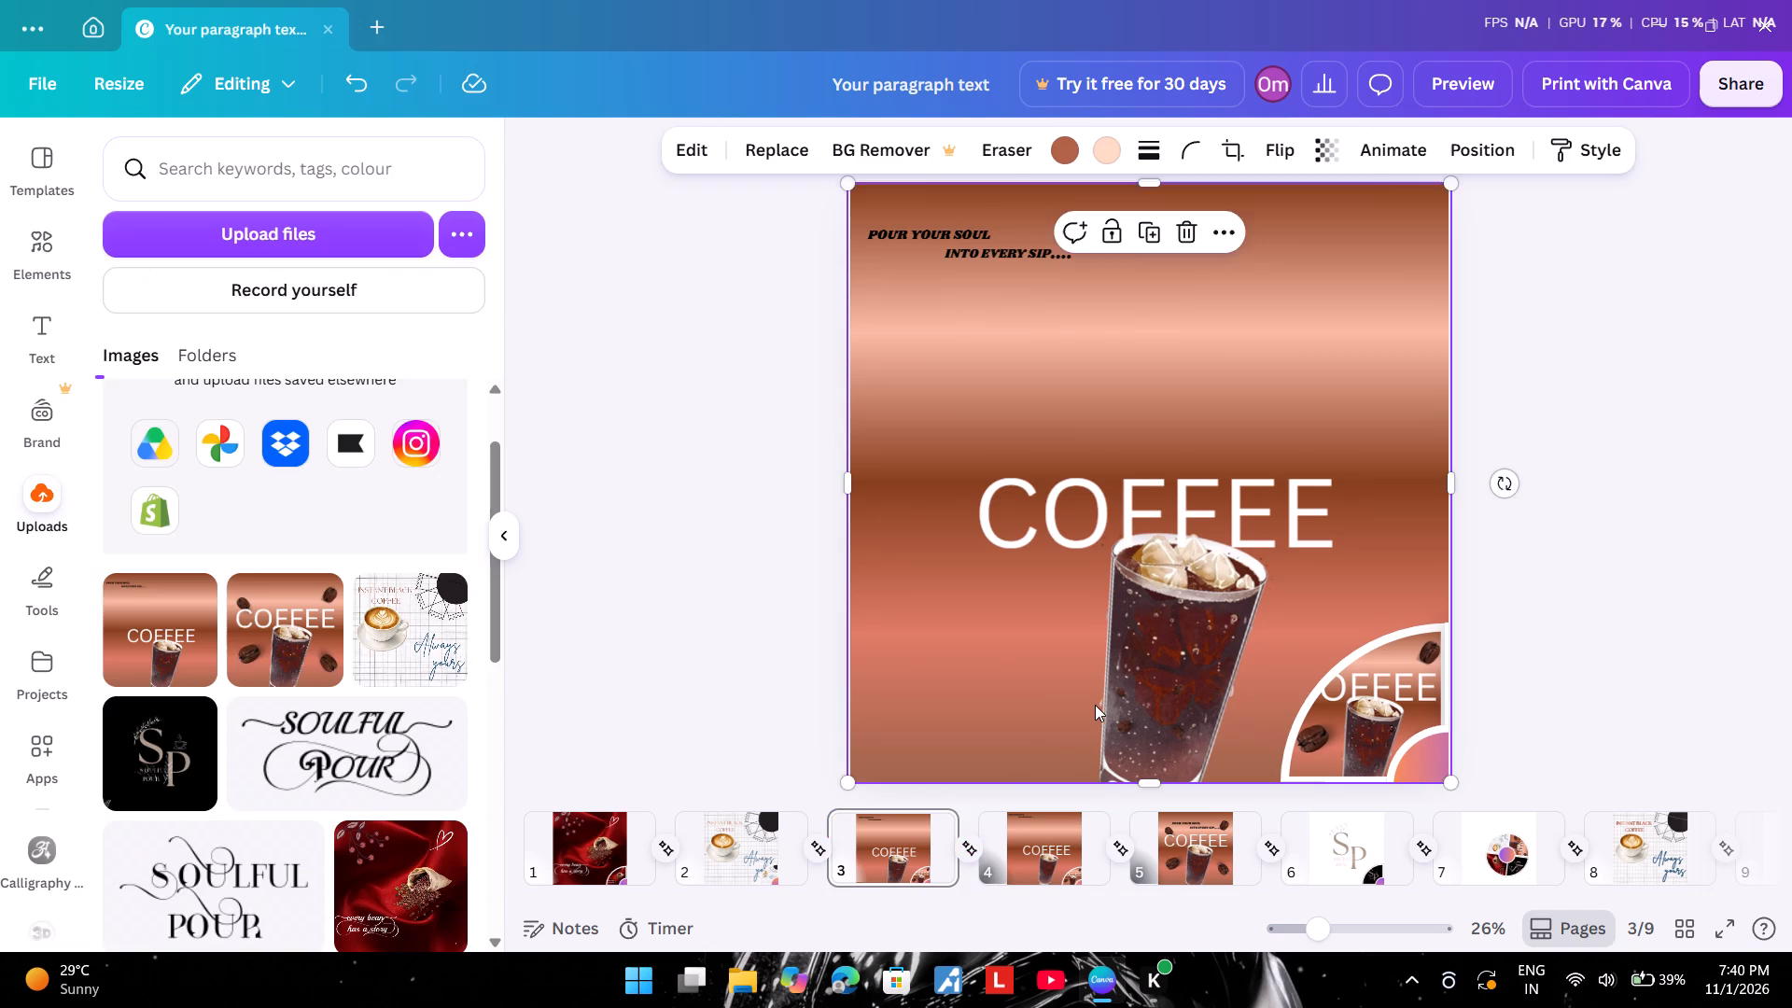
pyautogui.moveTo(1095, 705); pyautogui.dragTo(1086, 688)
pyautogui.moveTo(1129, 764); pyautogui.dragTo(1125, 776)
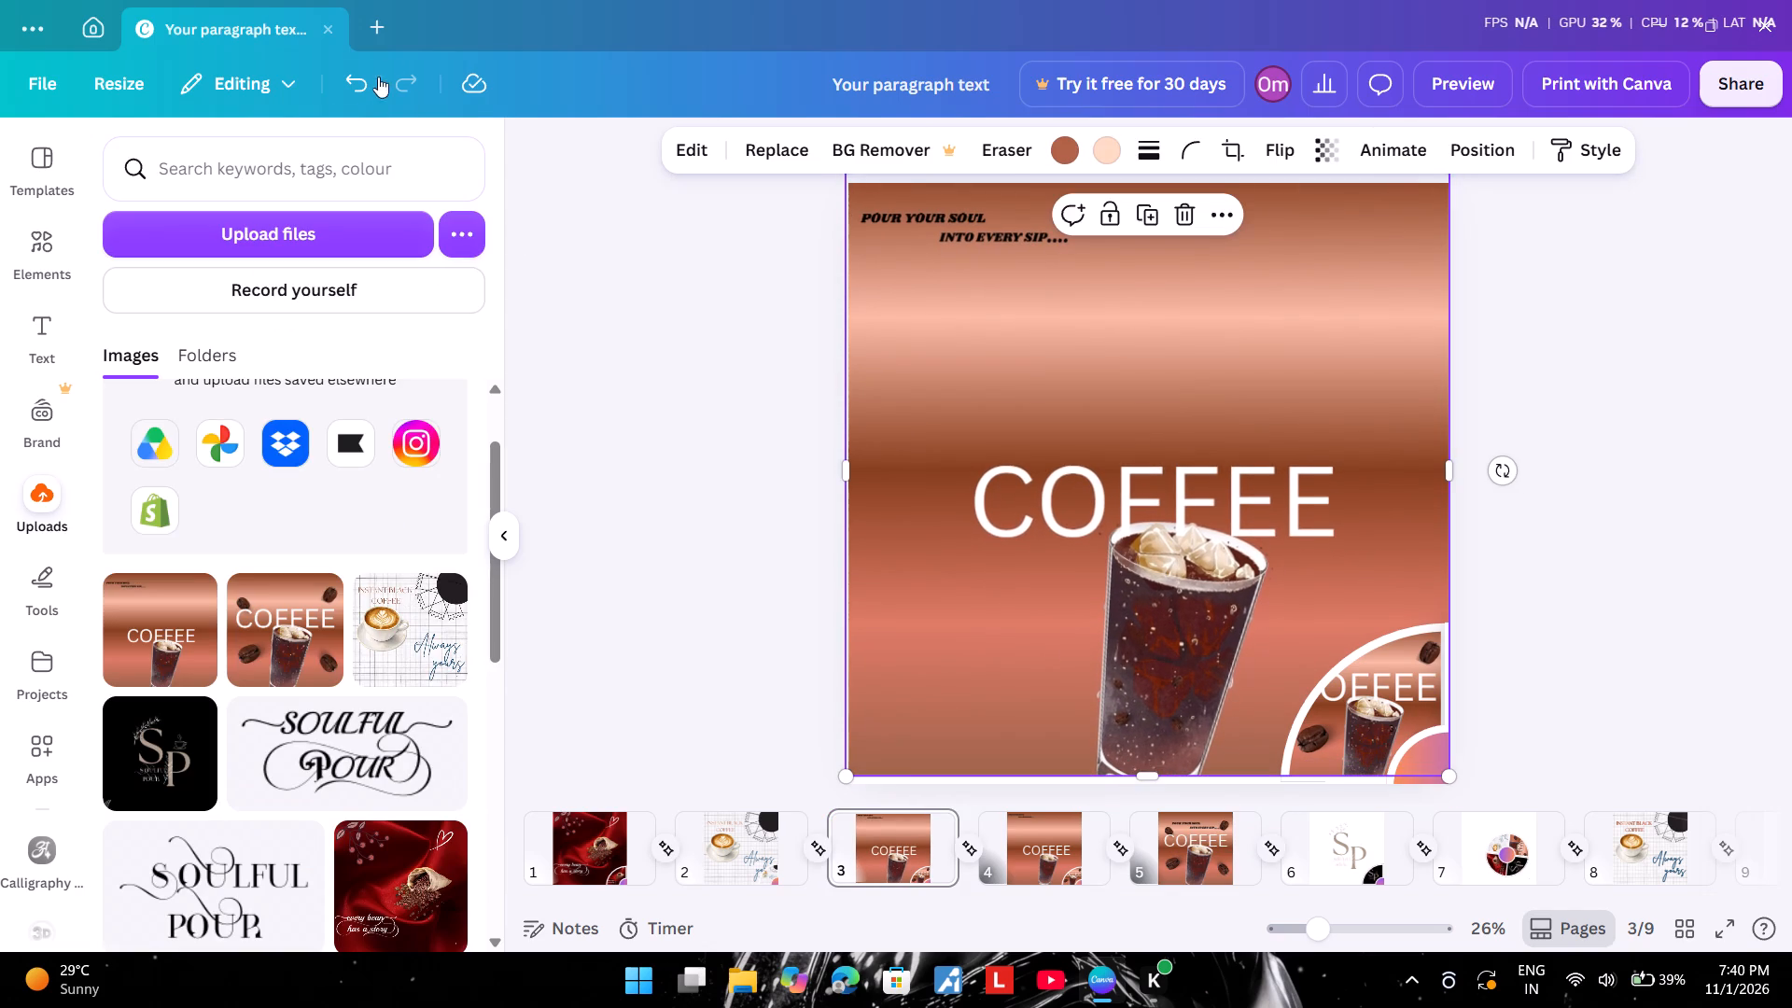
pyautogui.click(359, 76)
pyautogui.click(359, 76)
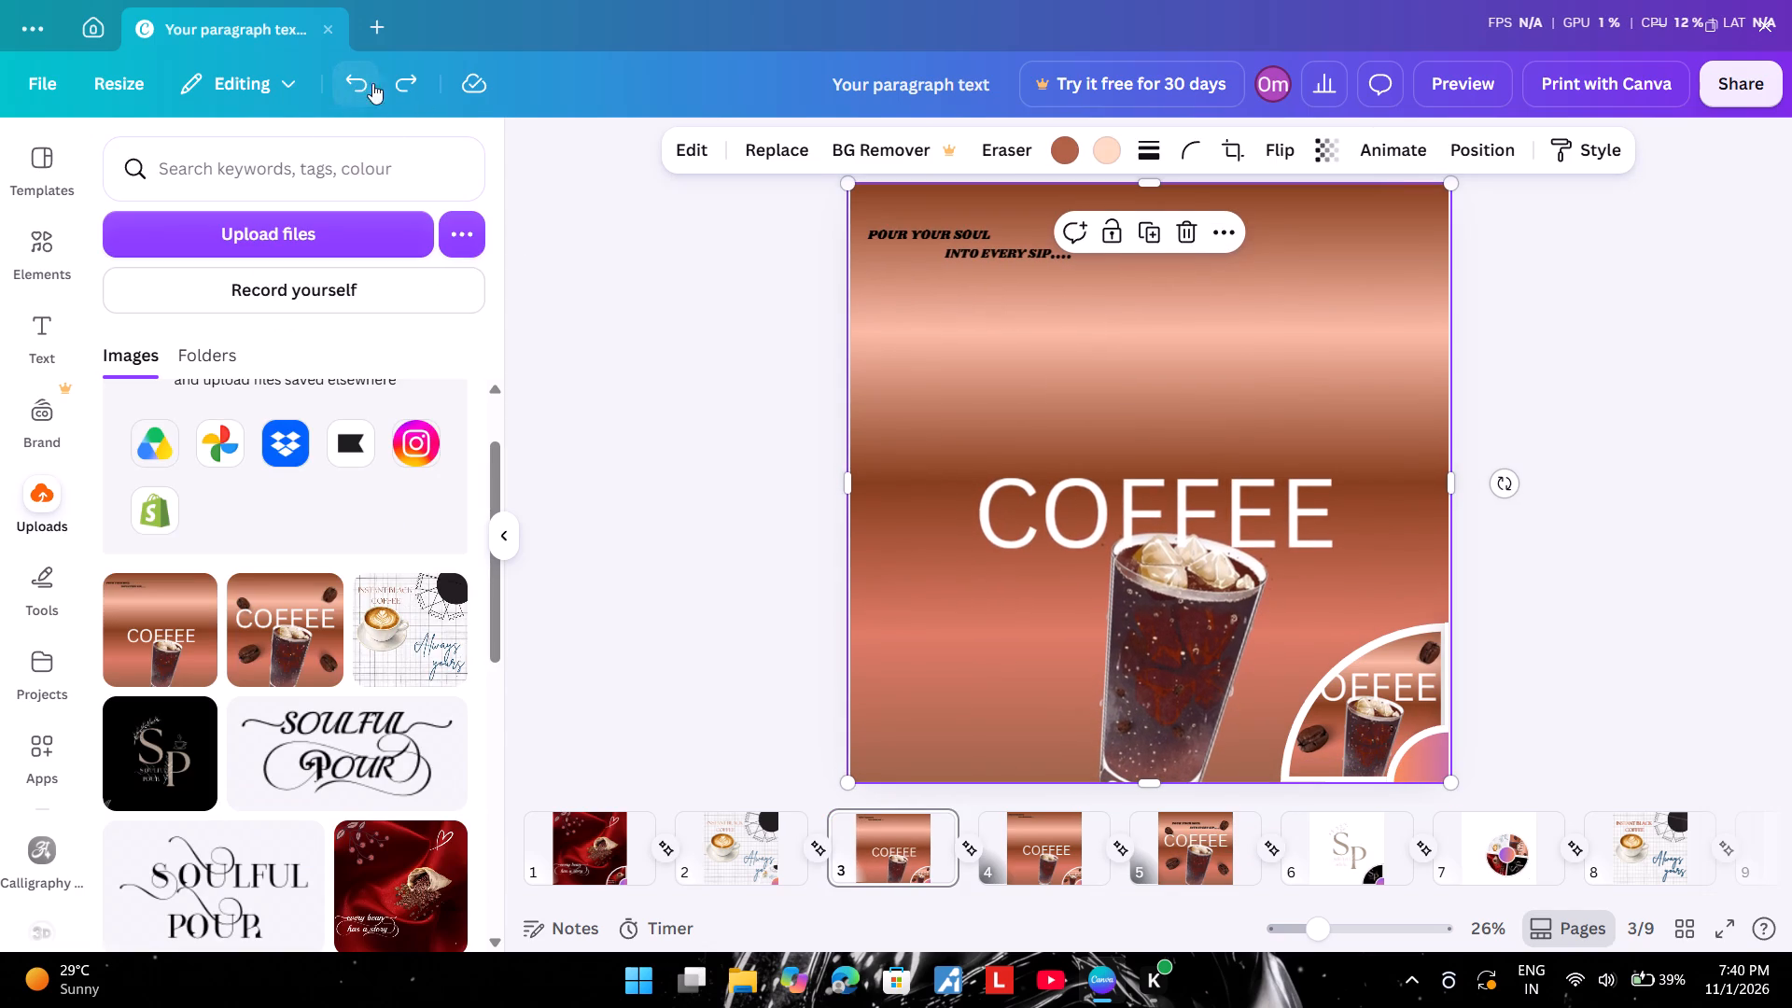
# Add a solid black circle graphic from the circle elements to the SP logo page, page 6.
pyautogui.click(1304, 846)
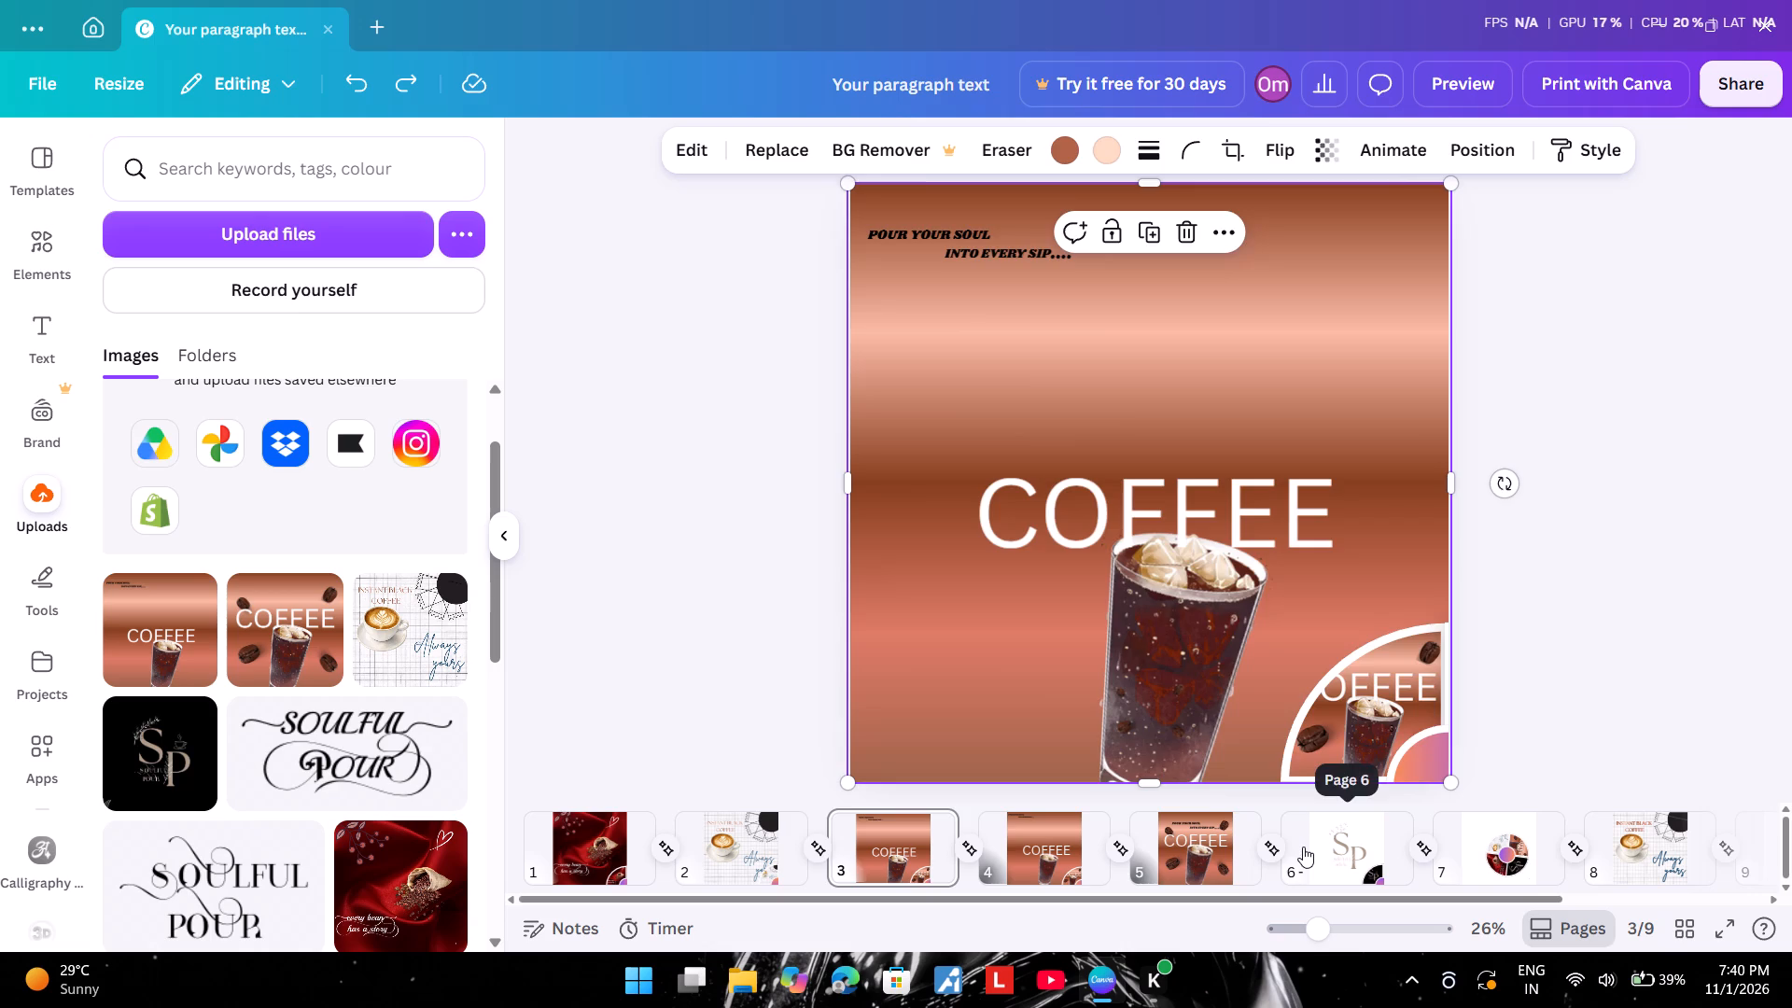
pyautogui.click(497, 535)
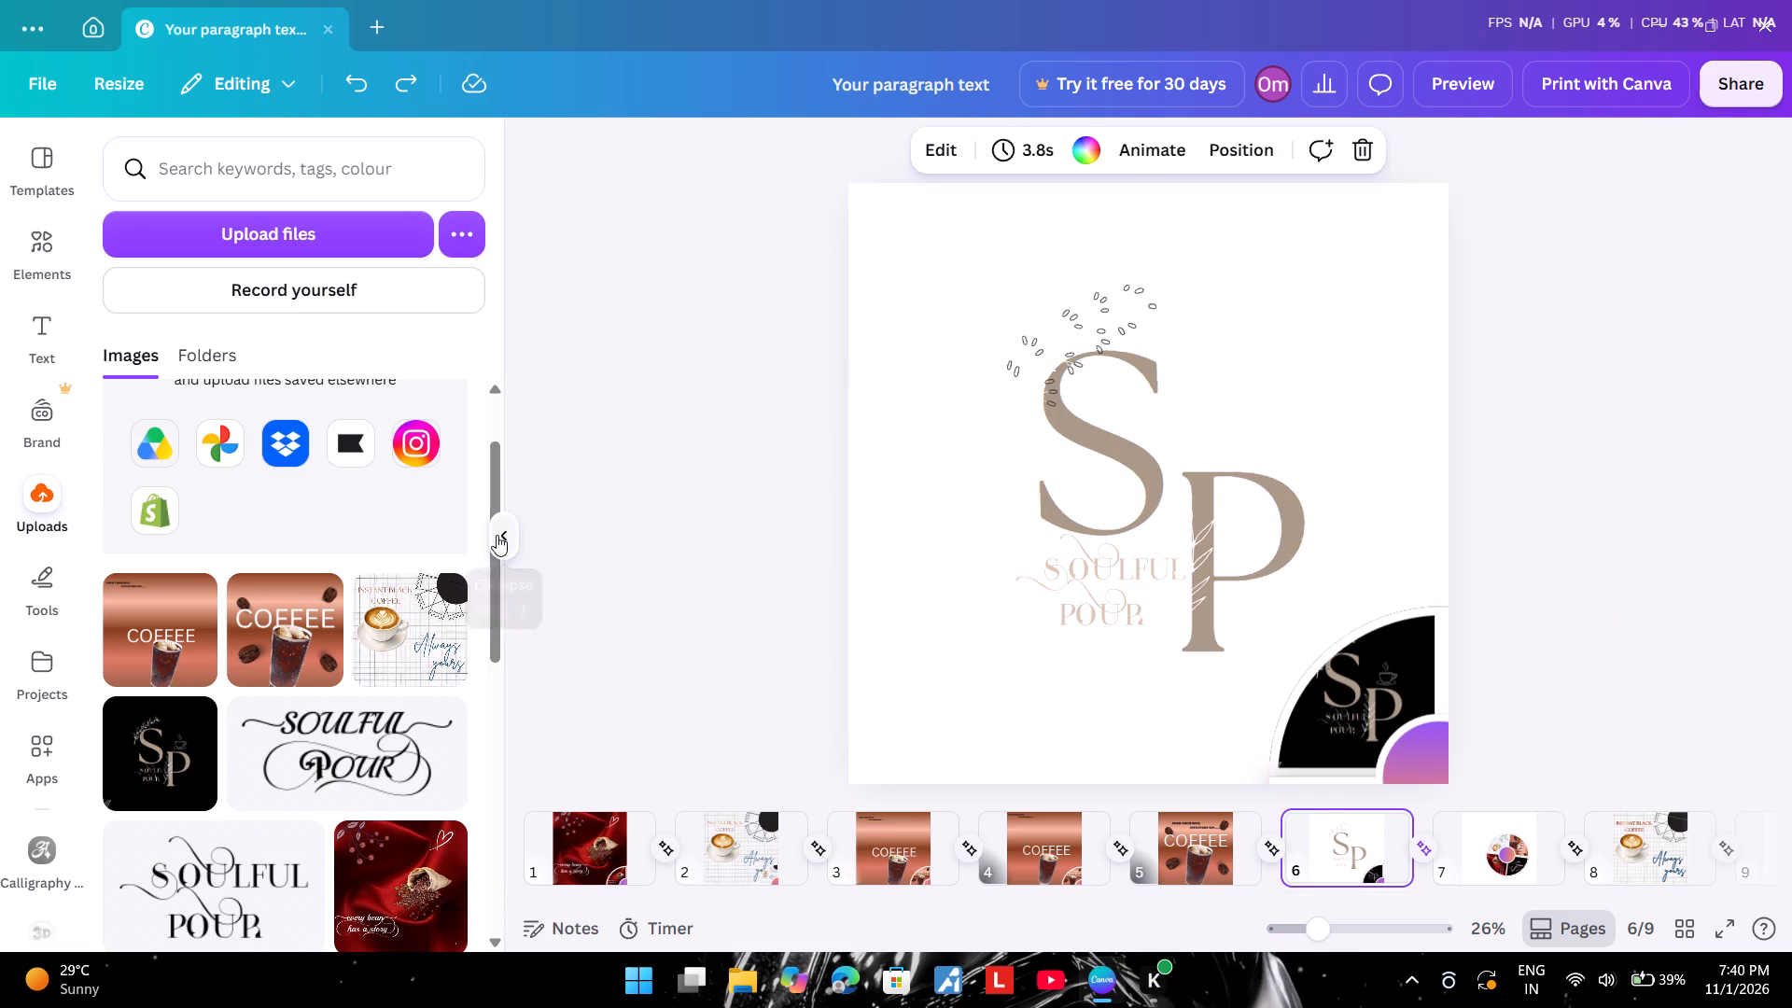
pyautogui.click(17, 238)
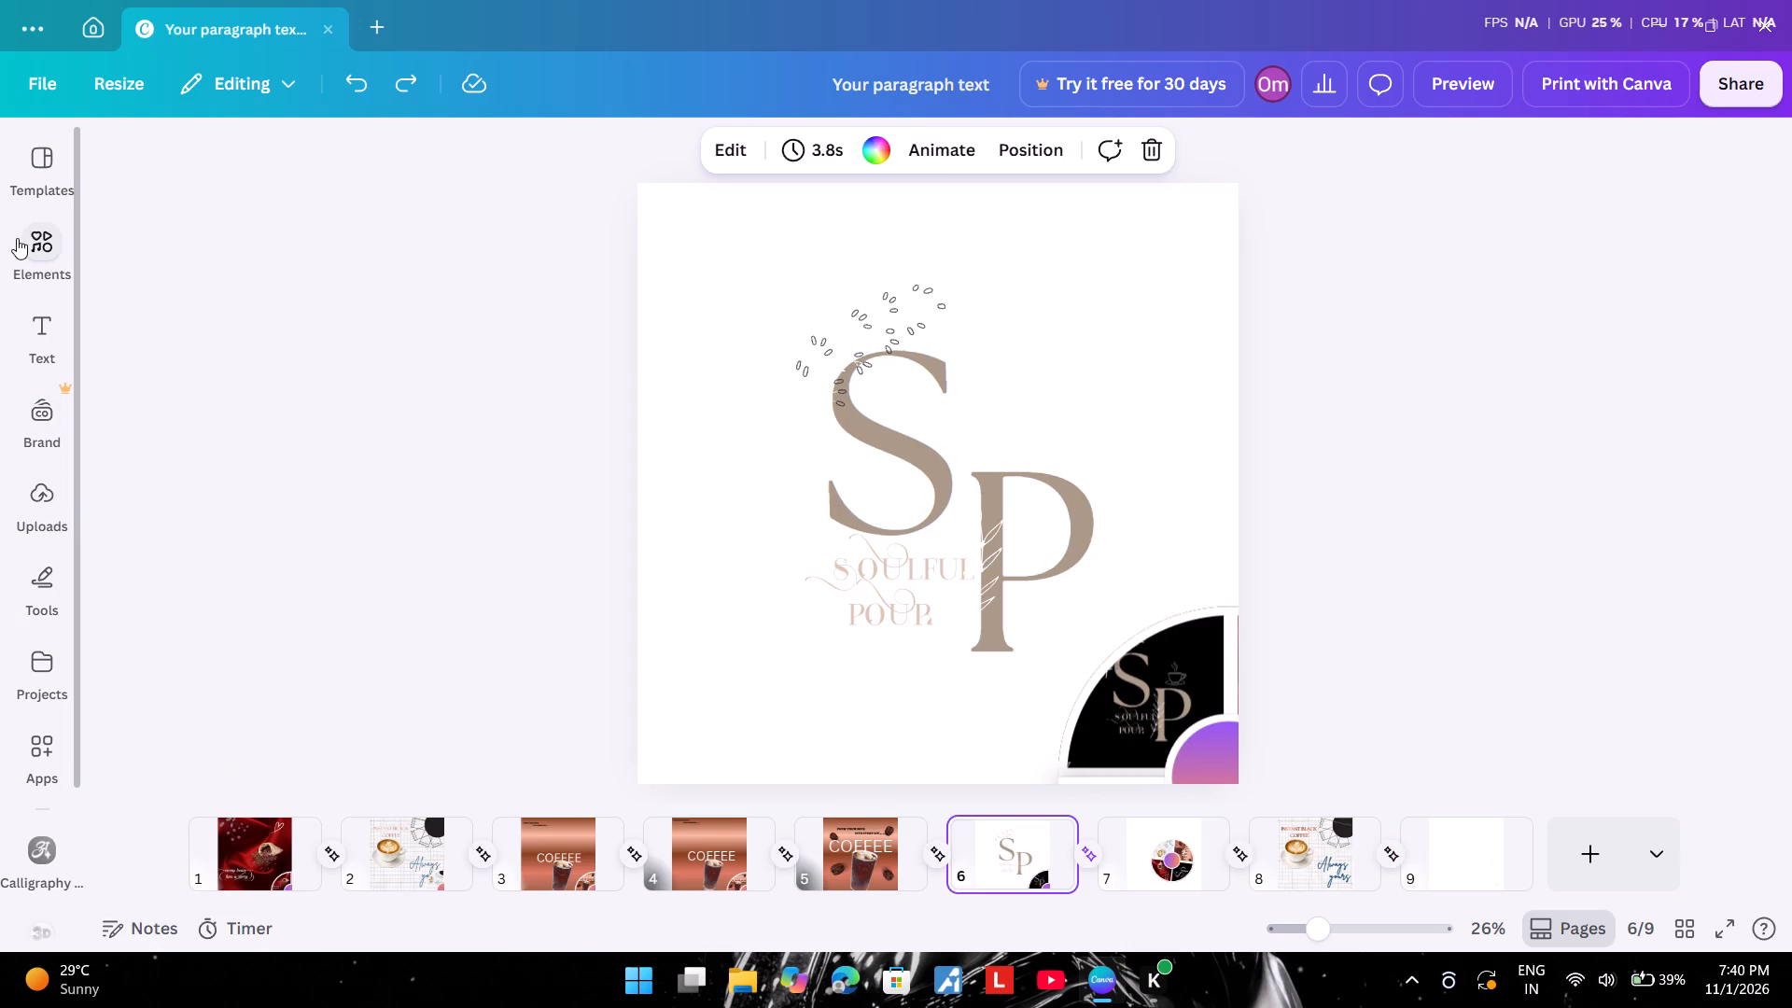
pyautogui.click(121, 296)
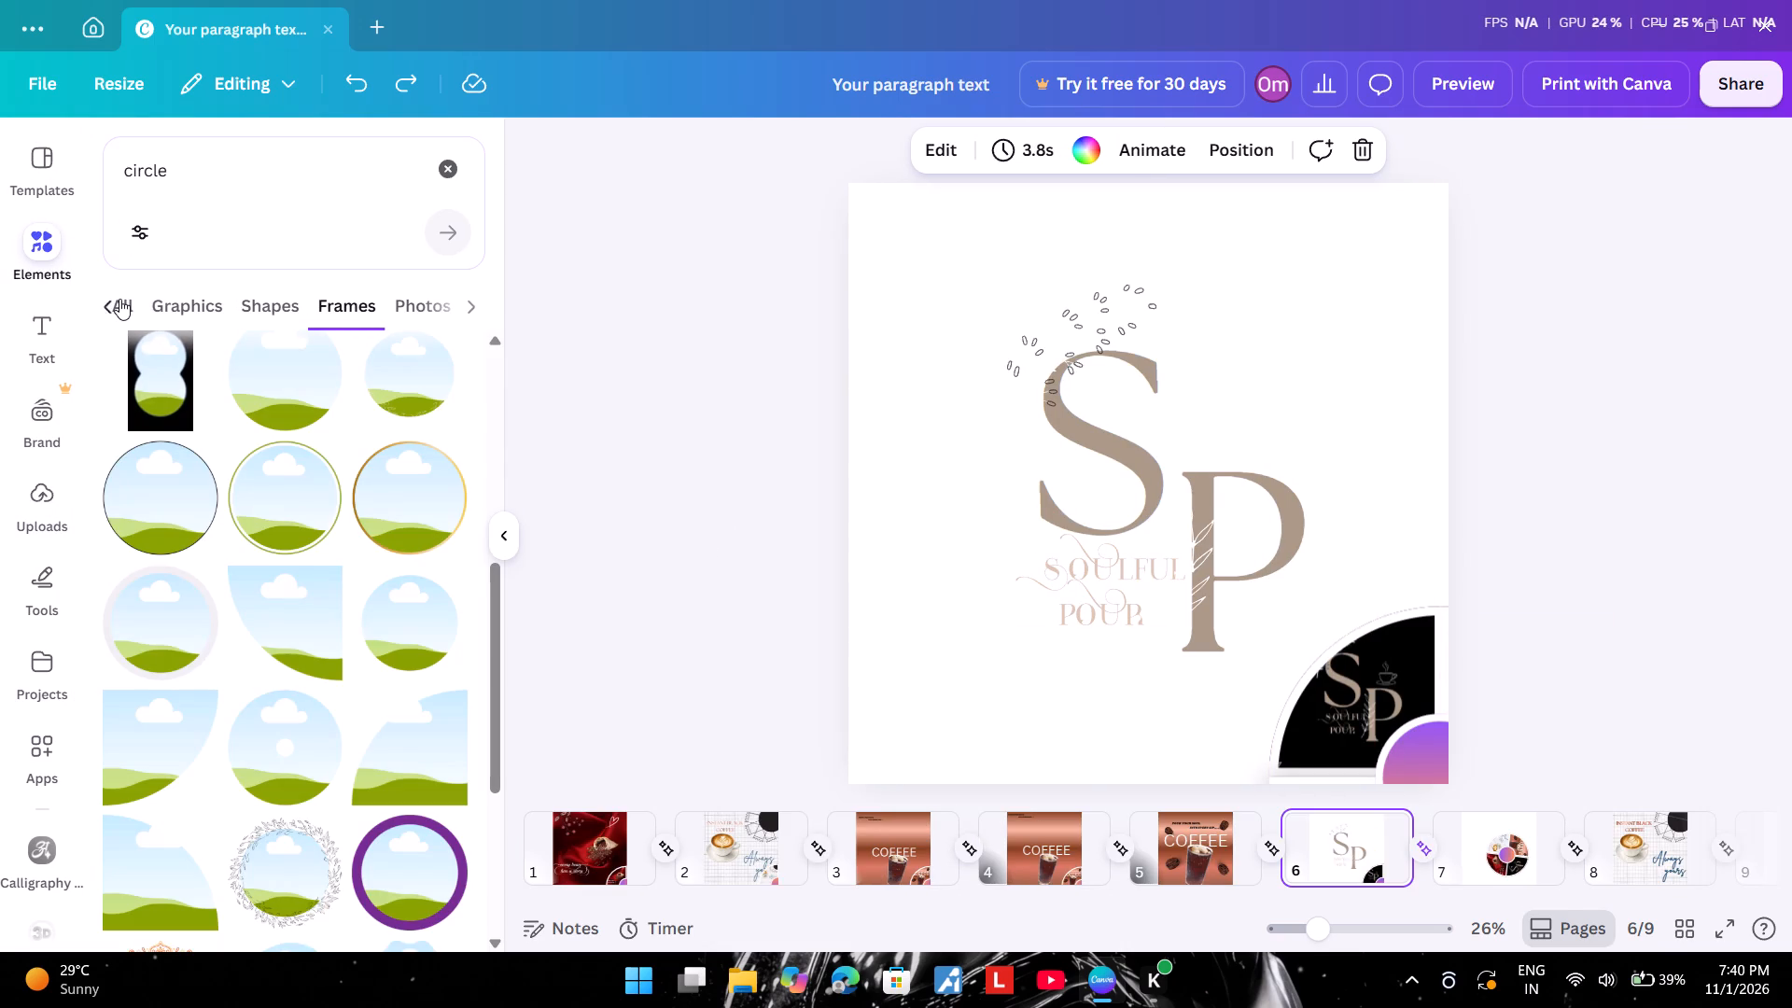
pyautogui.click(119, 299)
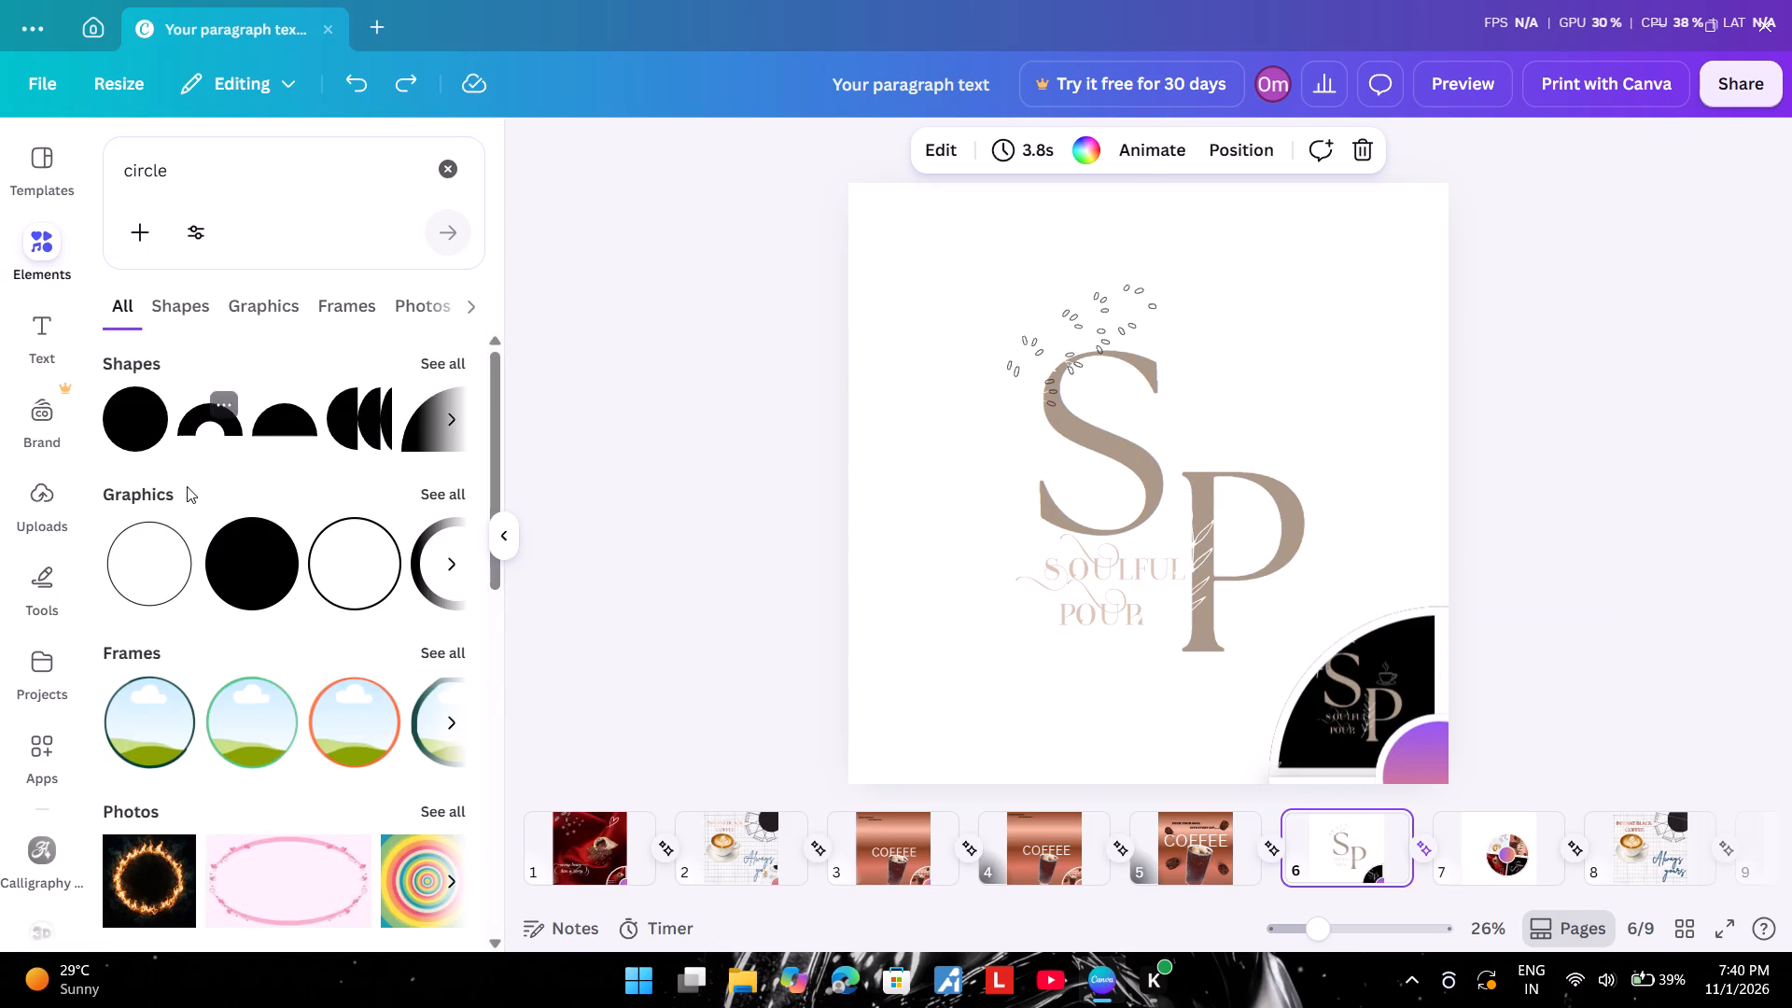
pyautogui.moveTo(368, 410); pyautogui.dragTo(274, 385)
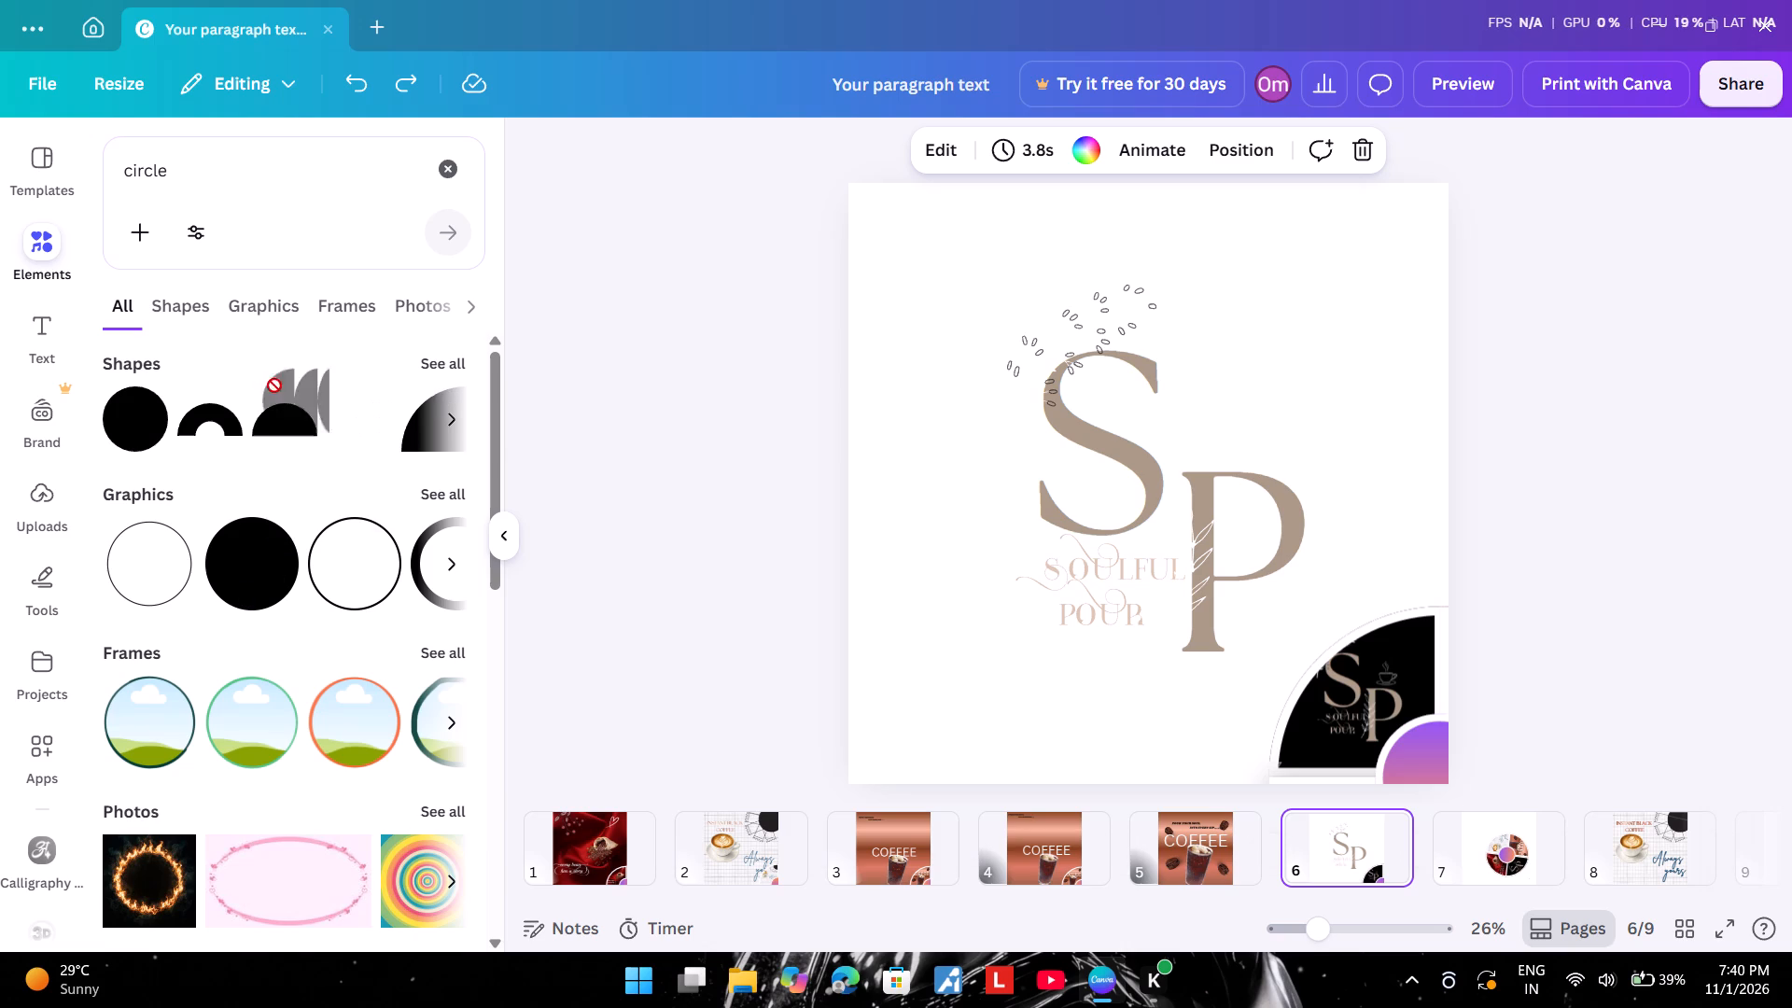
pyautogui.moveTo(274, 385); pyautogui.dragTo(203, 376)
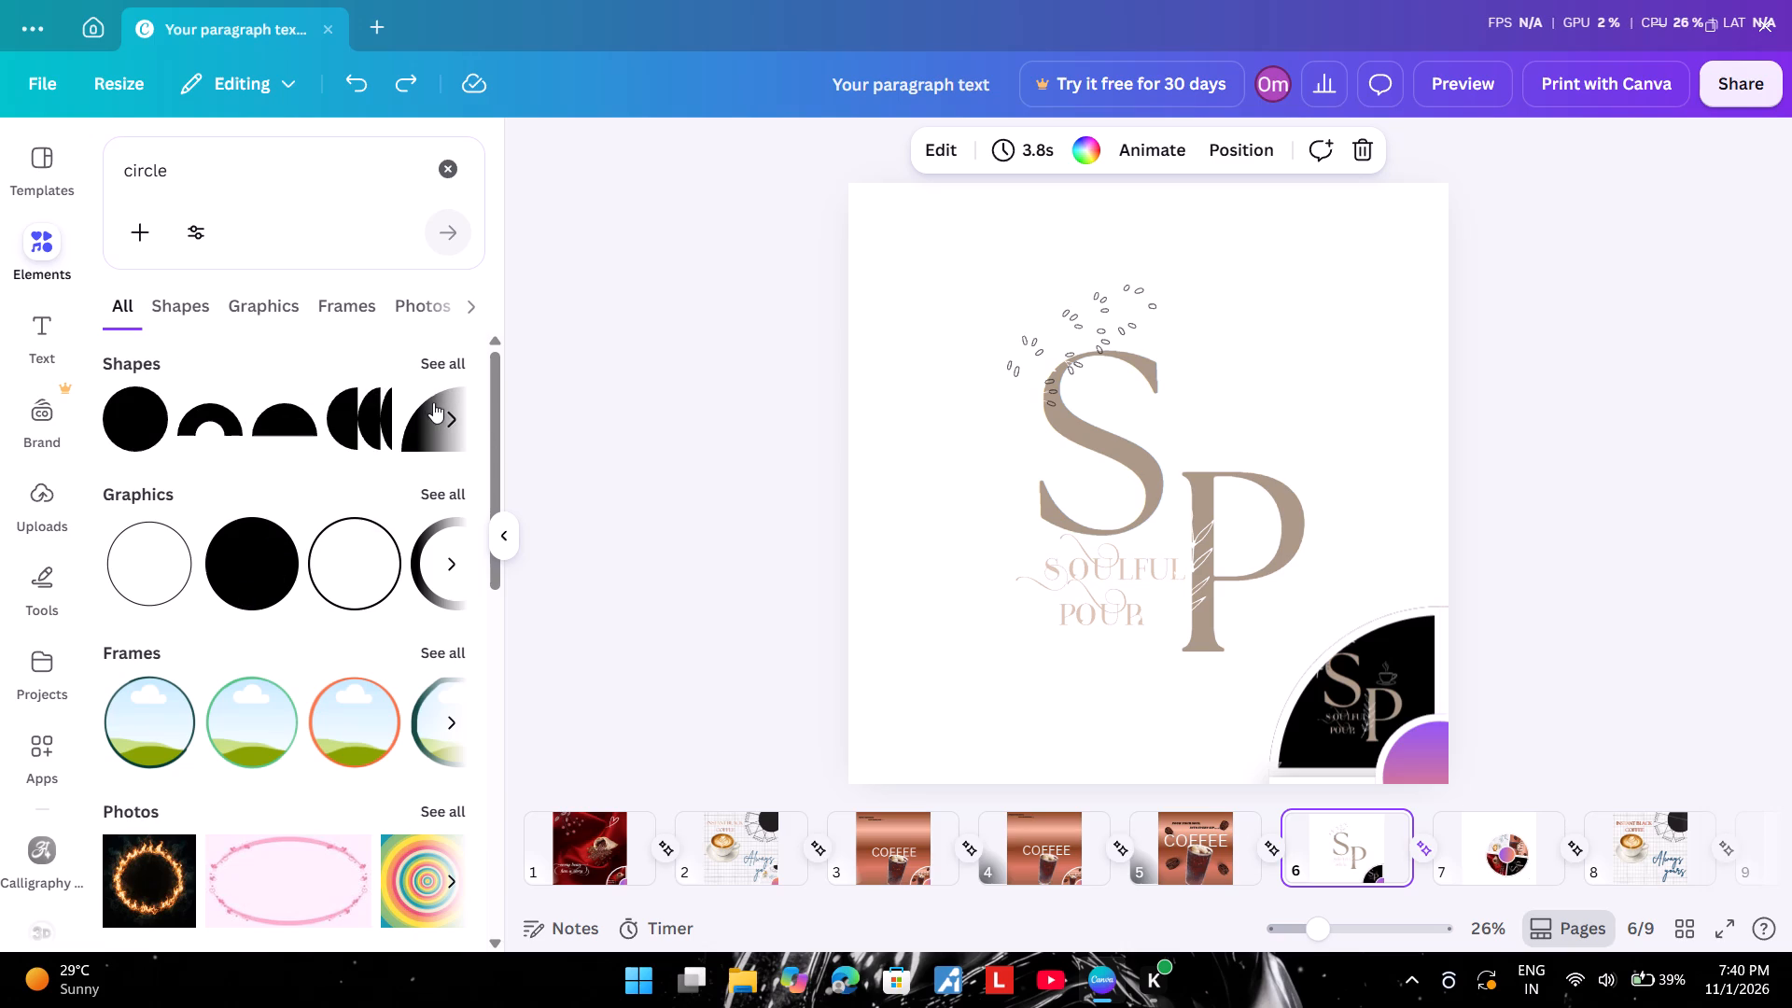
pyautogui.click(261, 536)
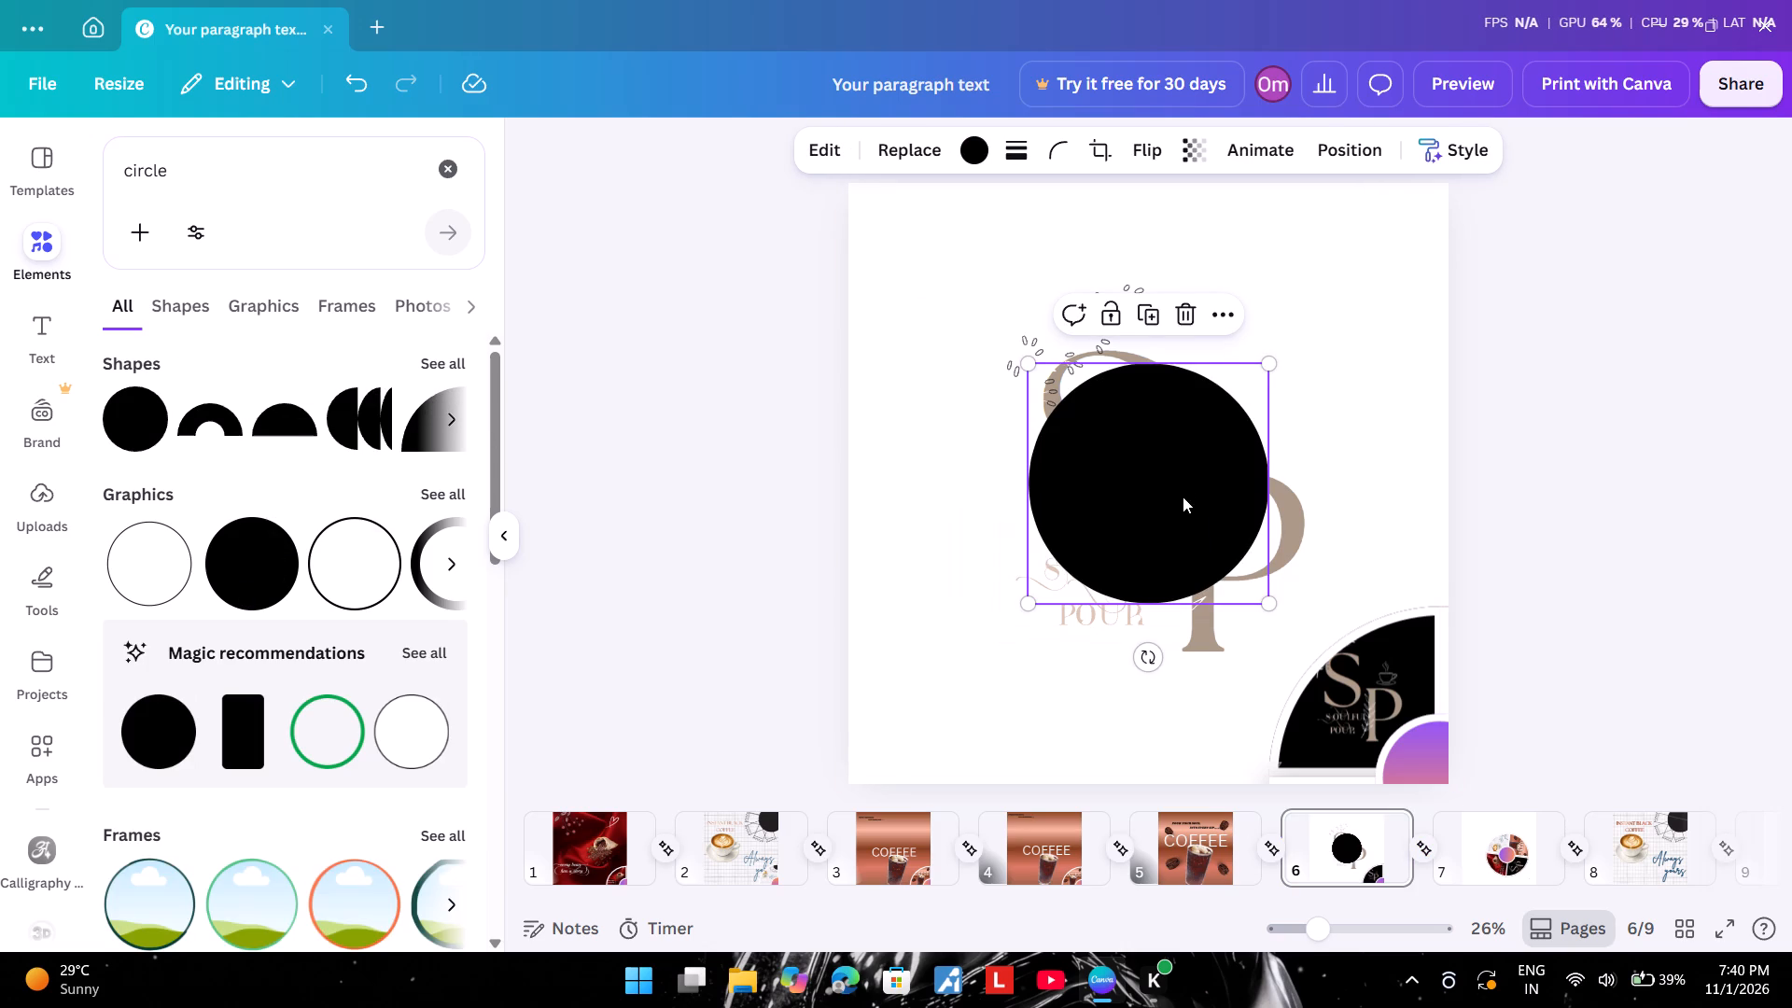
# Send the black circle on page 6 to the back, behind the SP logo.
pyautogui.click(1215, 307)
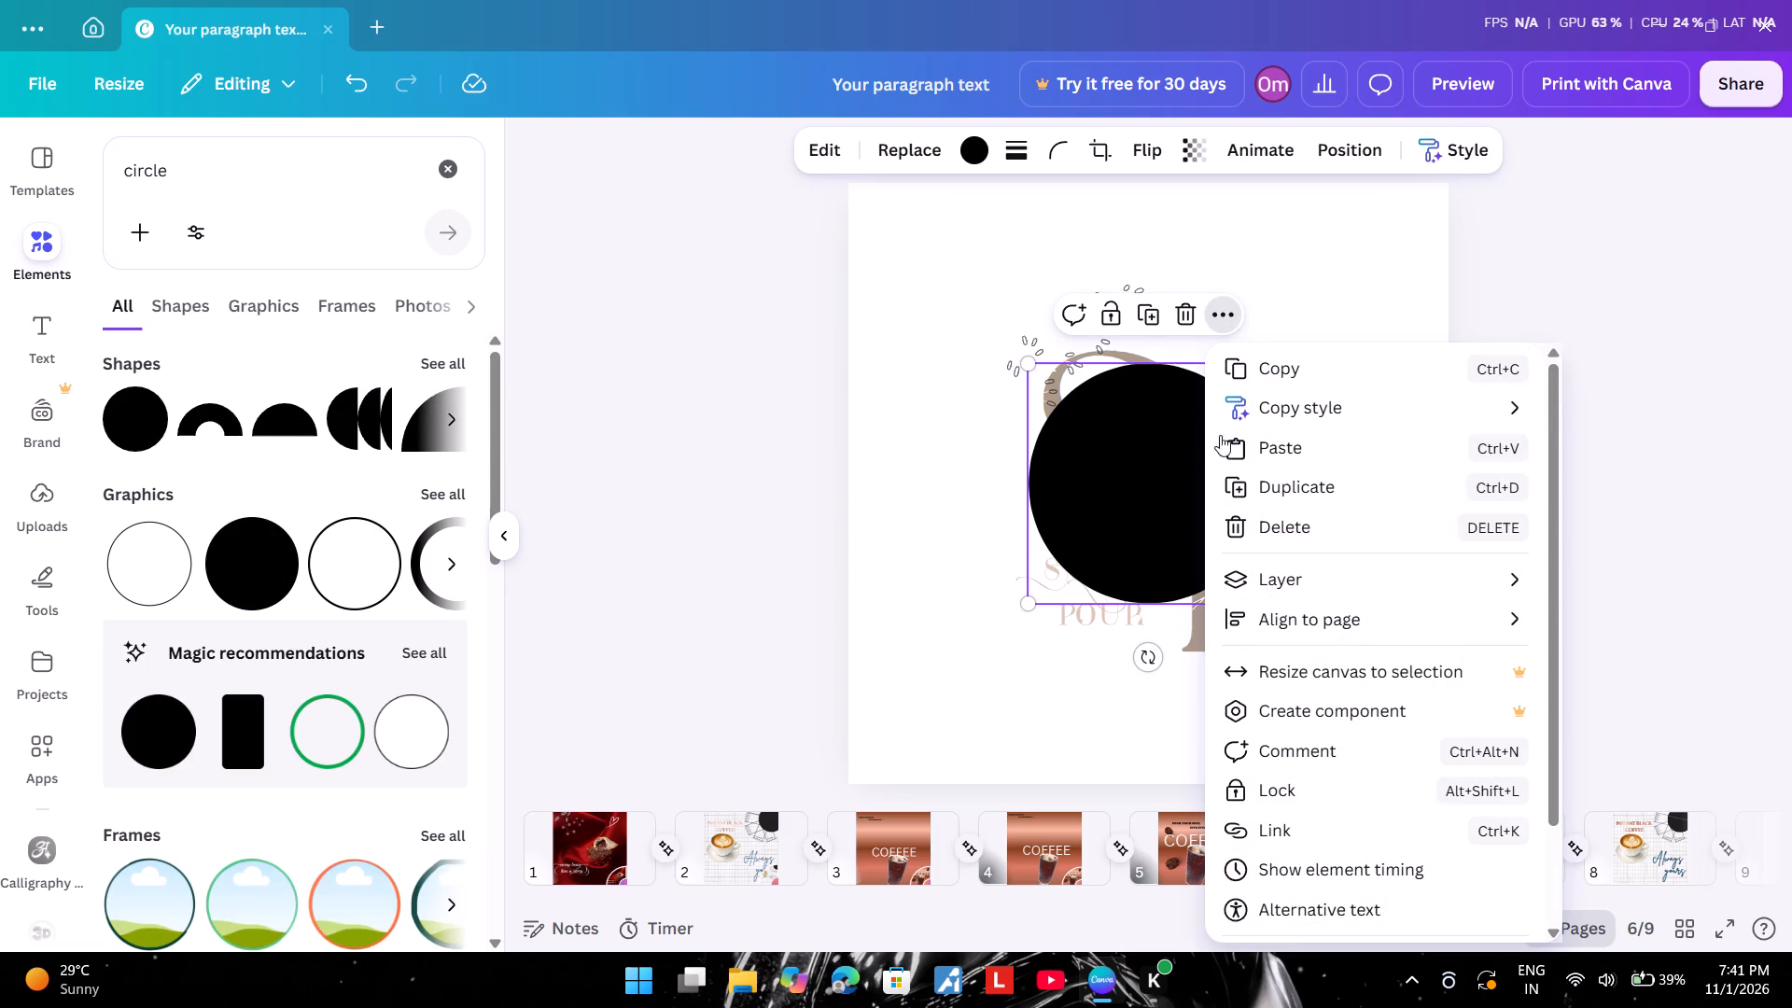
pyautogui.click(1309, 573)
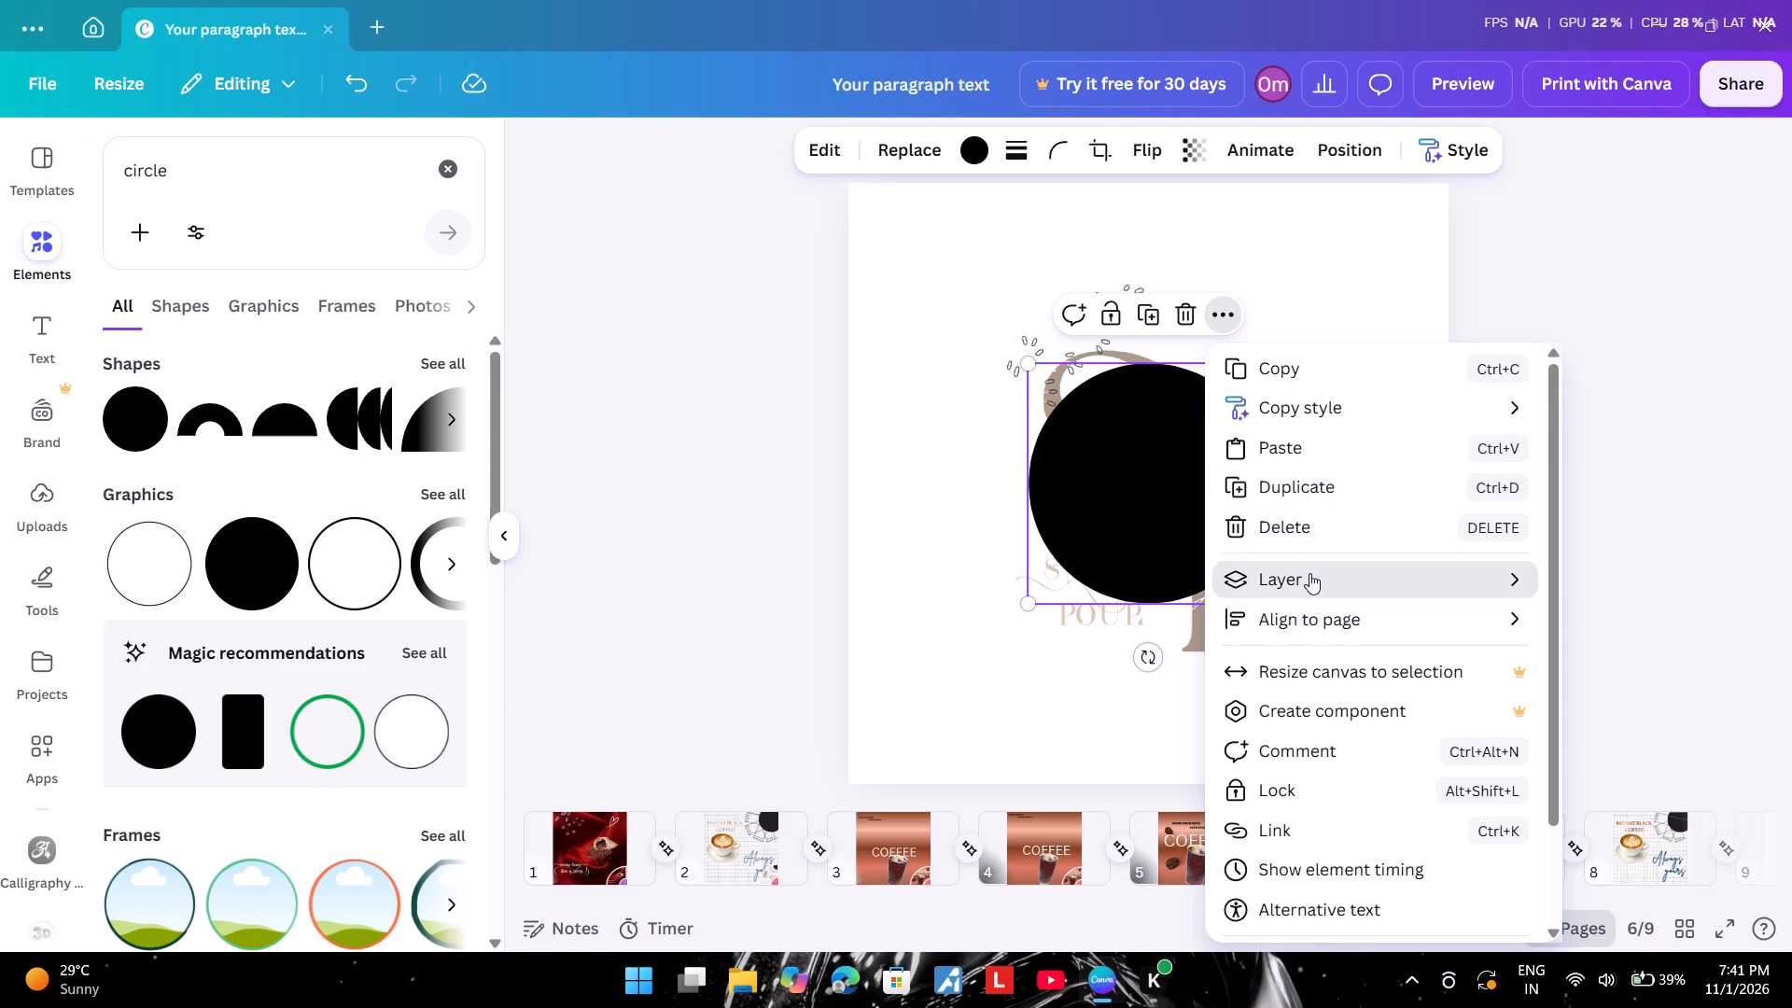
pyautogui.moveTo(1369, 564); pyautogui.dragTo(1356, 575)
pyautogui.click(1113, 696)
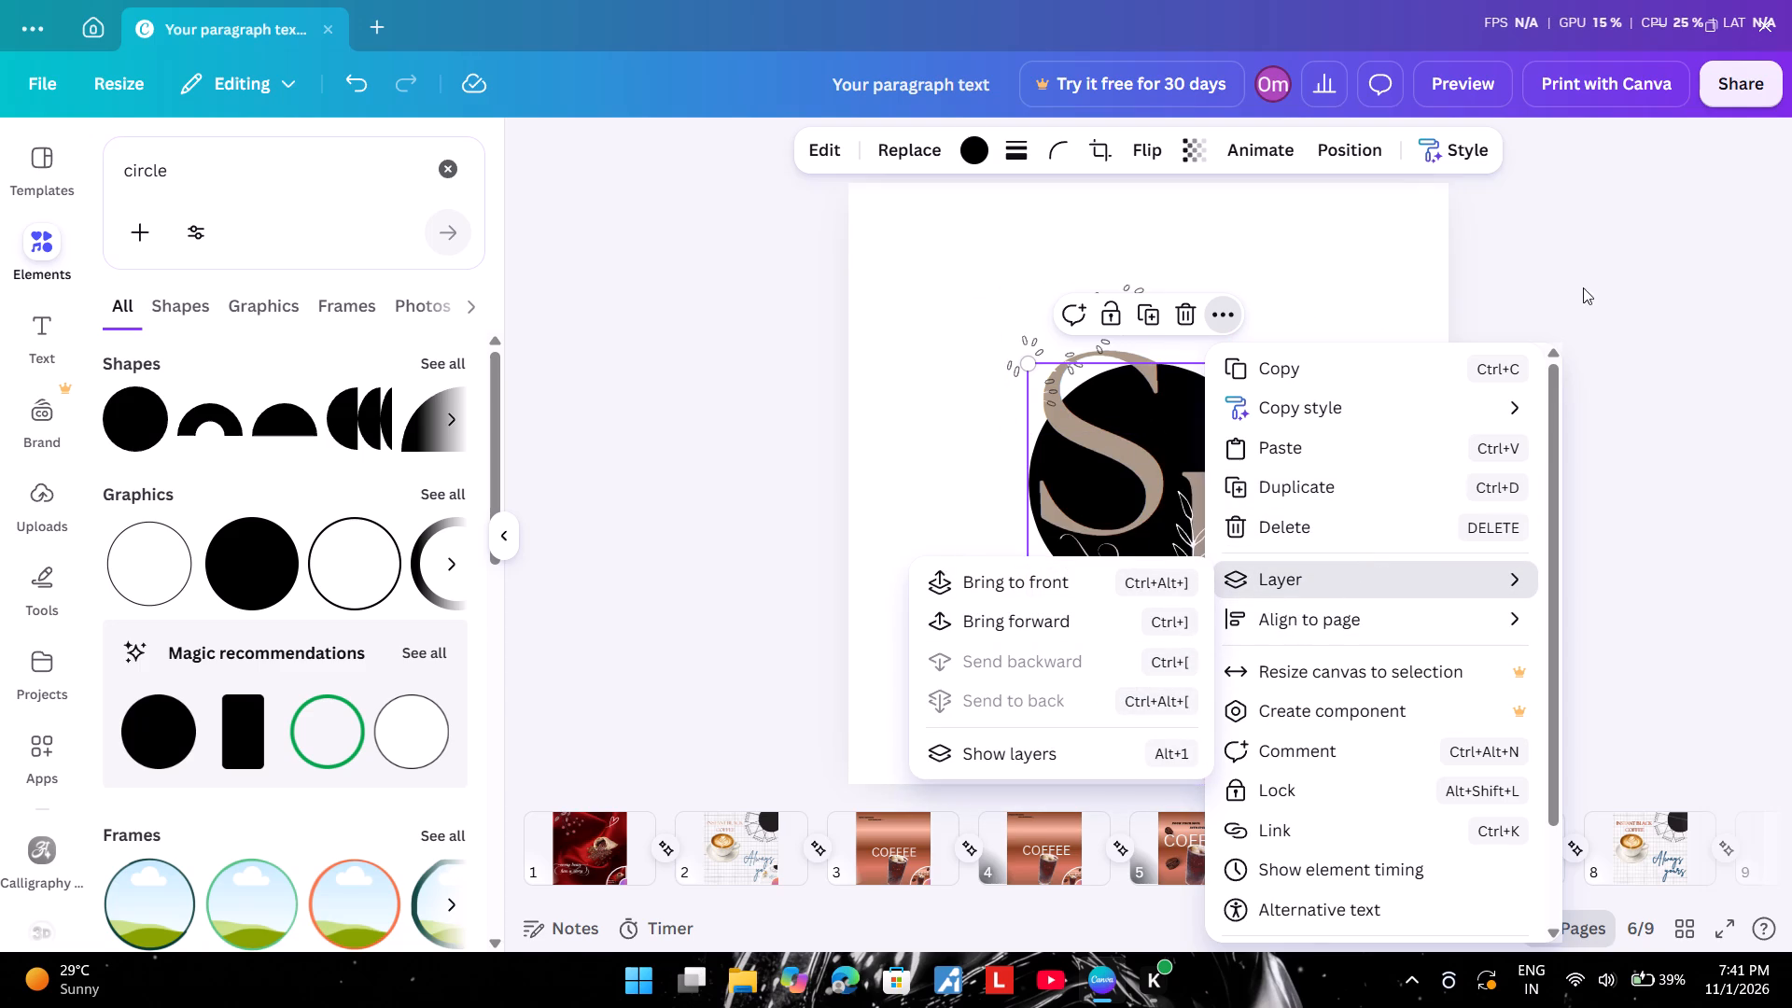
pyautogui.click(1628, 284)
pyautogui.click(1264, 360)
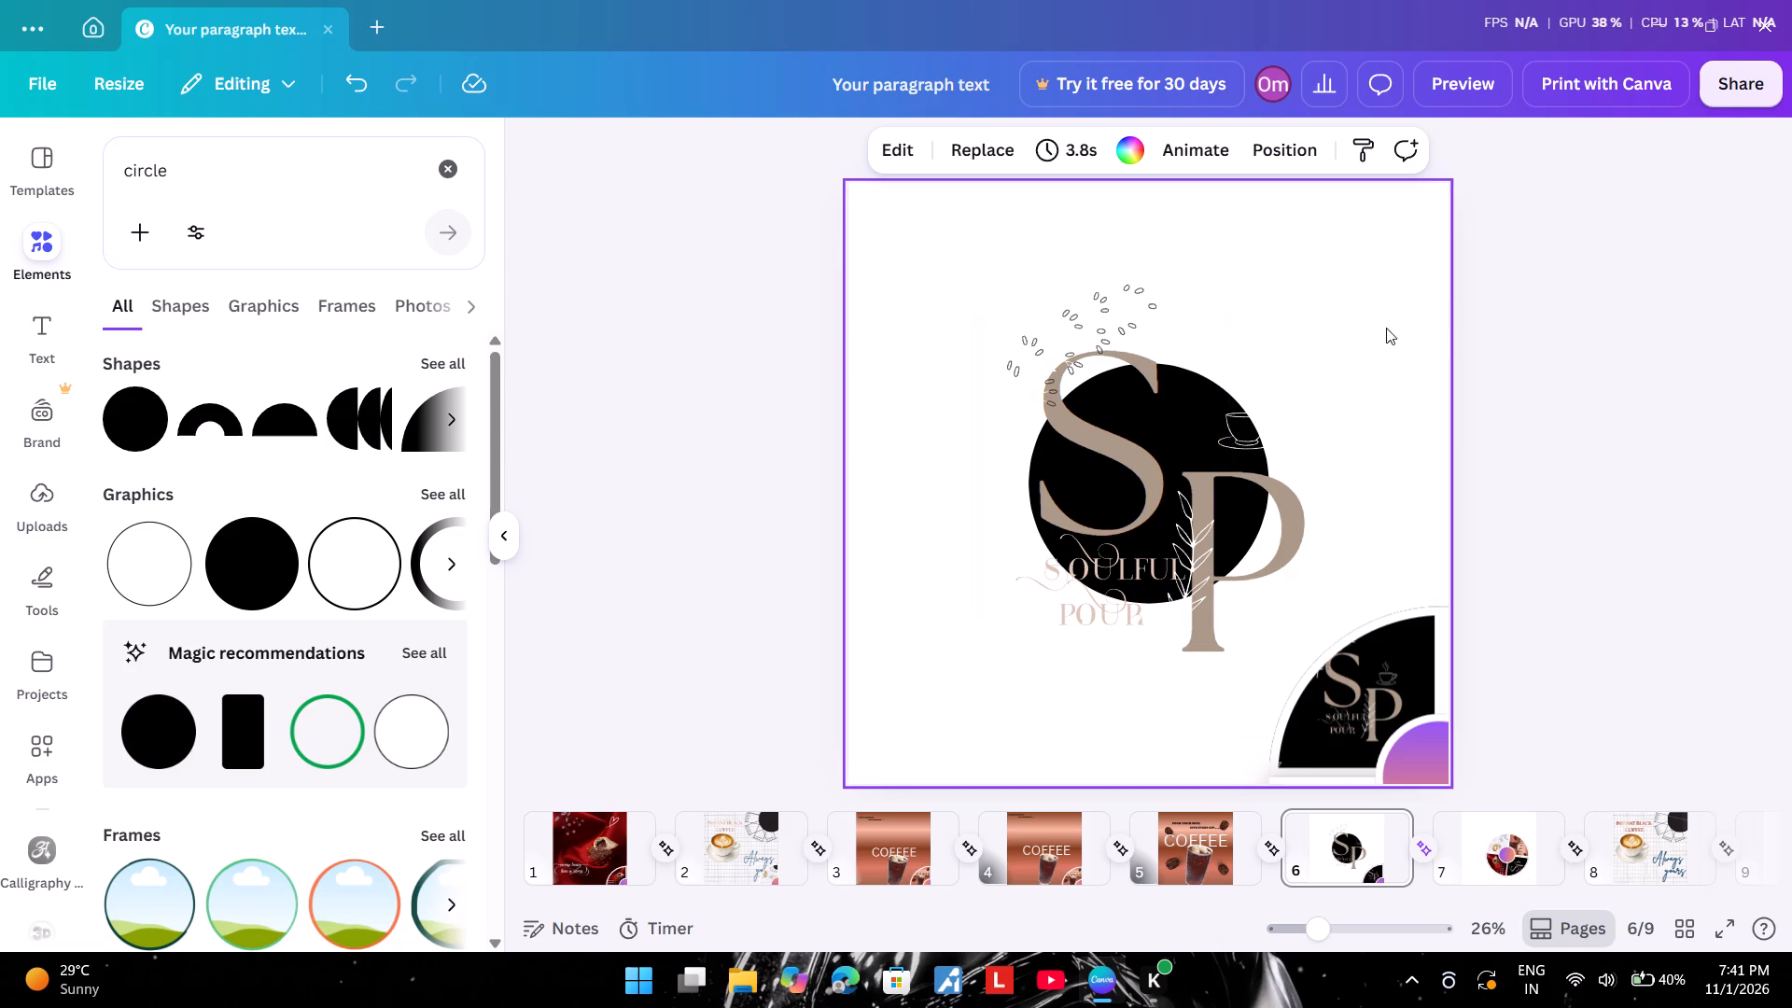
# Enlarge the black circle behind the SP logo on page 6, extending it past the page's upper-right corner.
pyautogui.click(1246, 372)
pyautogui.moveTo(1264, 366); pyautogui.dragTo(1423, 278)
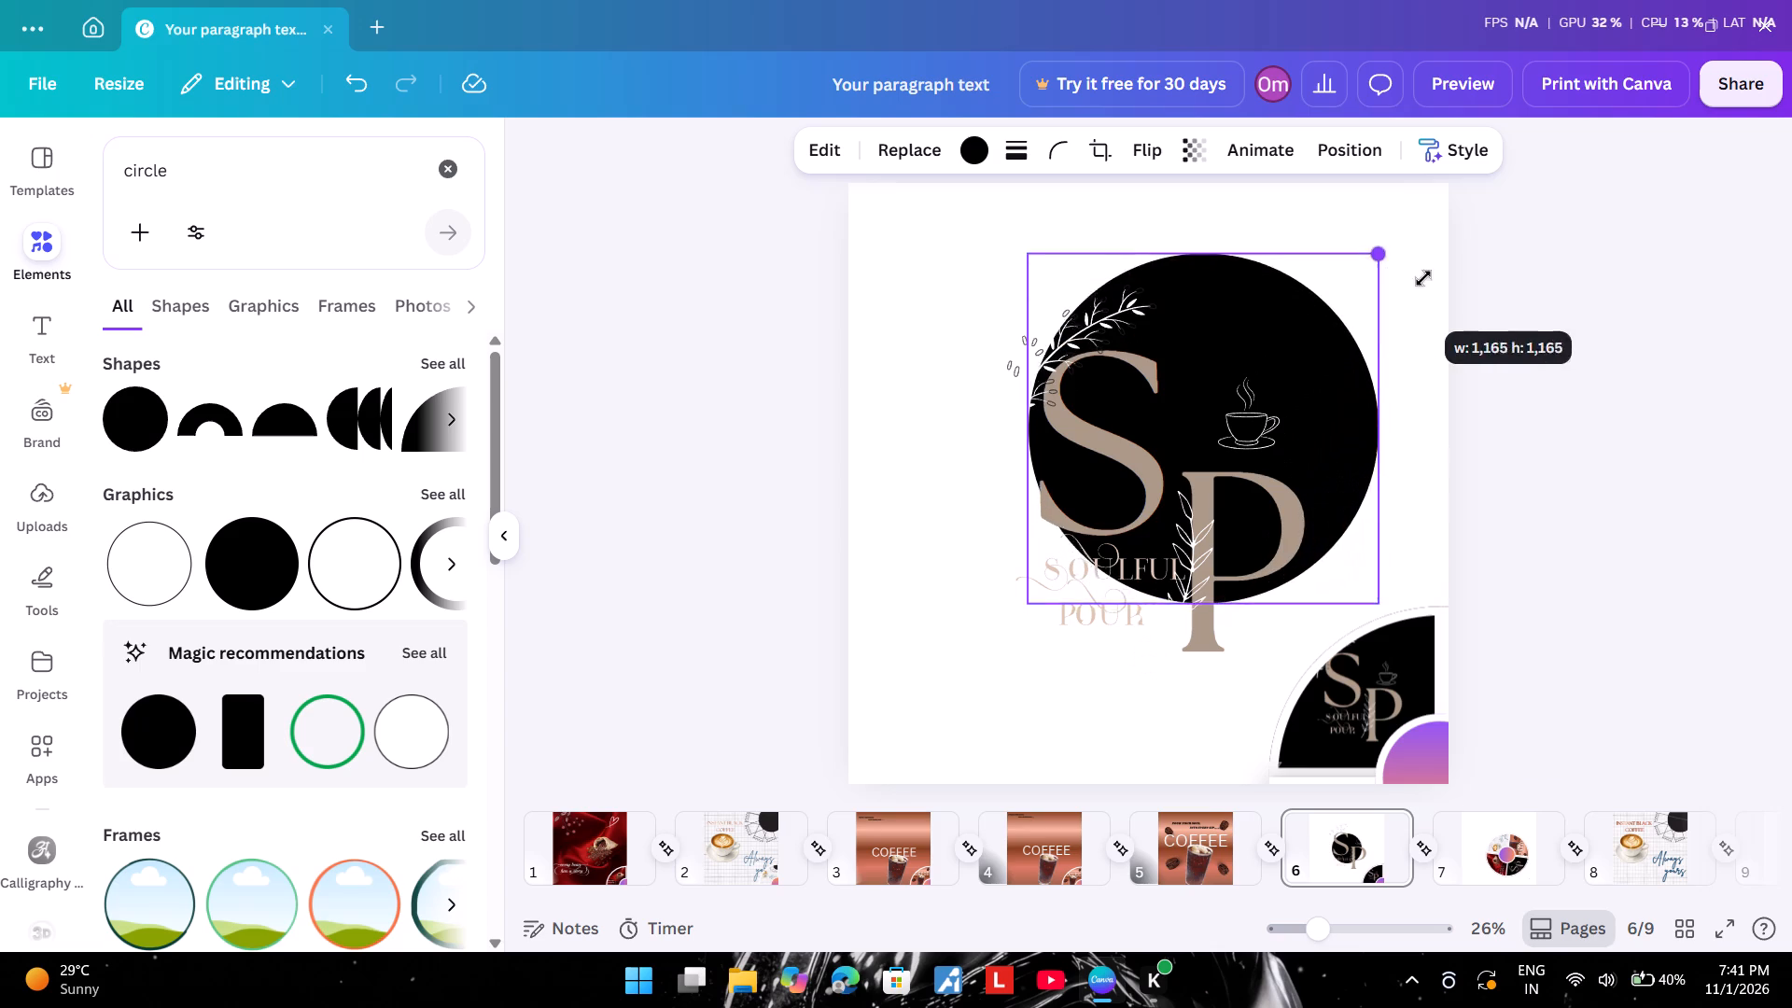
pyautogui.moveTo(1423, 278); pyautogui.dragTo(1544, 214)
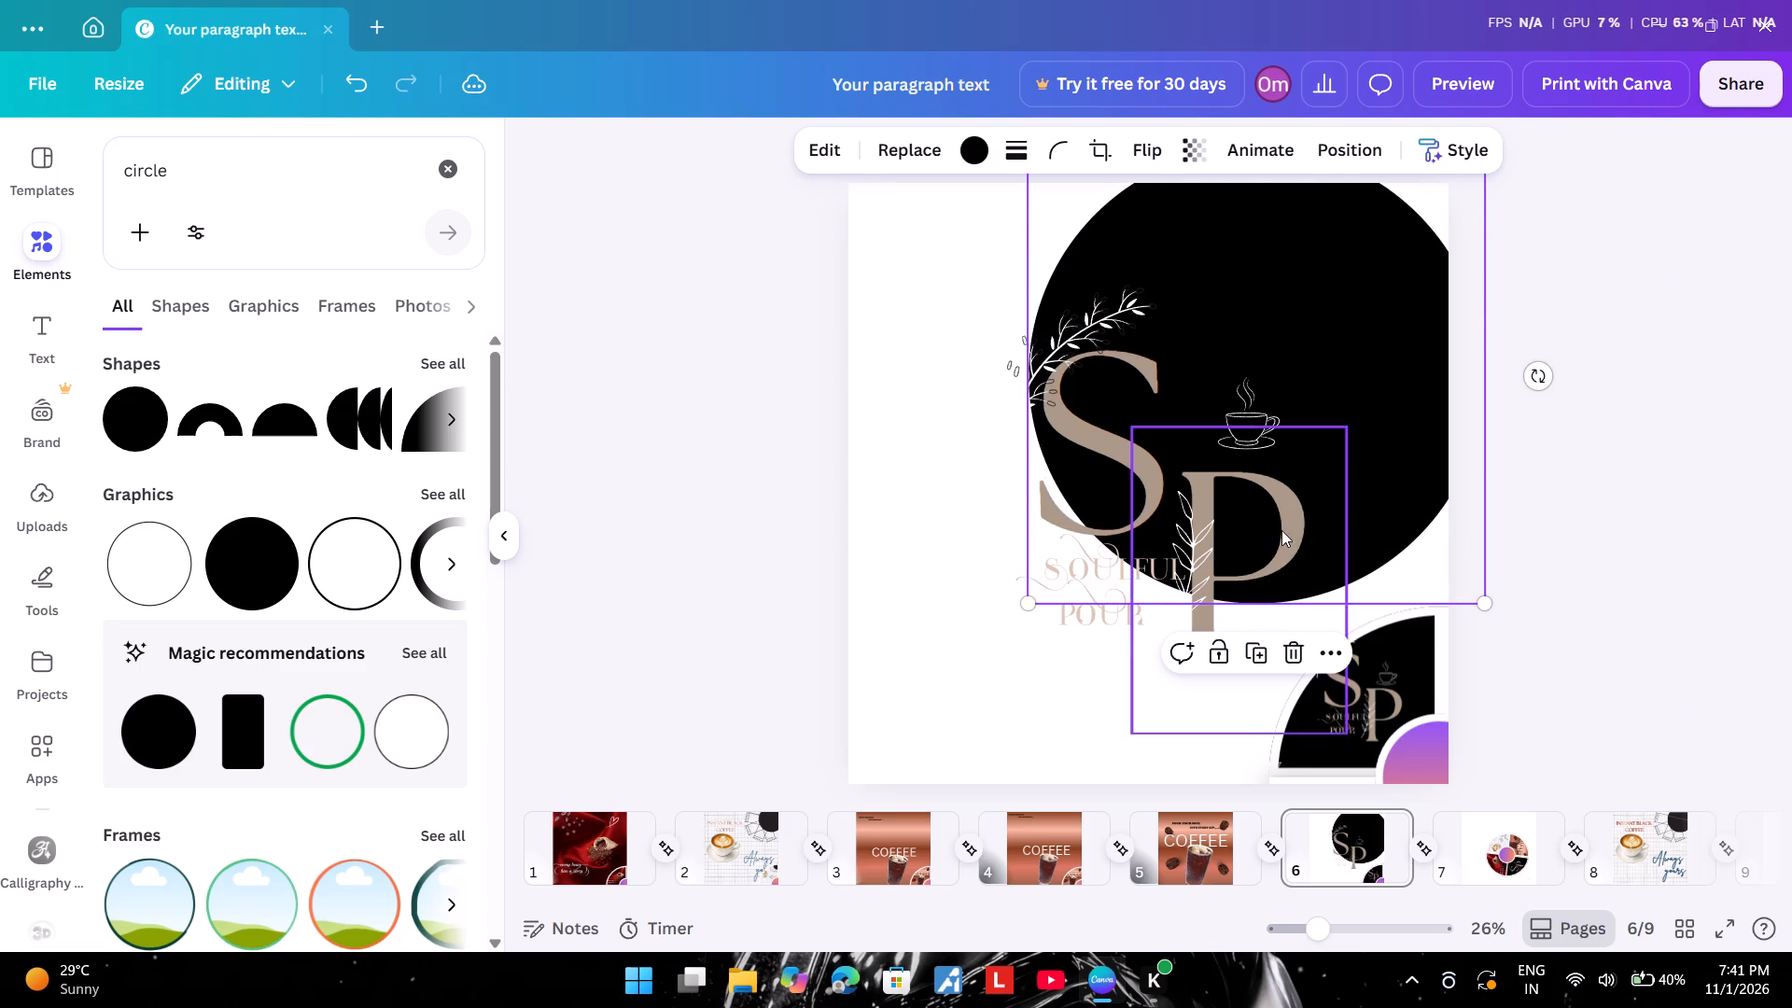
pyautogui.click(1030, 592)
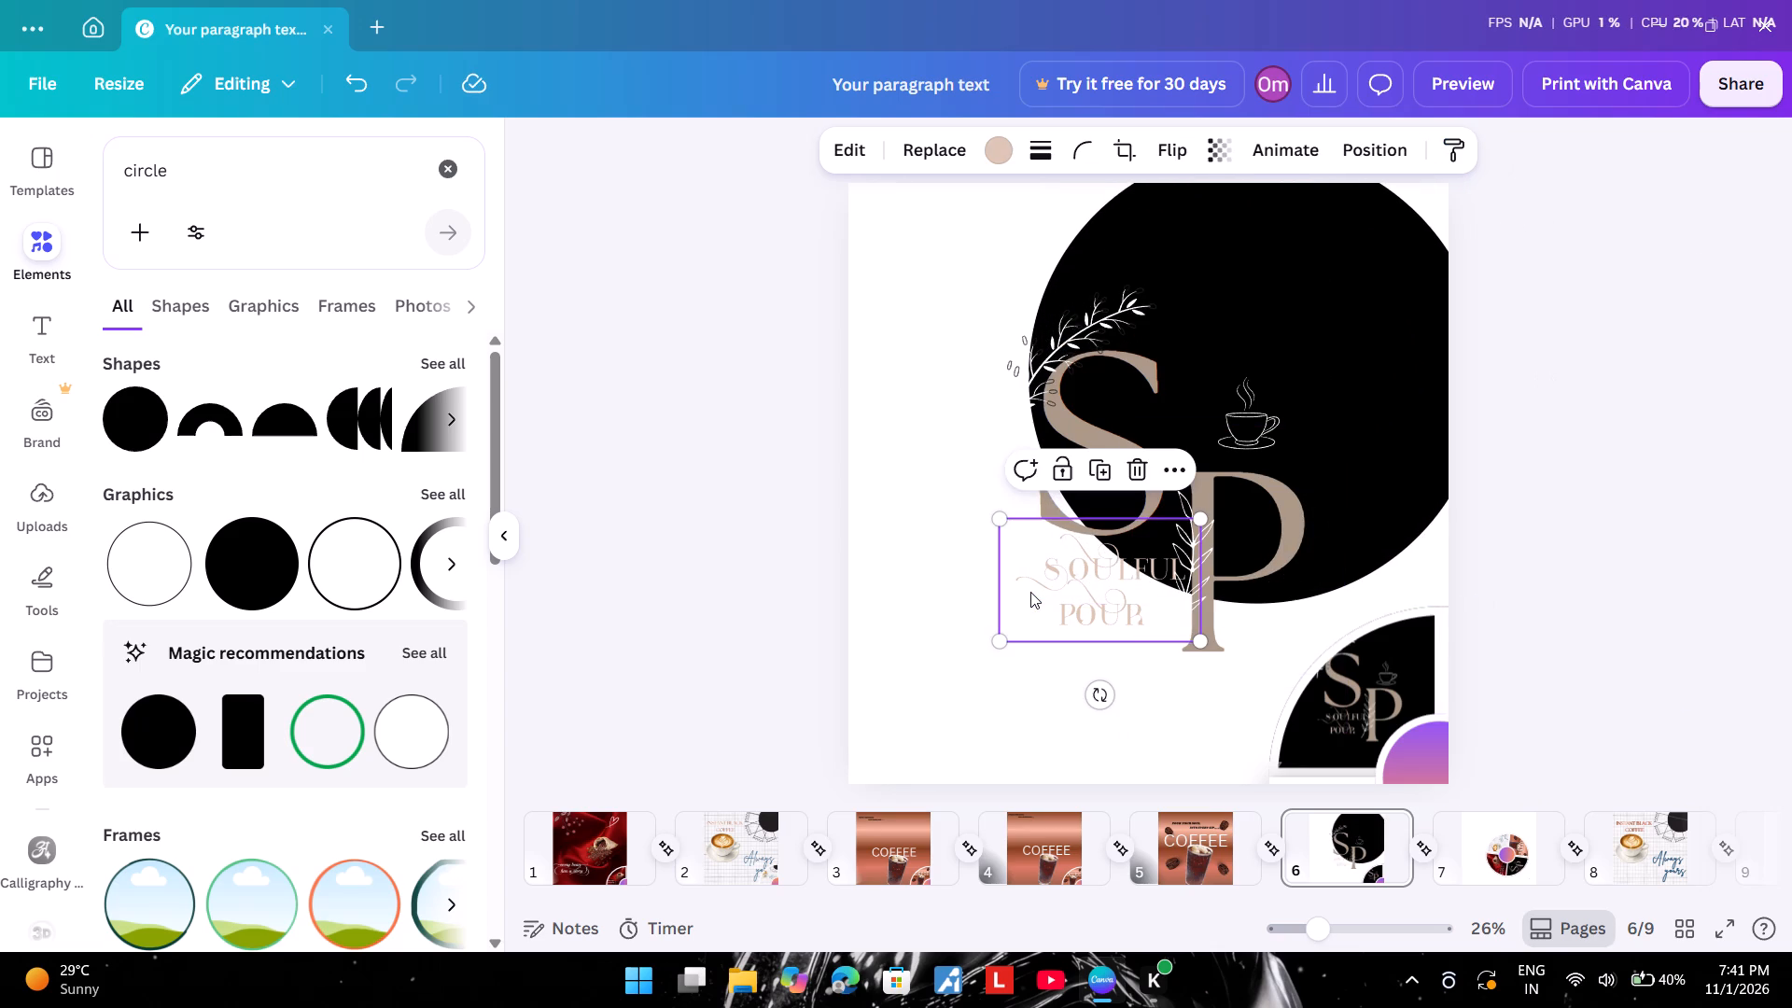
pyautogui.click(1555, 462)
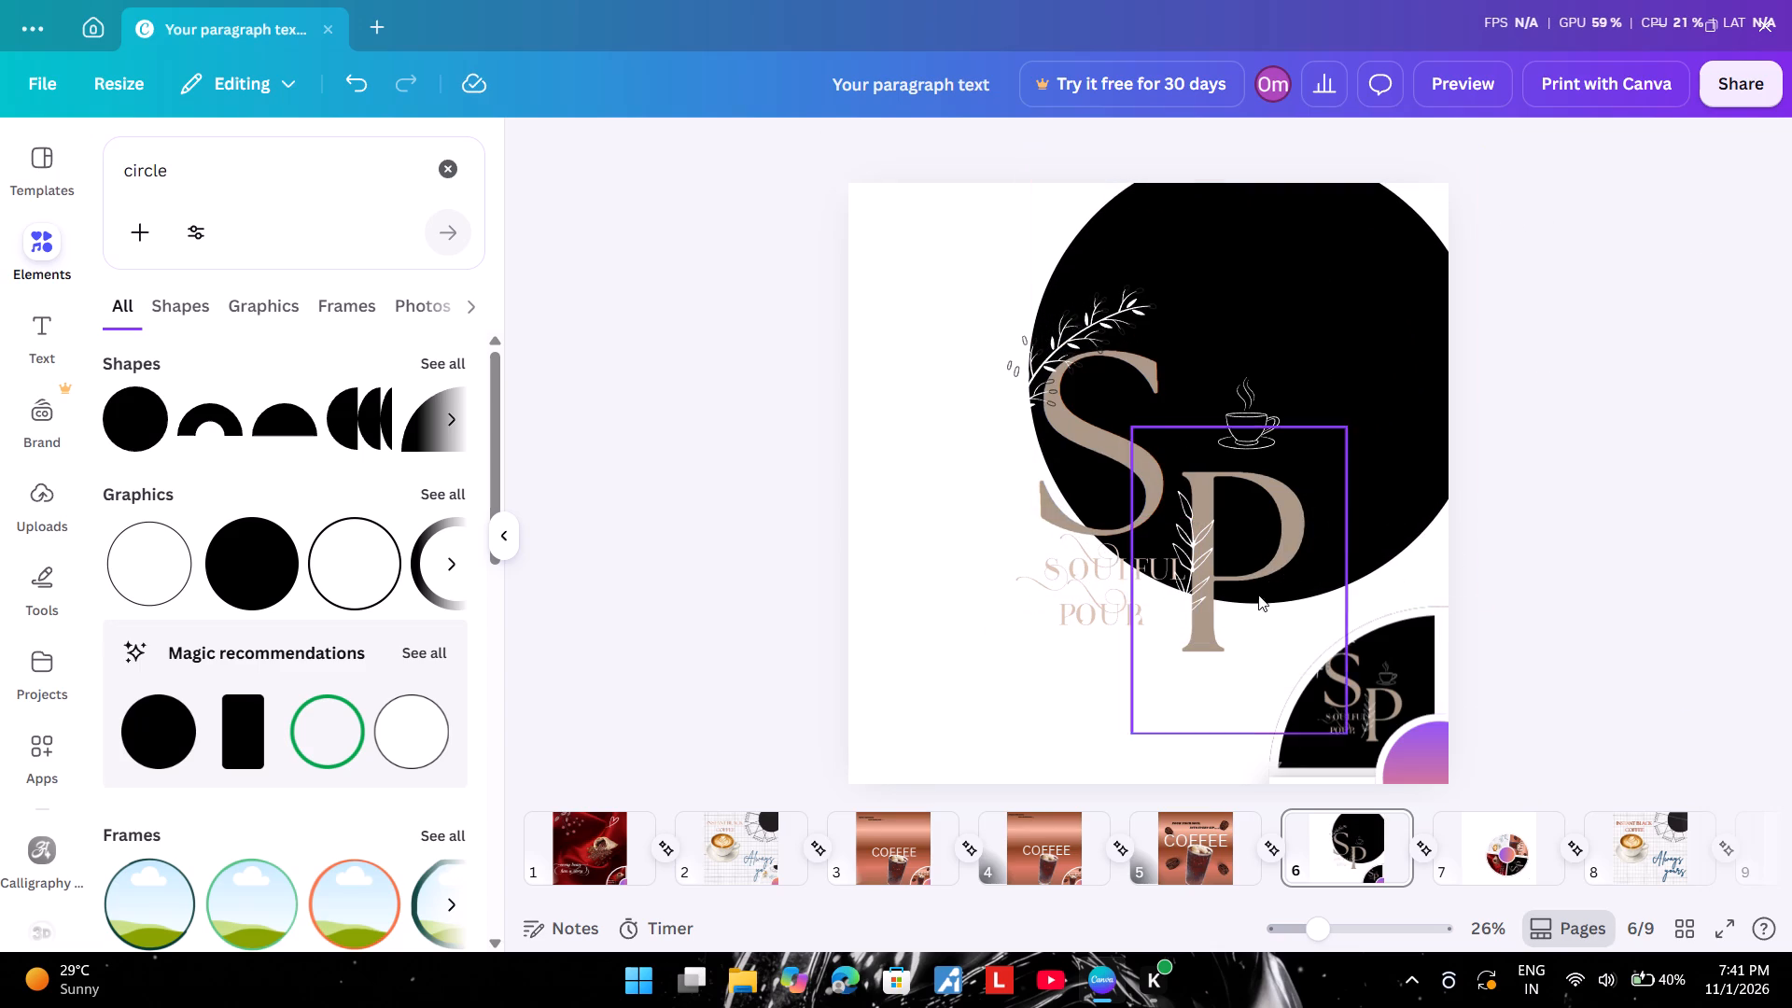
pyautogui.click(357, 65)
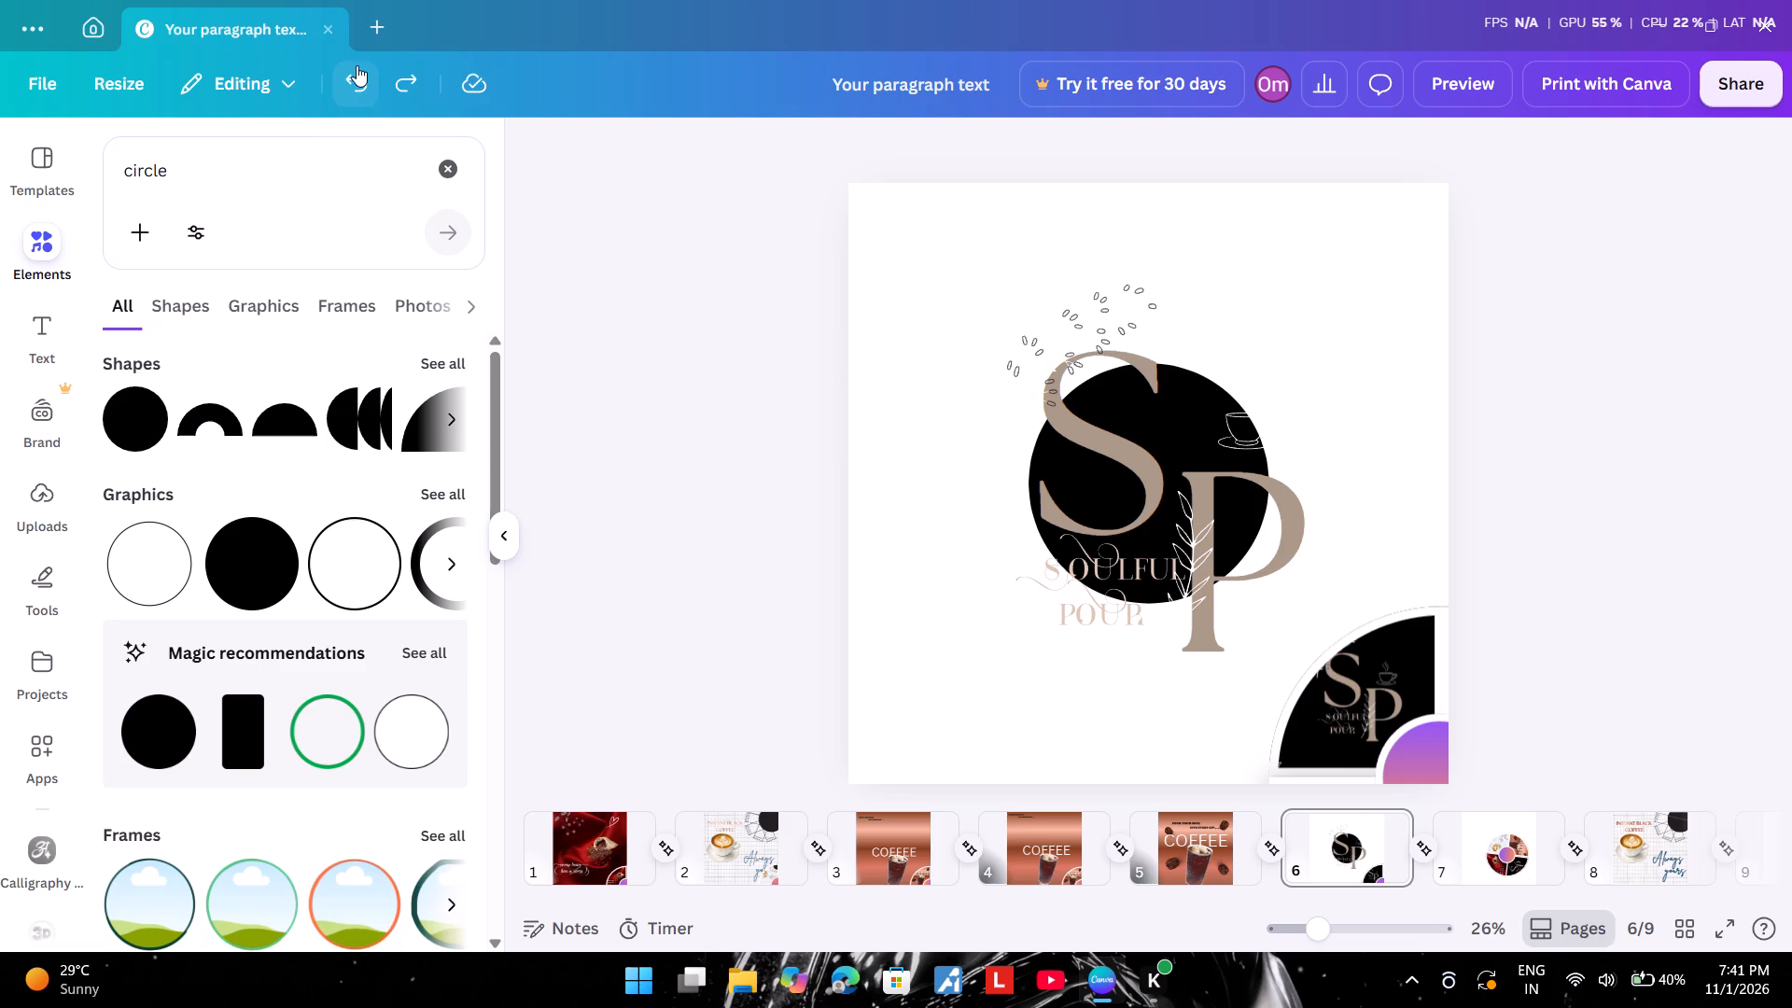
pyautogui.click(385, 71)
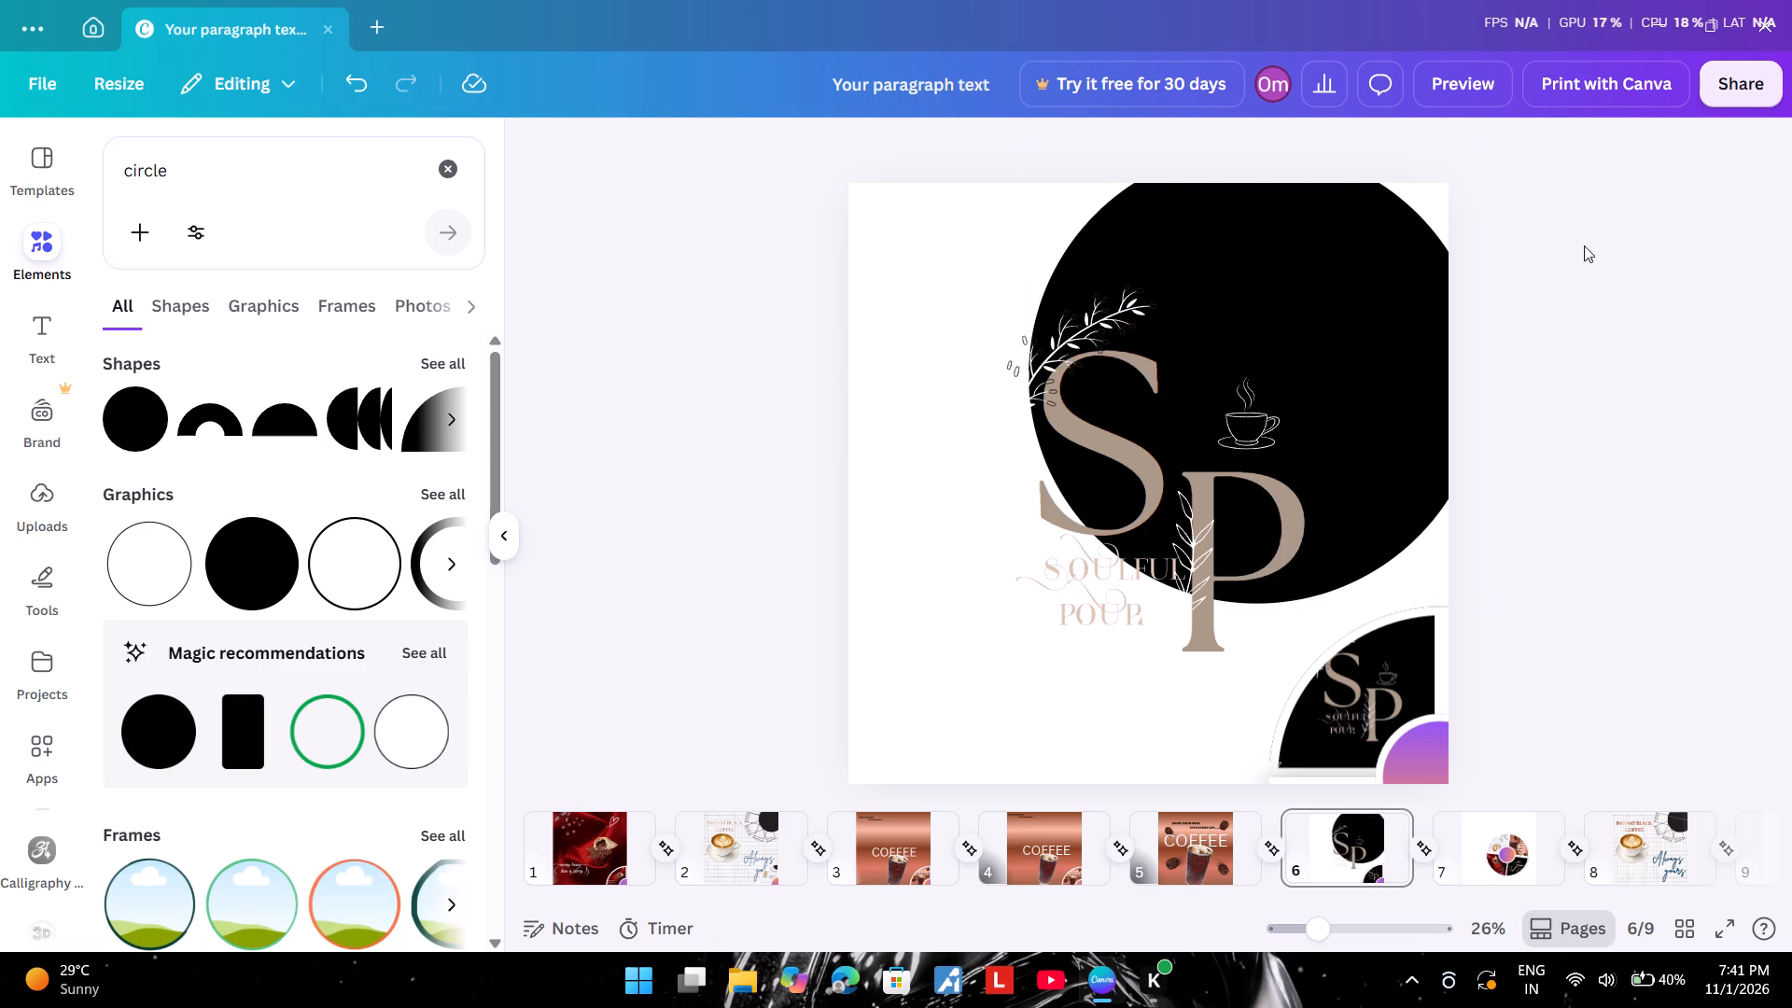
# Enlarge the black circle further toward the page's lower-left and upper-left corners until it backs nearly all of page 6.
pyautogui.click(1395, 264)
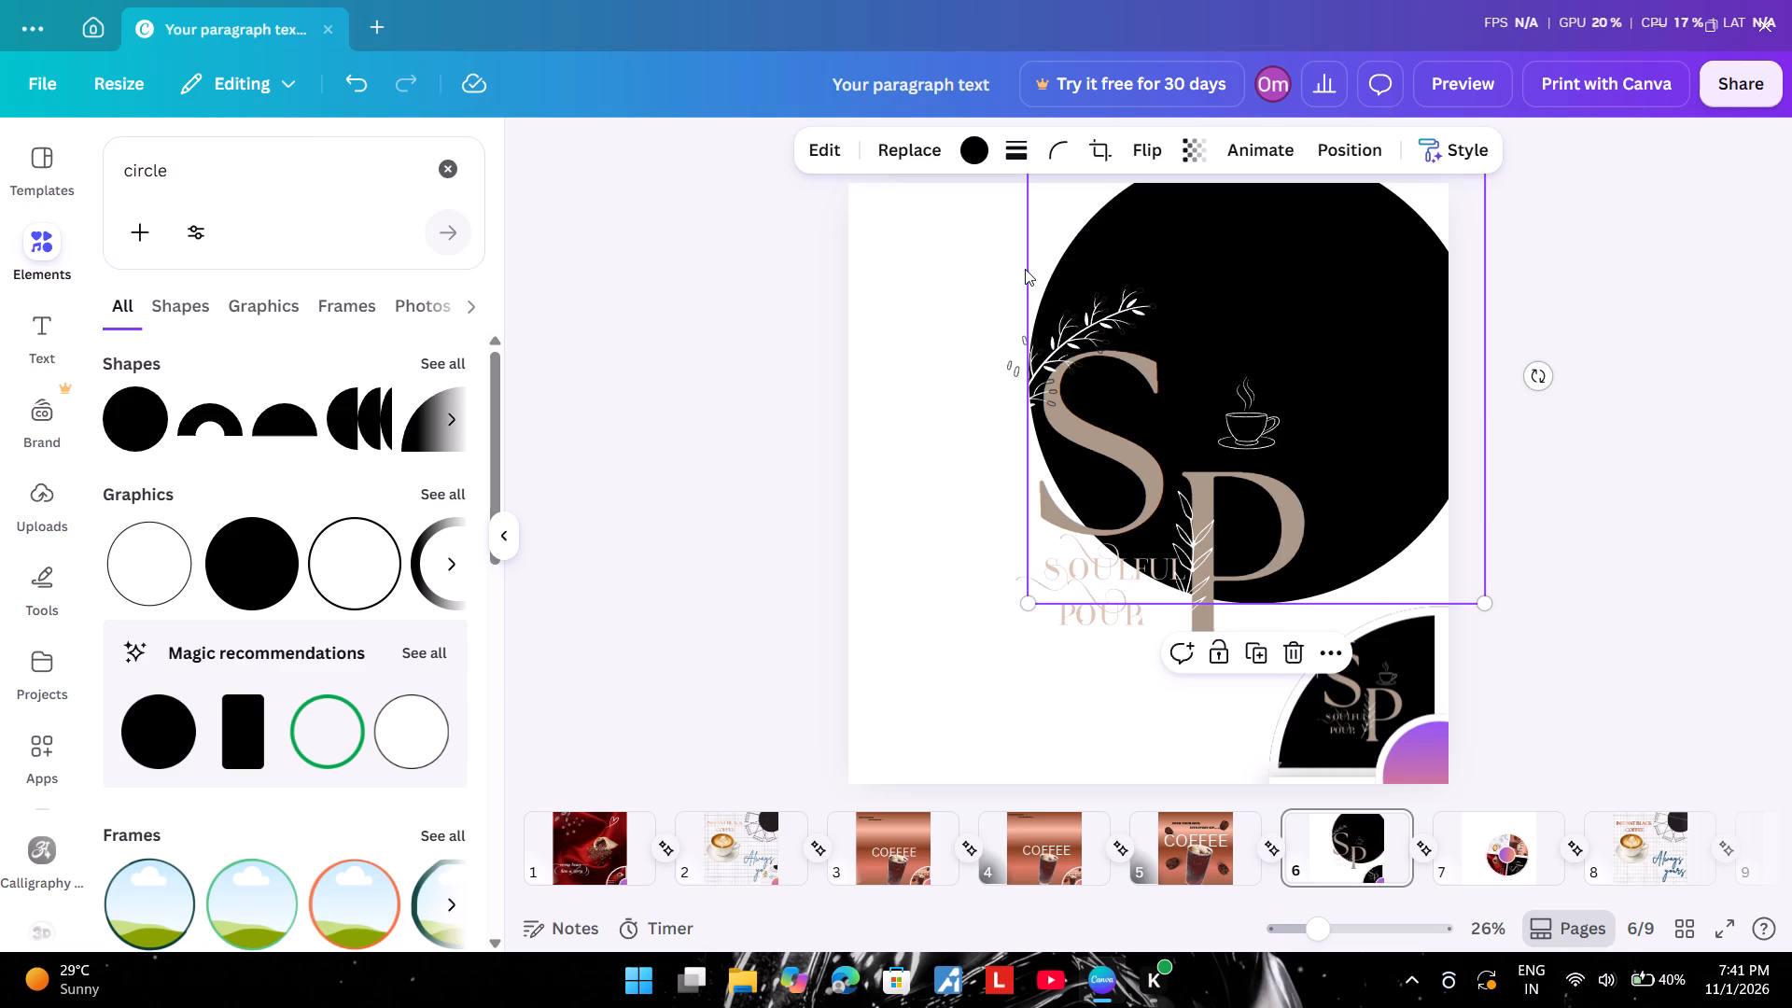
pyautogui.moveTo(1029, 608); pyautogui.dragTo(704, 866)
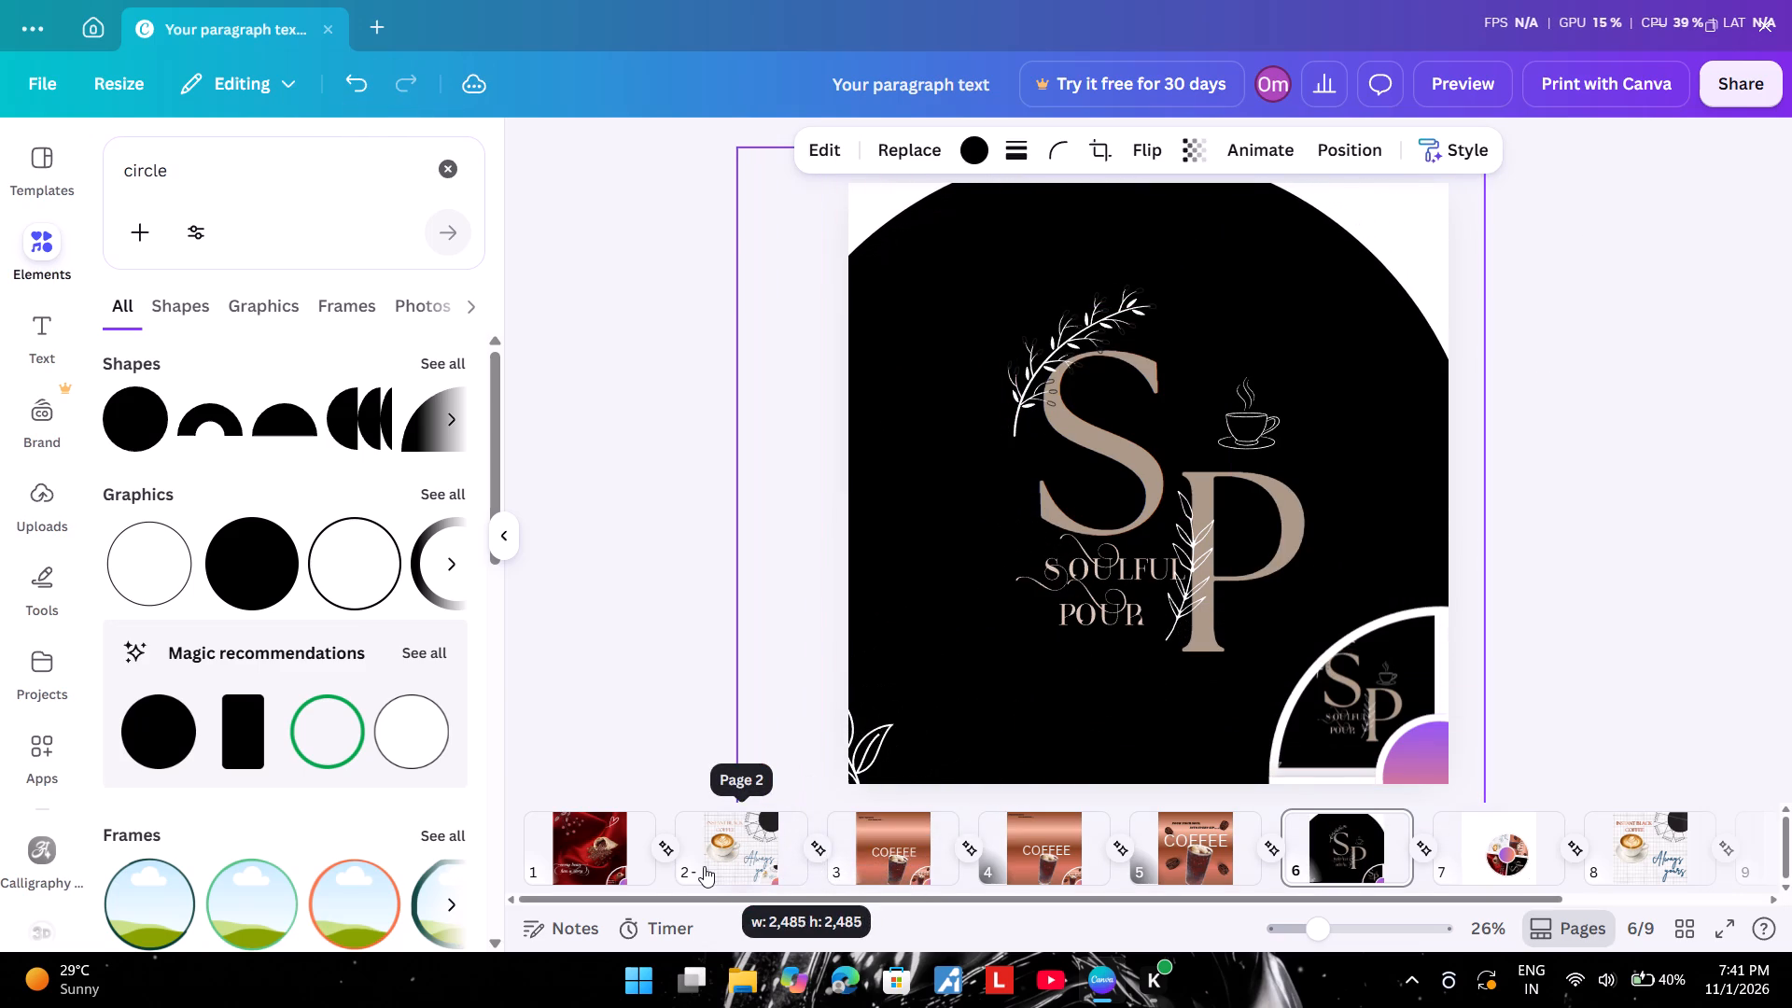
pyautogui.moveTo(704, 866); pyautogui.dragTo(711, 857)
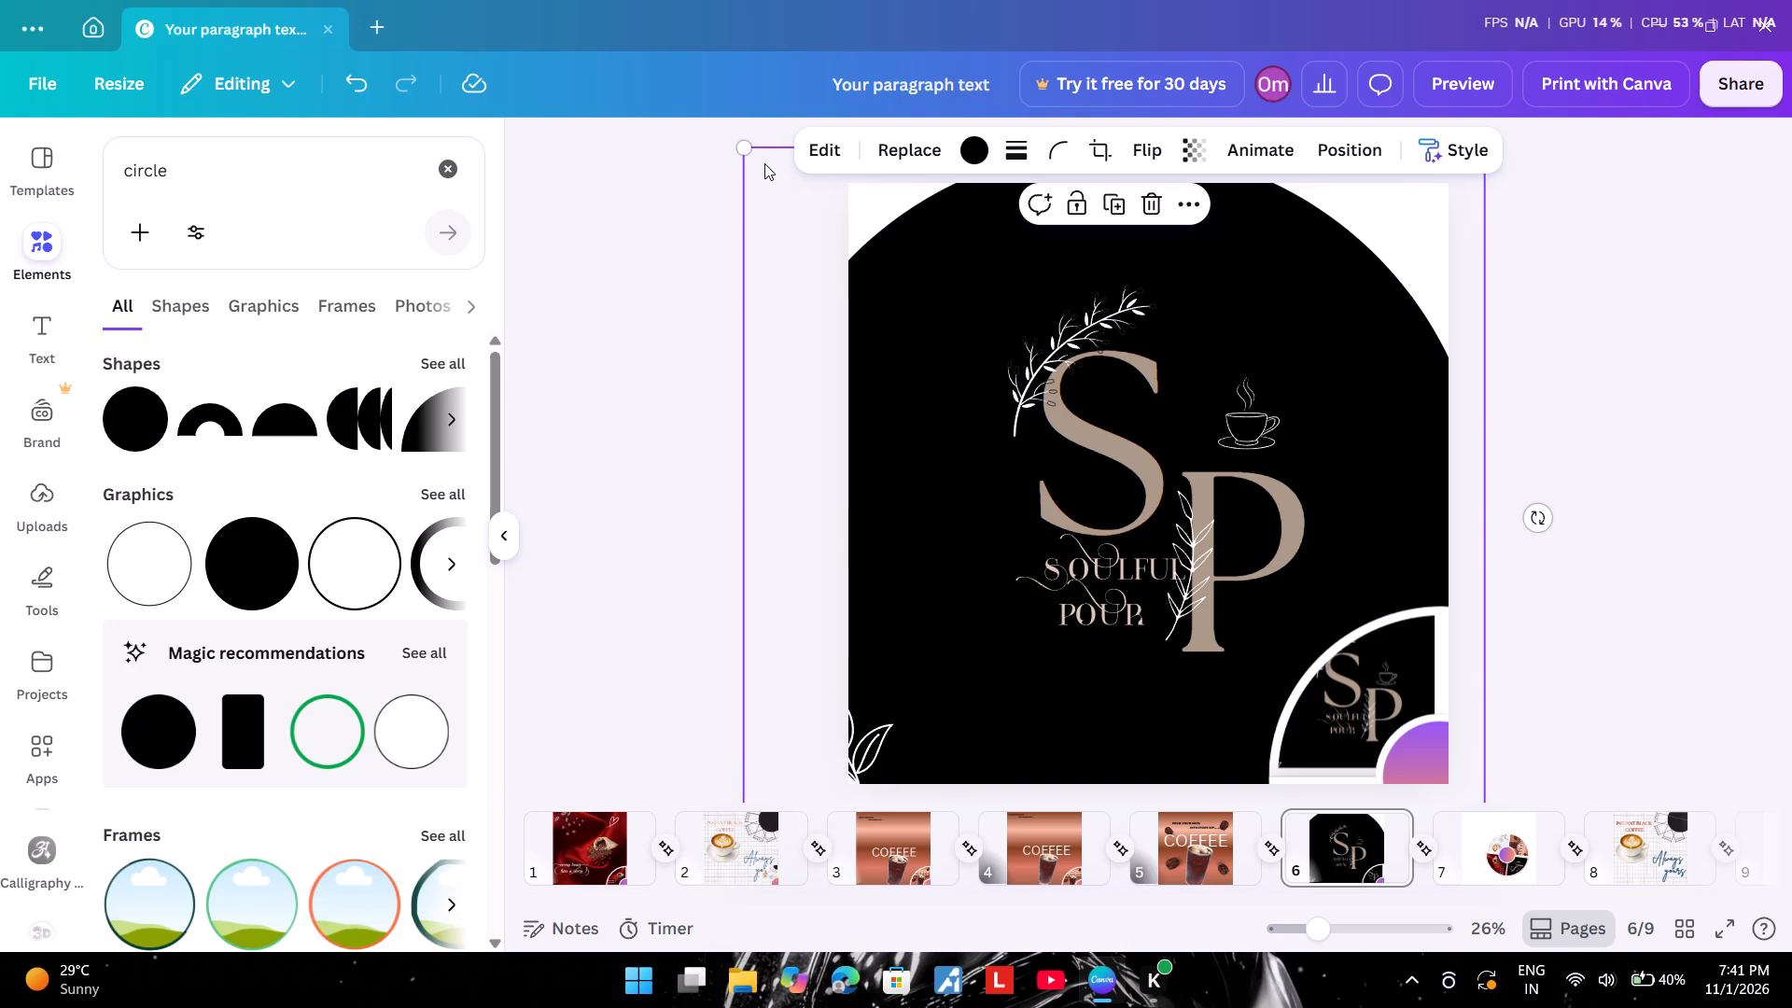
pyautogui.moveTo(749, 150); pyautogui.dragTo(710, 63)
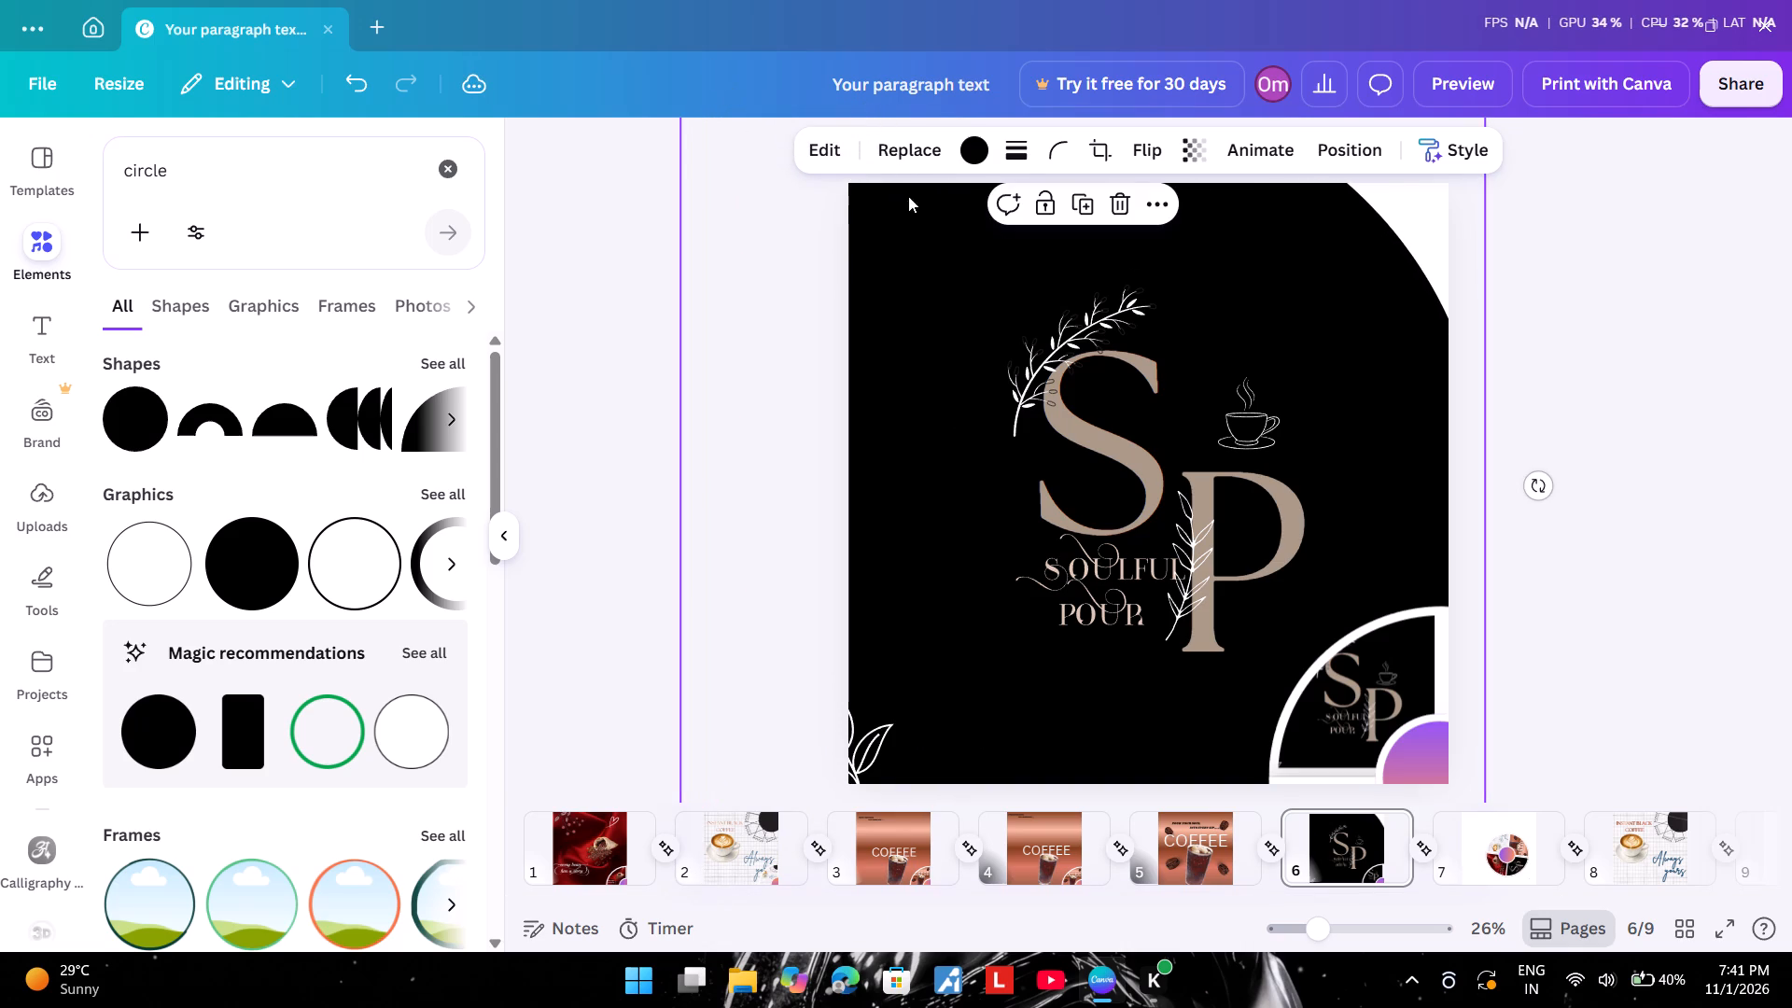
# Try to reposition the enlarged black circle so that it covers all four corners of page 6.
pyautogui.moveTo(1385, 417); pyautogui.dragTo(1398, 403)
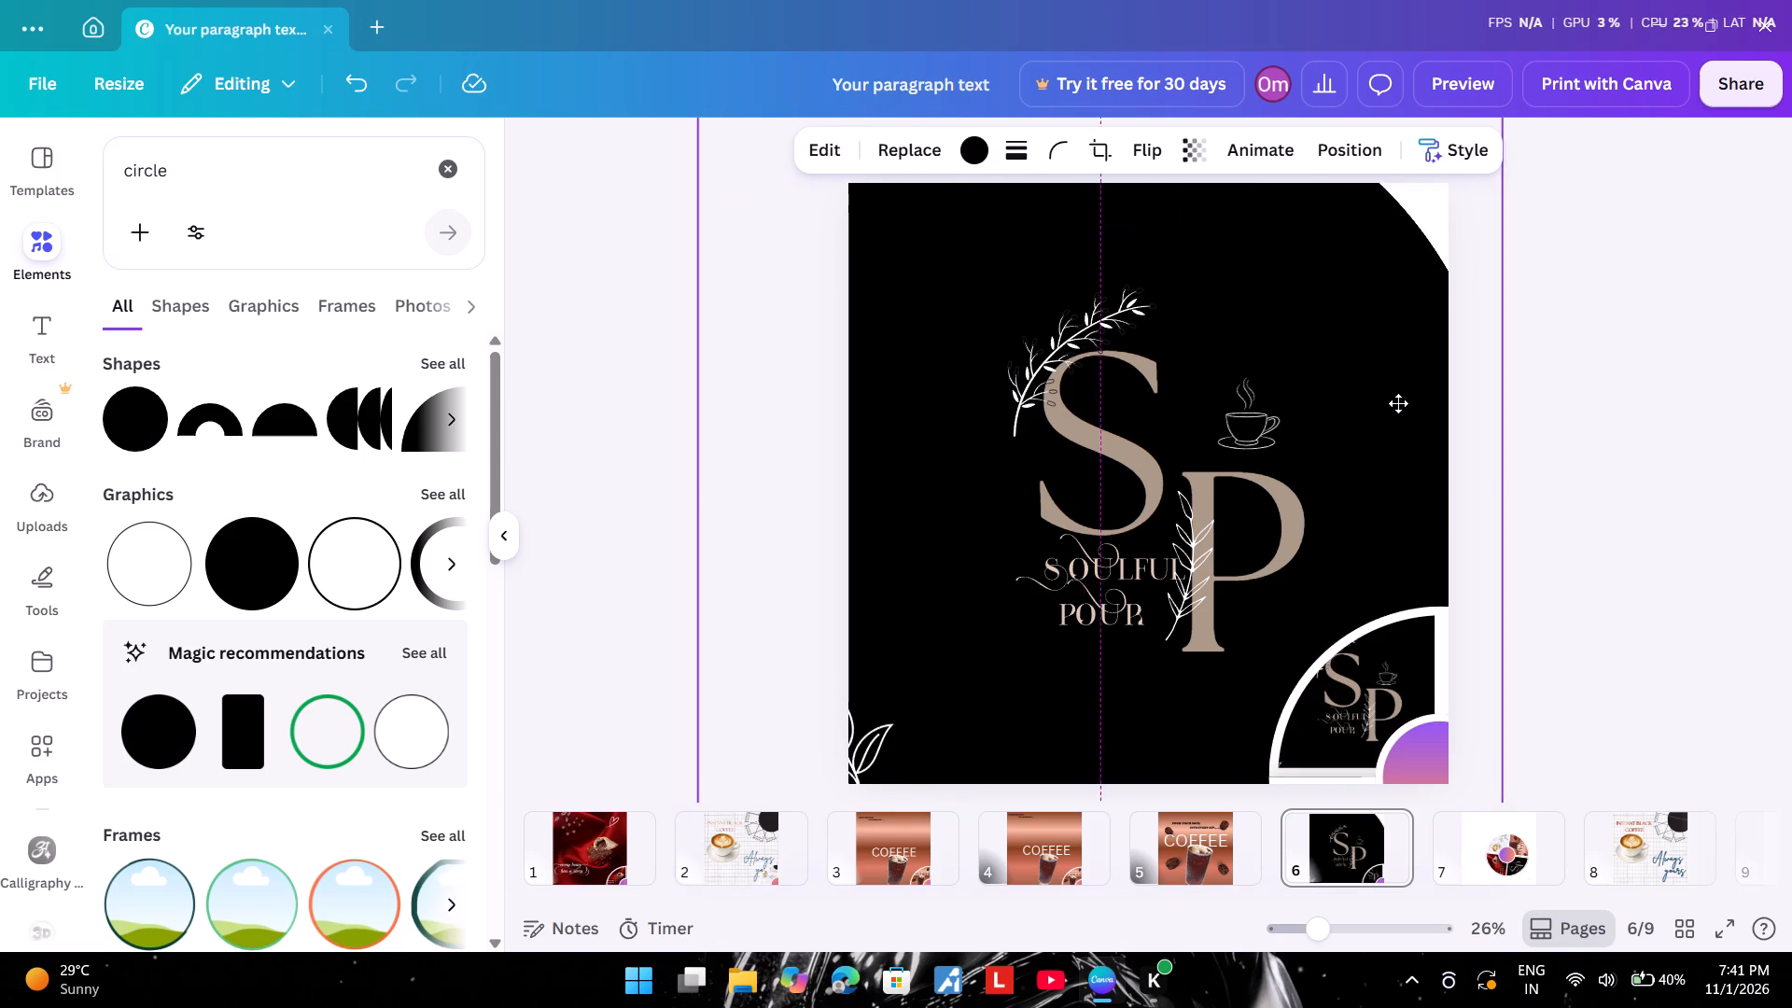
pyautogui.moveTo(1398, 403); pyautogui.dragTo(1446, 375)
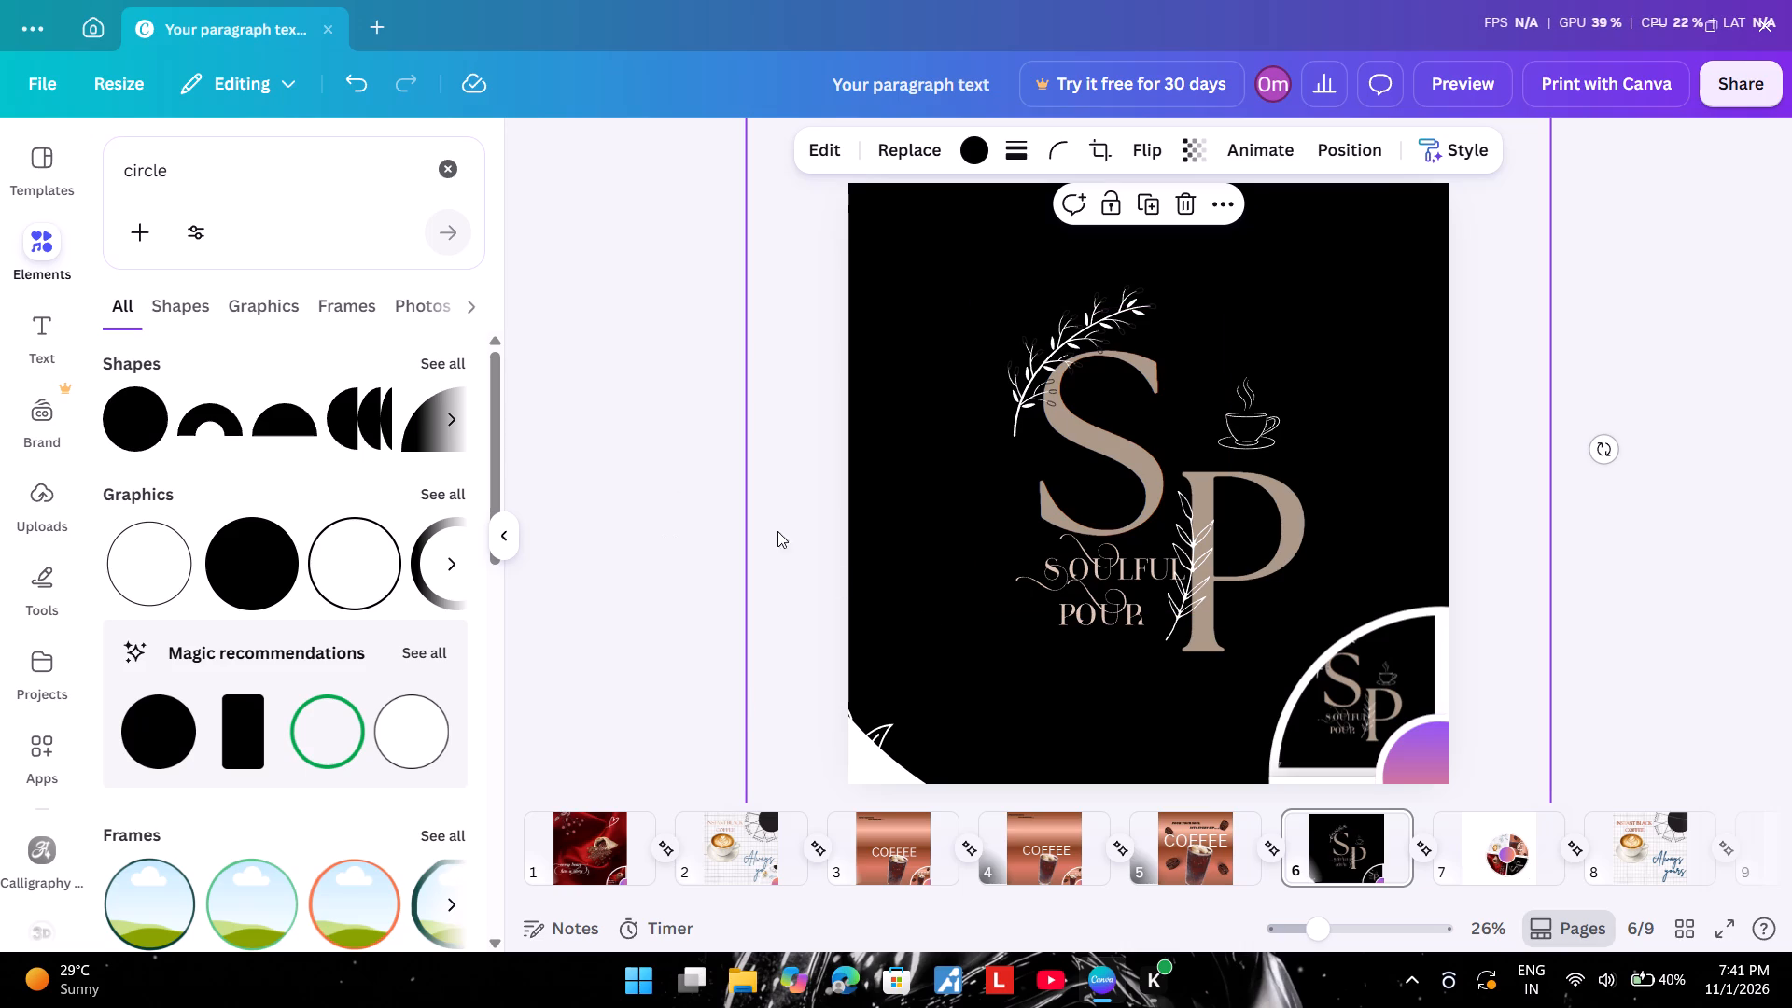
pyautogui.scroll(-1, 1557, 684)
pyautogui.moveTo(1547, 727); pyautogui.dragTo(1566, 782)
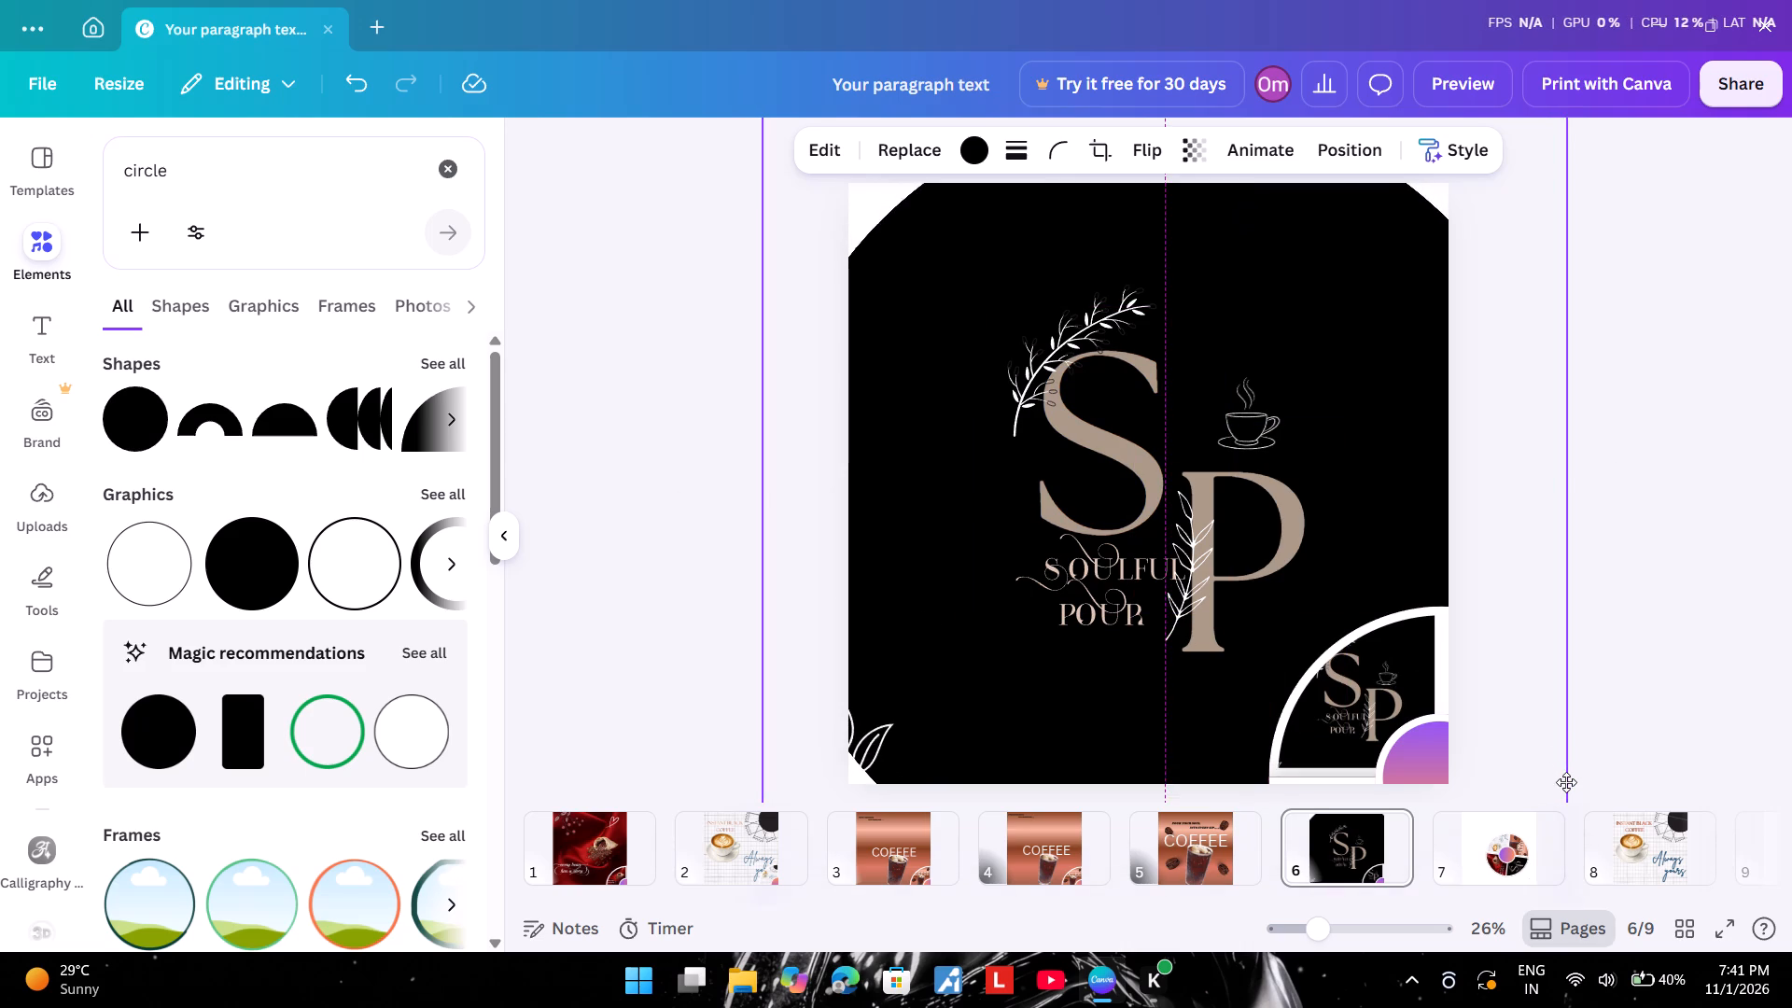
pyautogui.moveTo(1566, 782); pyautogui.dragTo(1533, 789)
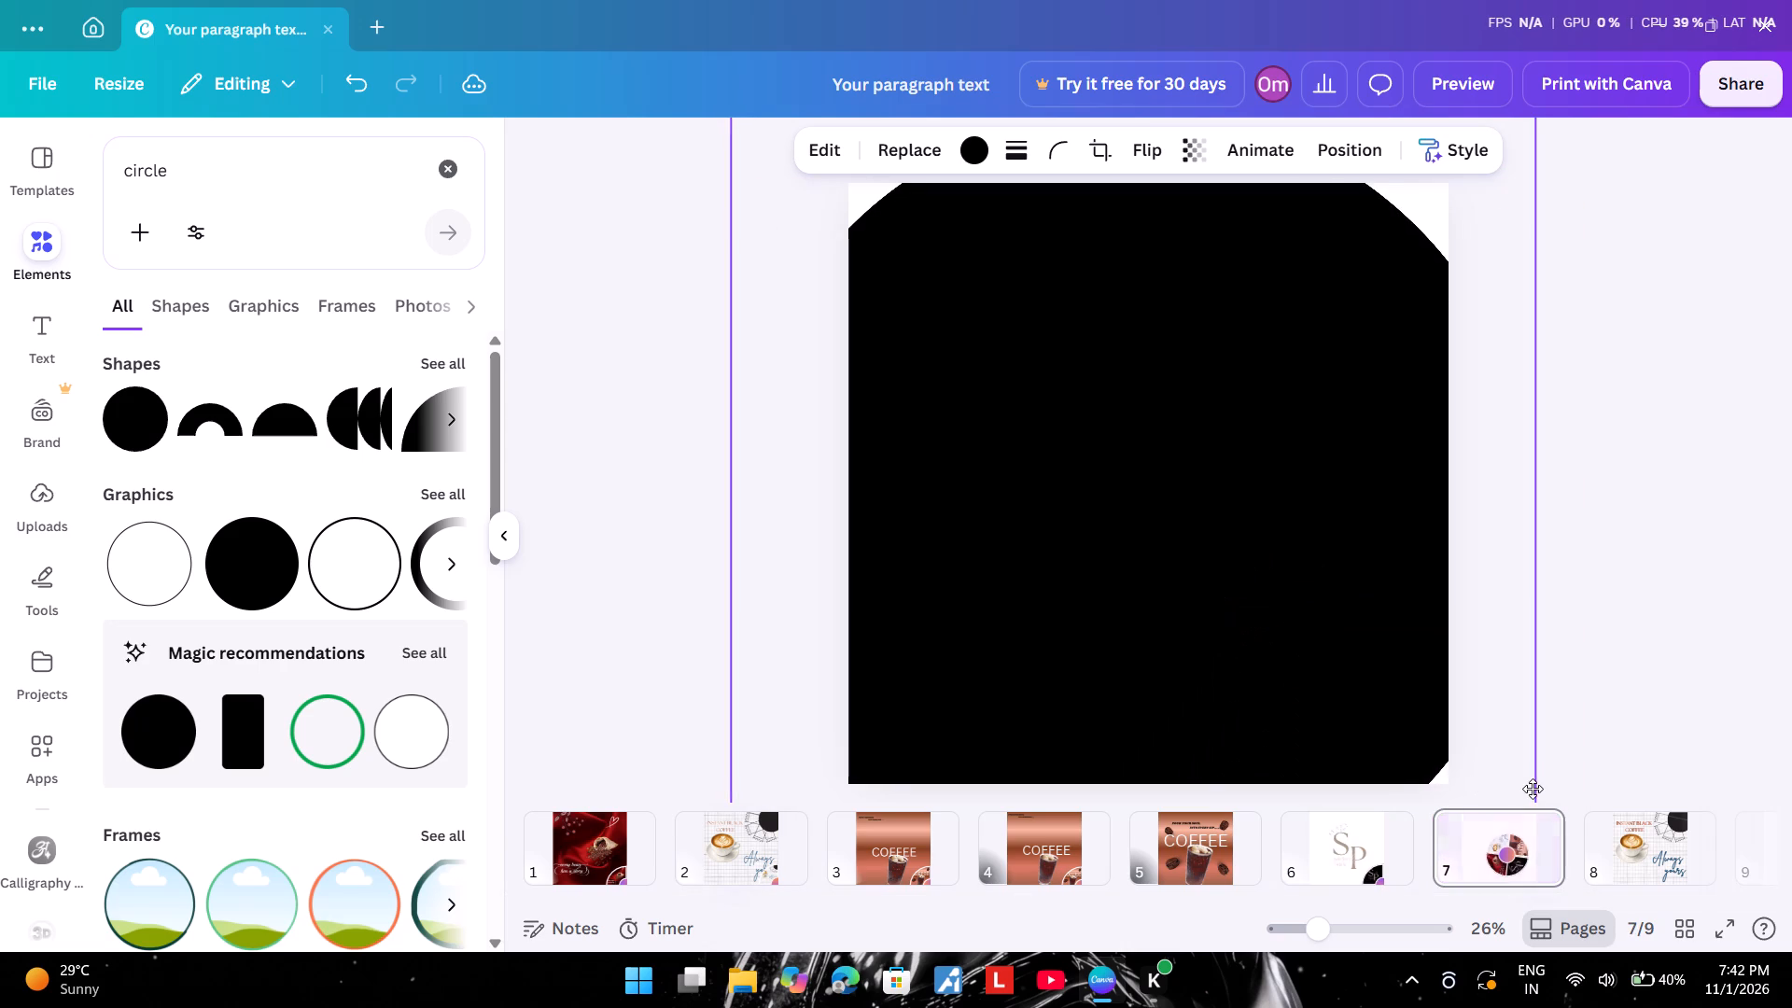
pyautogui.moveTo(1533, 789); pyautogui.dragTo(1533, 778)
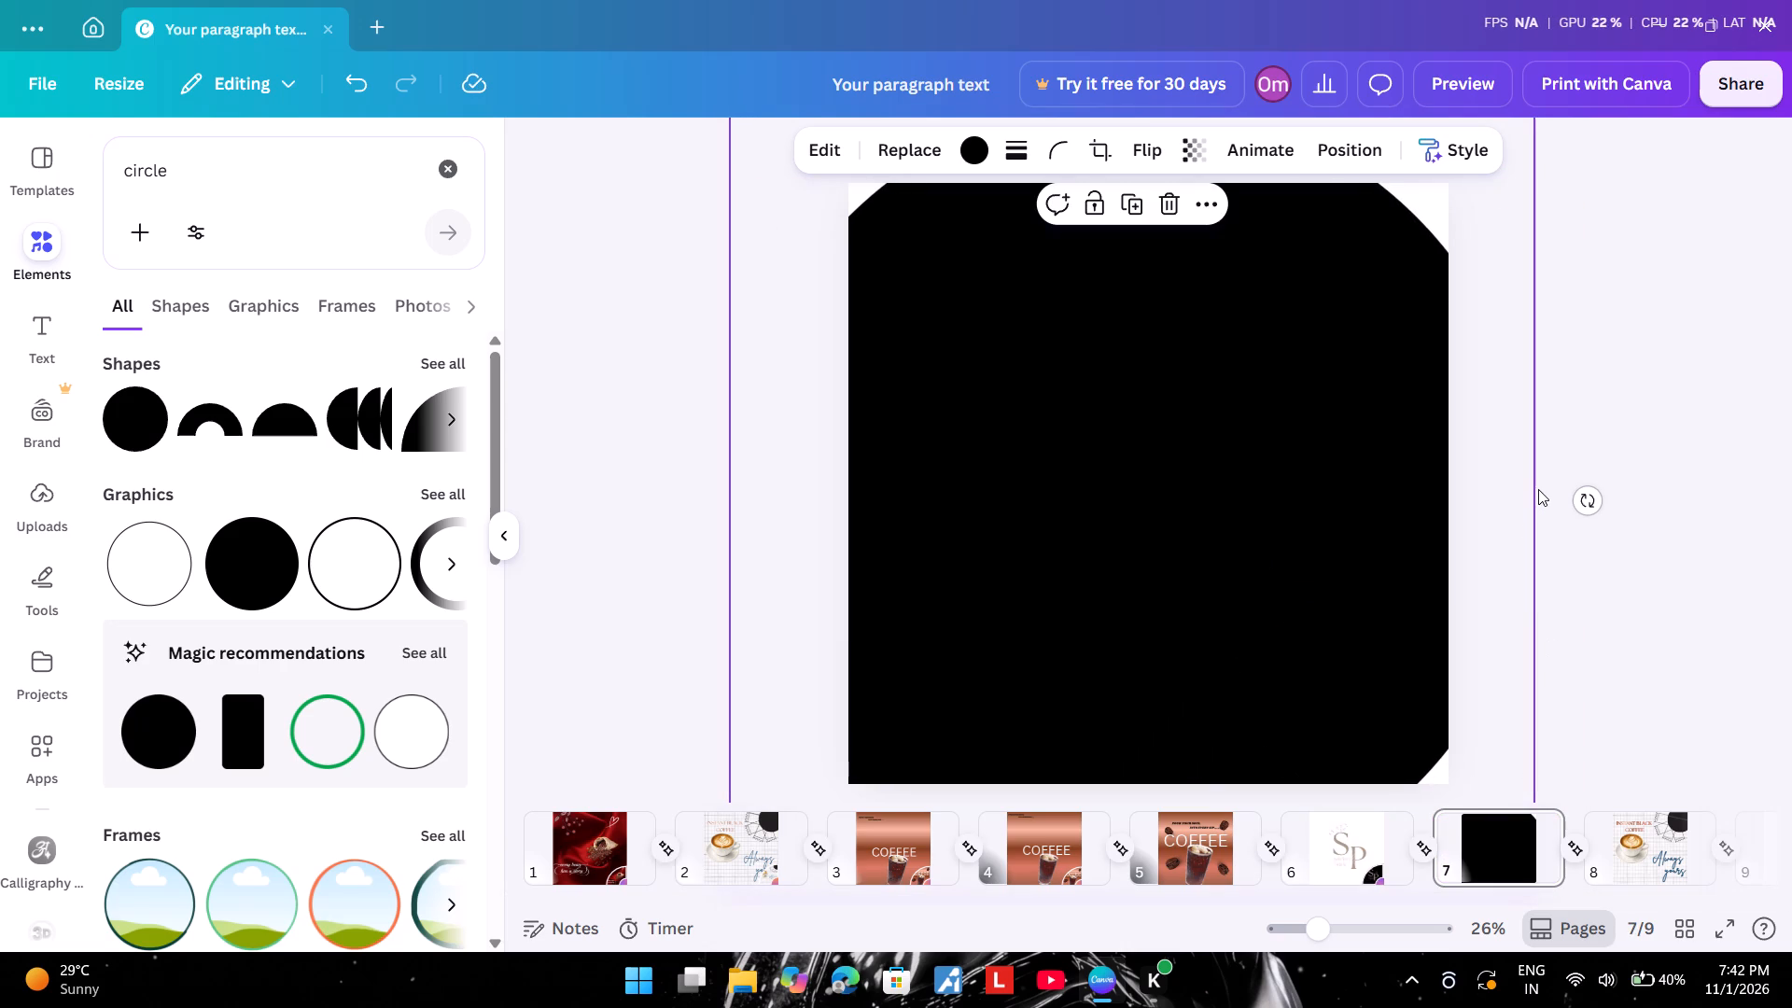
# Enlarge the black circle again while it sits on page 7, and position it over the whole page.
pyautogui.moveTo(1533, 493); pyautogui.dragTo(1519, 603)
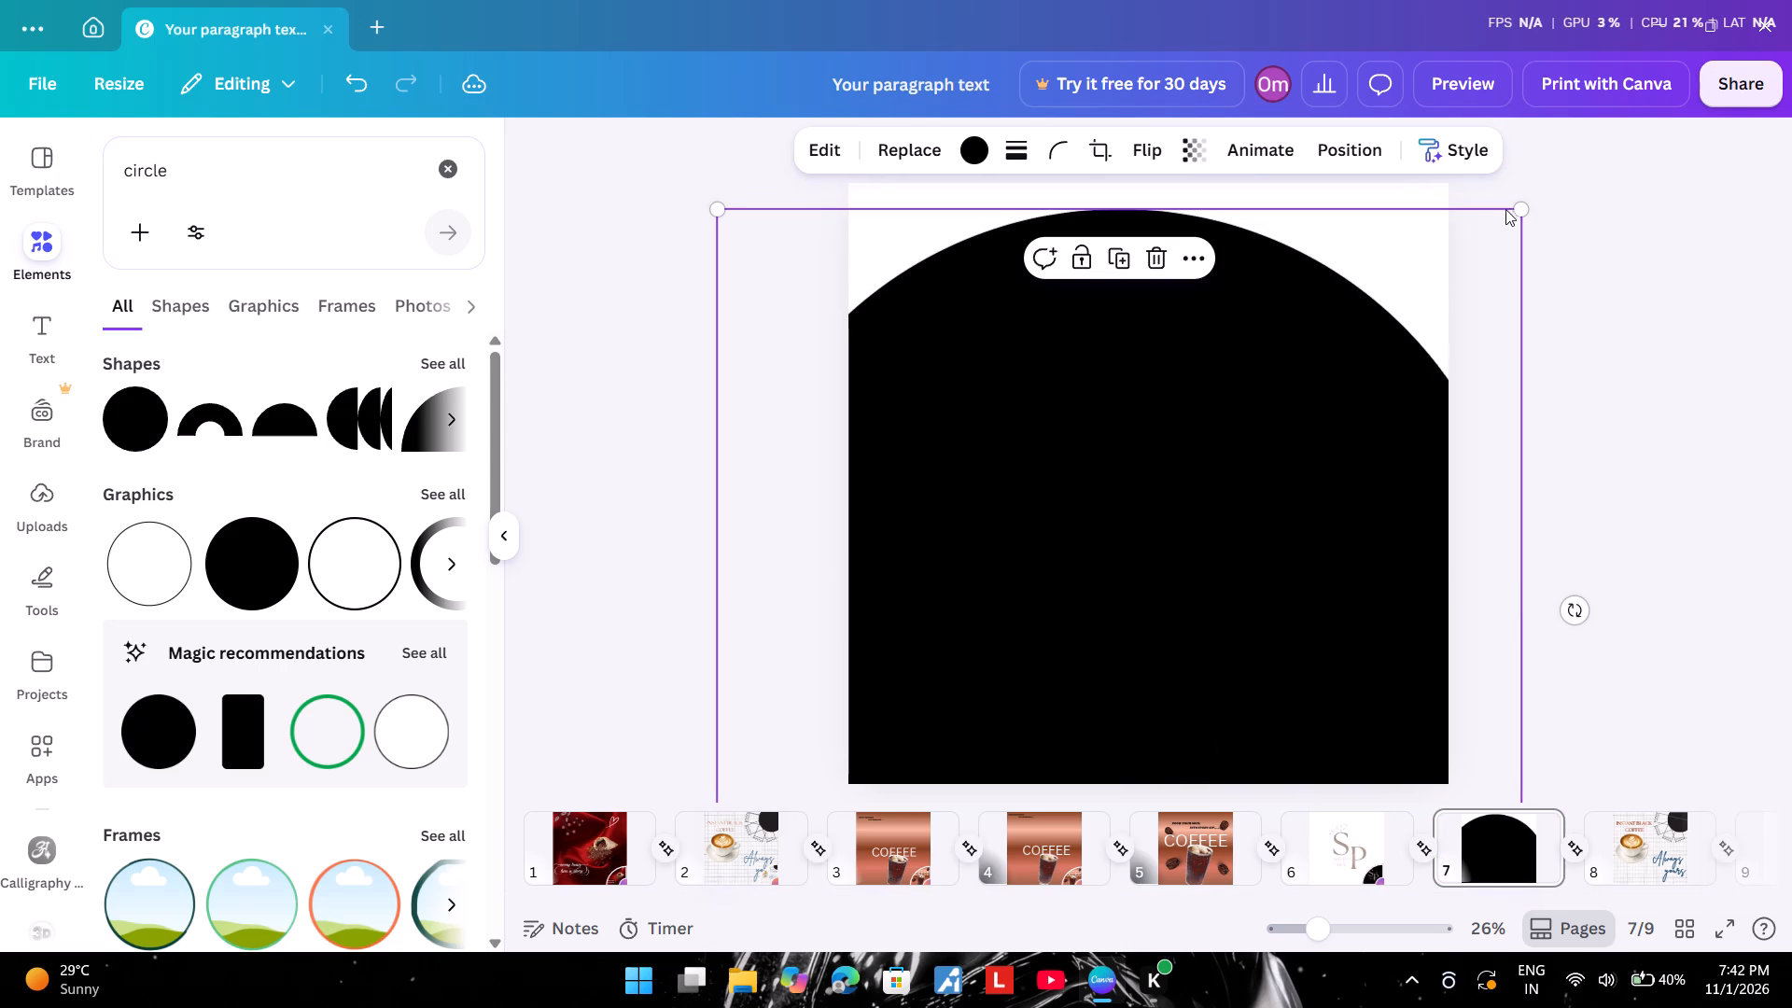
pyautogui.moveTo(1514, 206); pyautogui.dragTo(1593, 128)
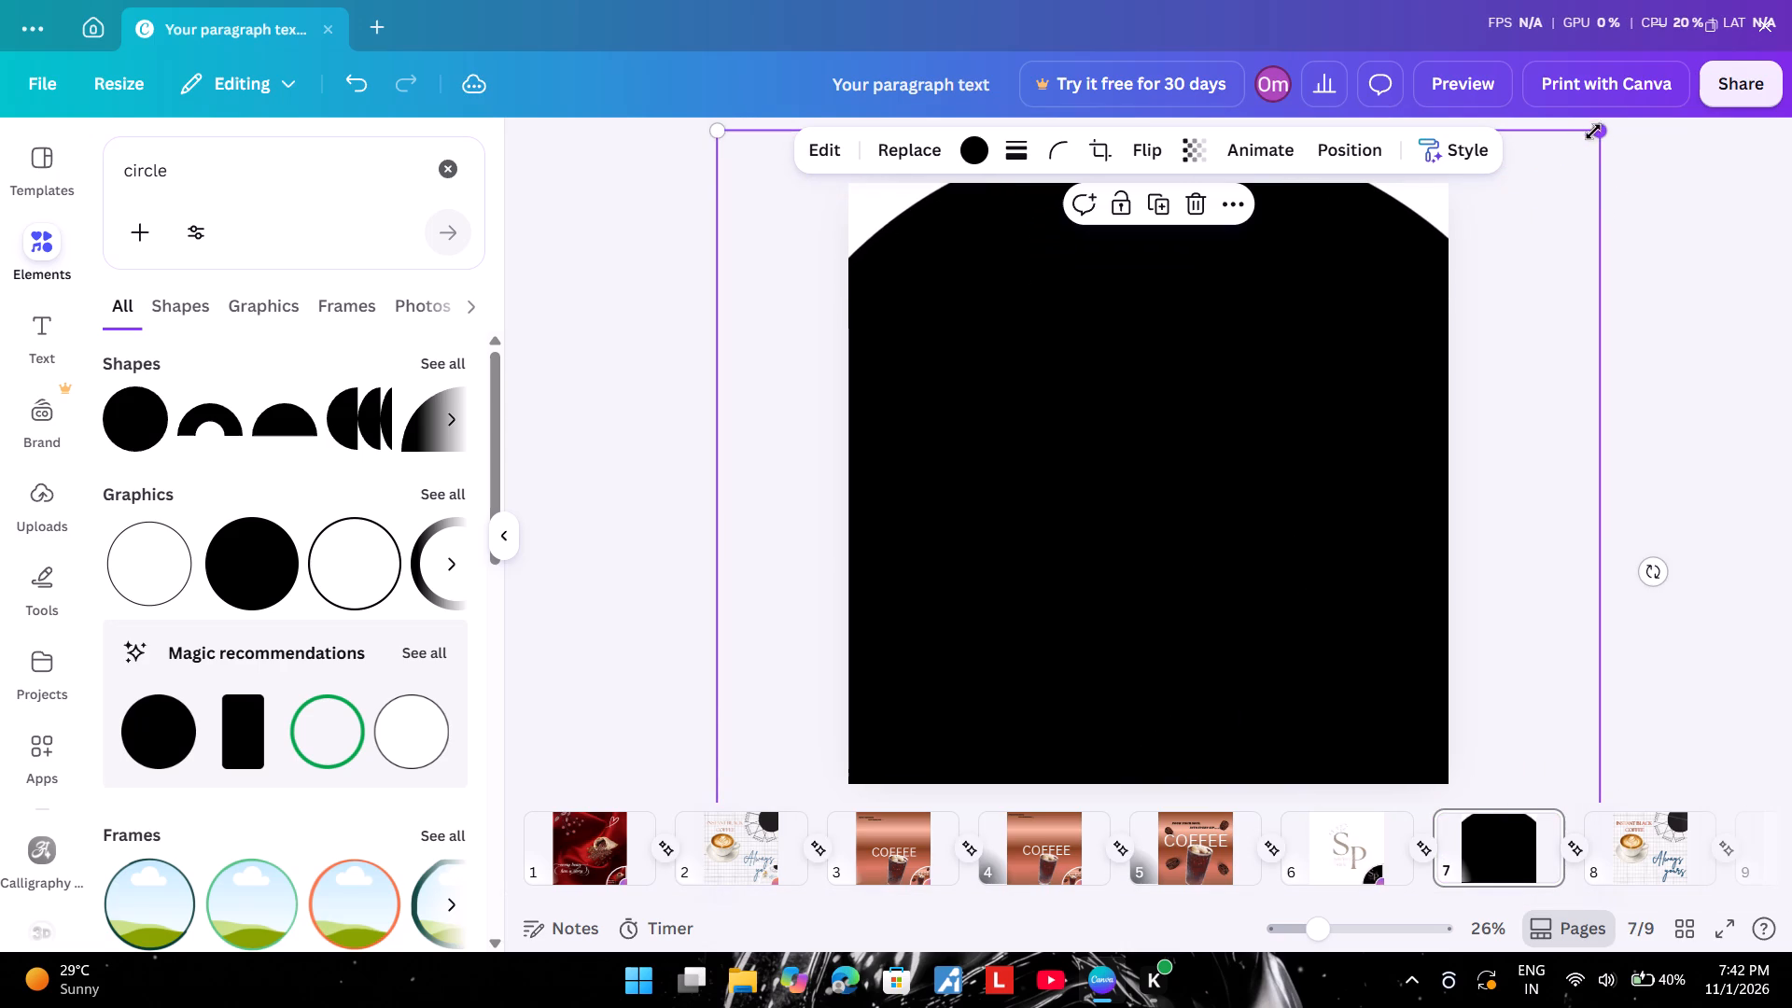
pyautogui.moveTo(1376, 553); pyautogui.dragTo(1338, 610)
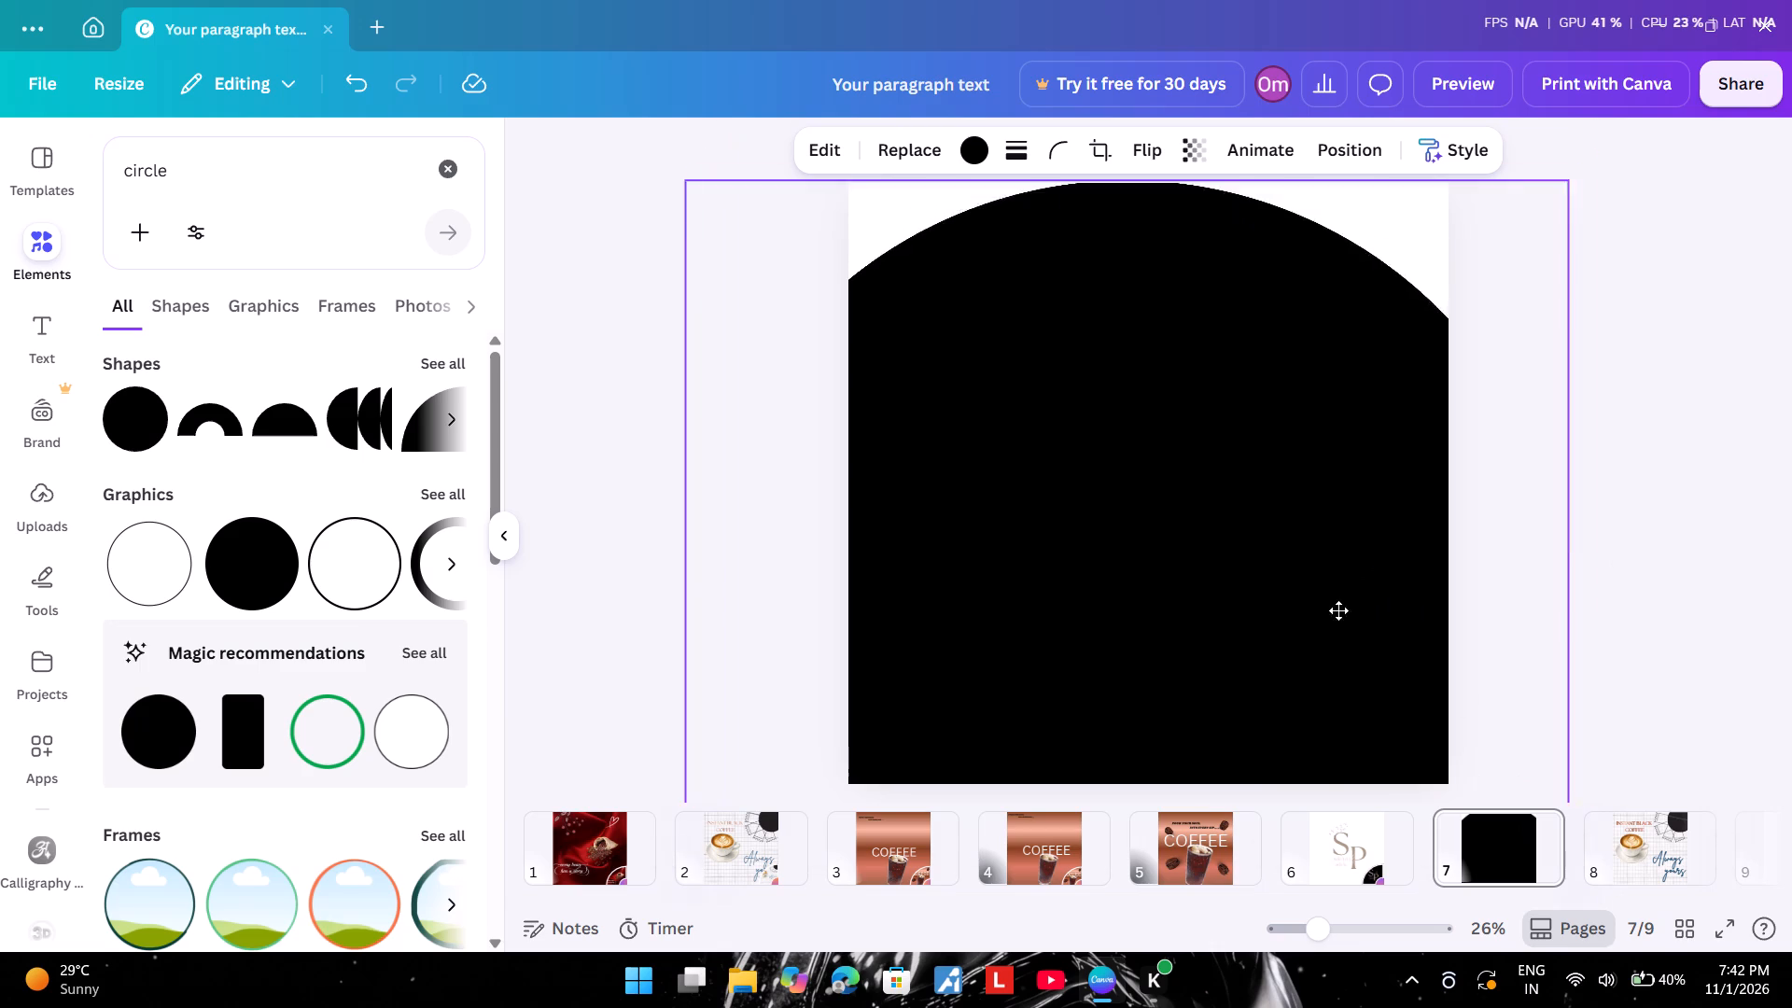
pyautogui.moveTo(1338, 610); pyautogui.dragTo(1346, 445)
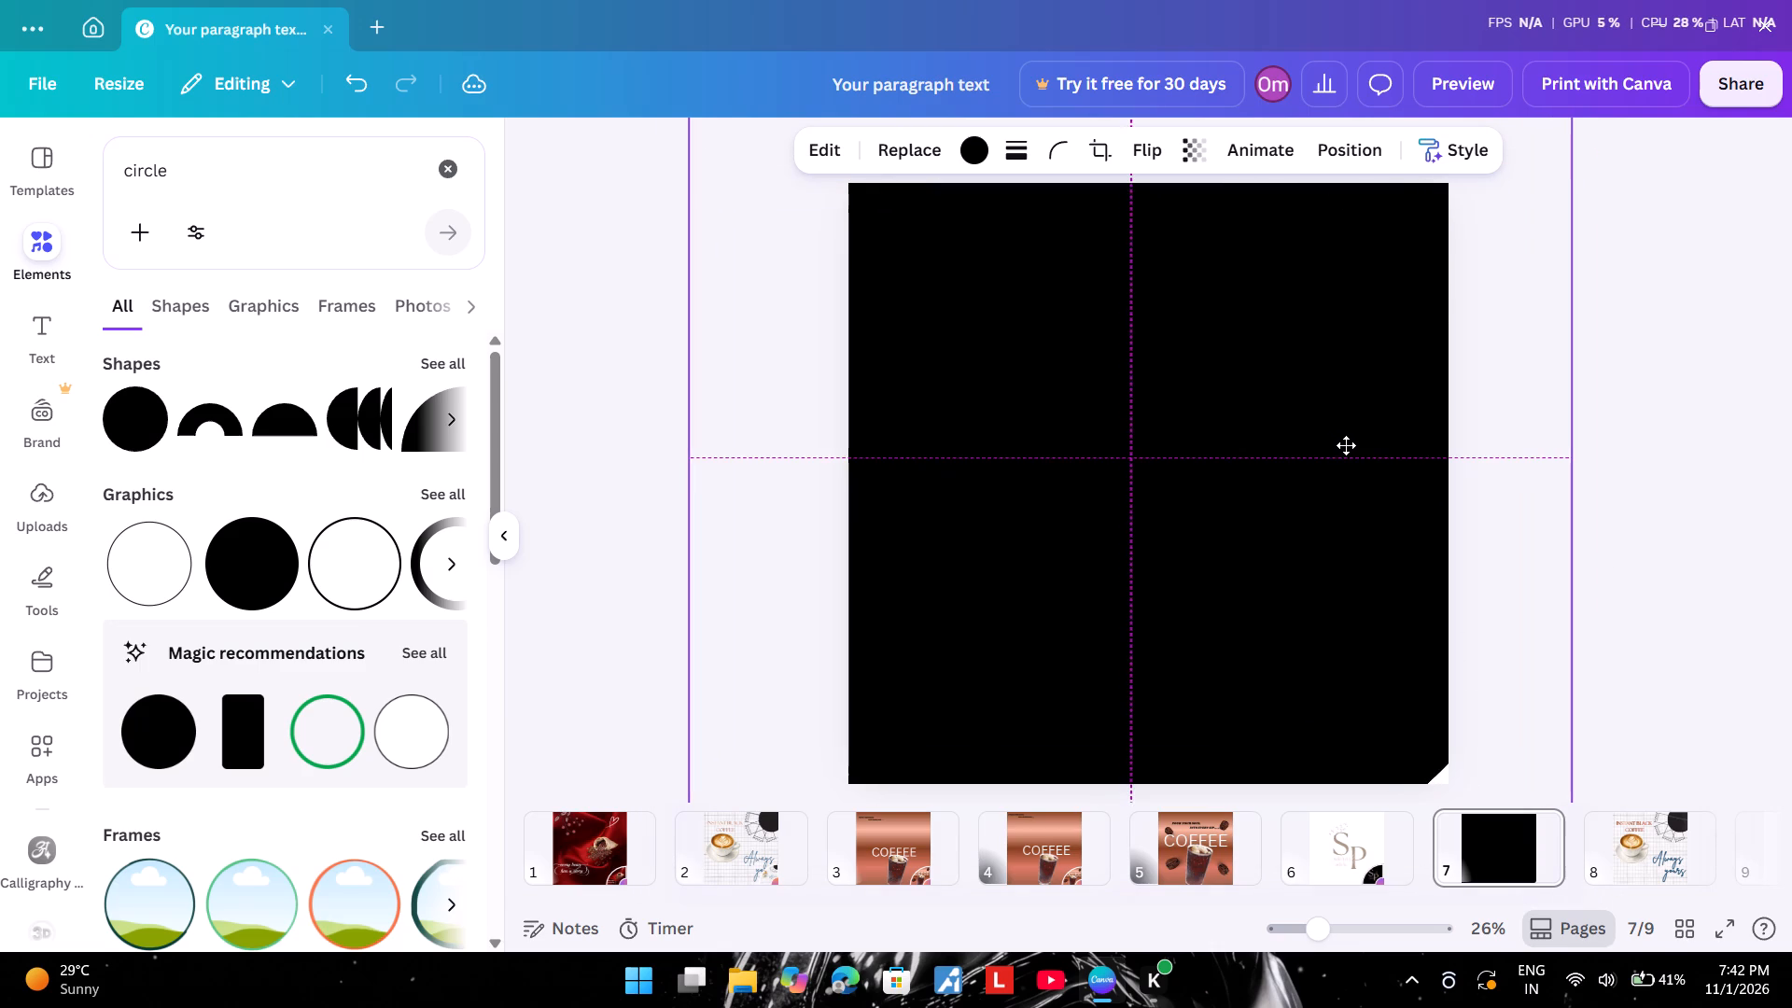
pyautogui.moveTo(1346, 445); pyautogui.dragTo(1372, 452)
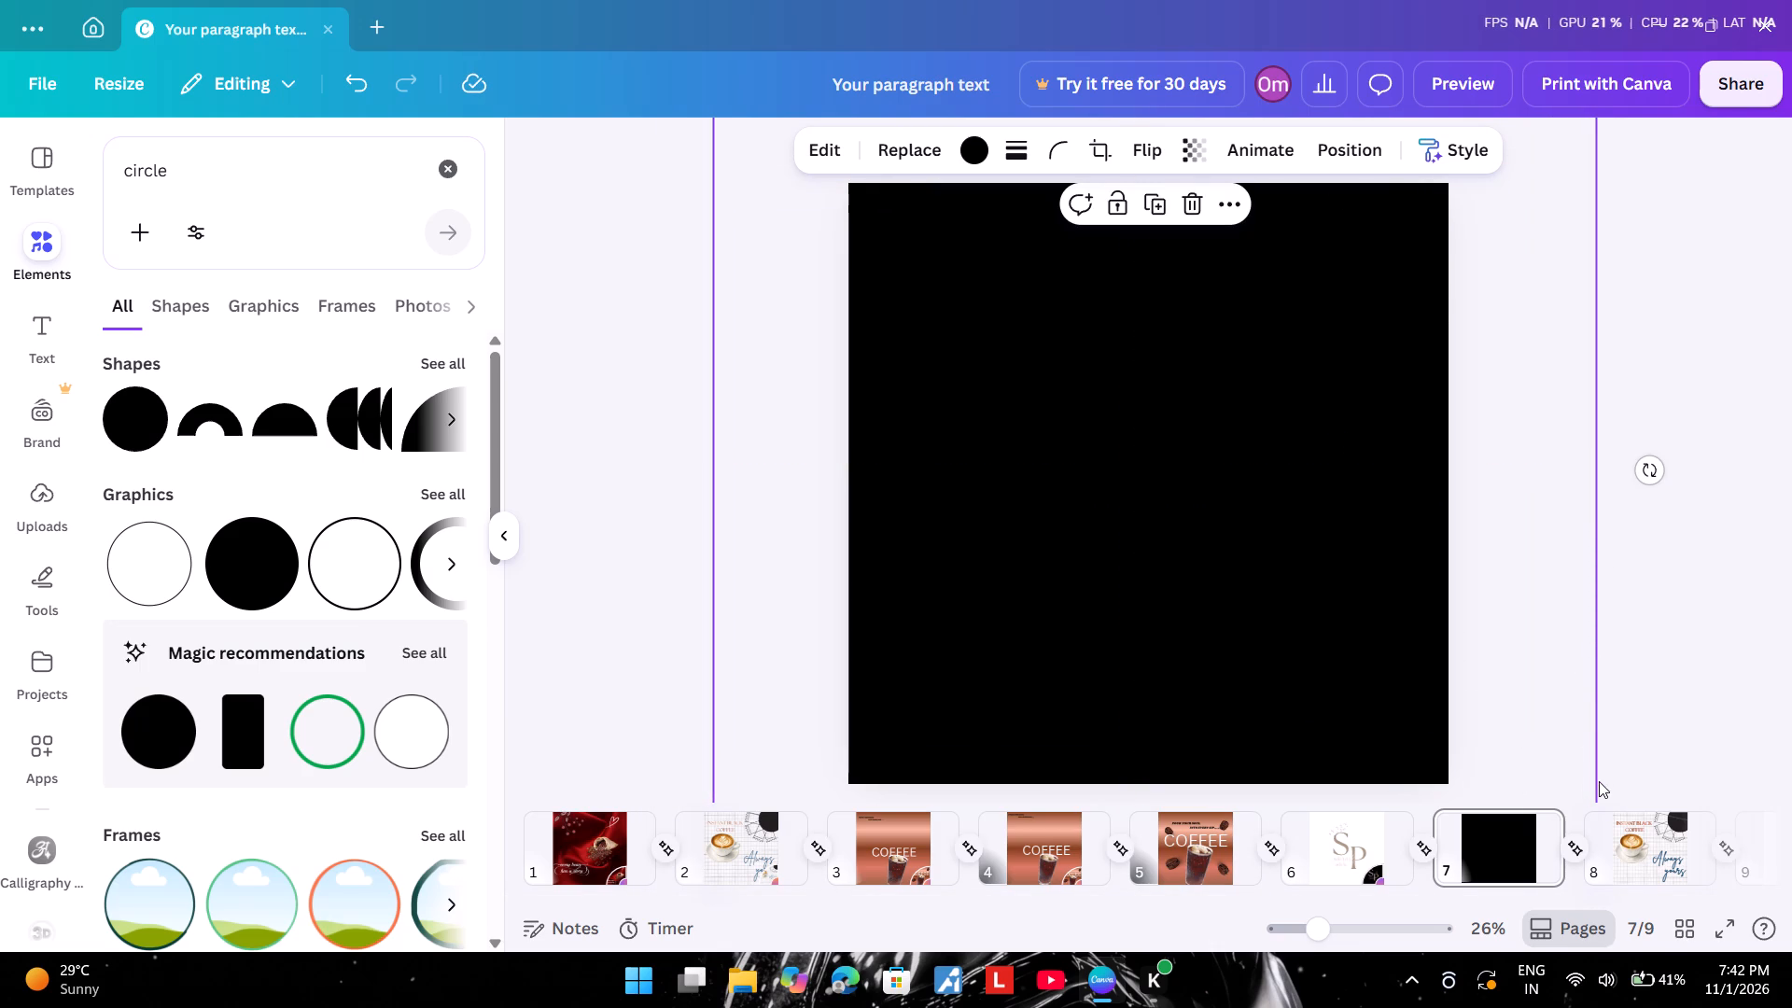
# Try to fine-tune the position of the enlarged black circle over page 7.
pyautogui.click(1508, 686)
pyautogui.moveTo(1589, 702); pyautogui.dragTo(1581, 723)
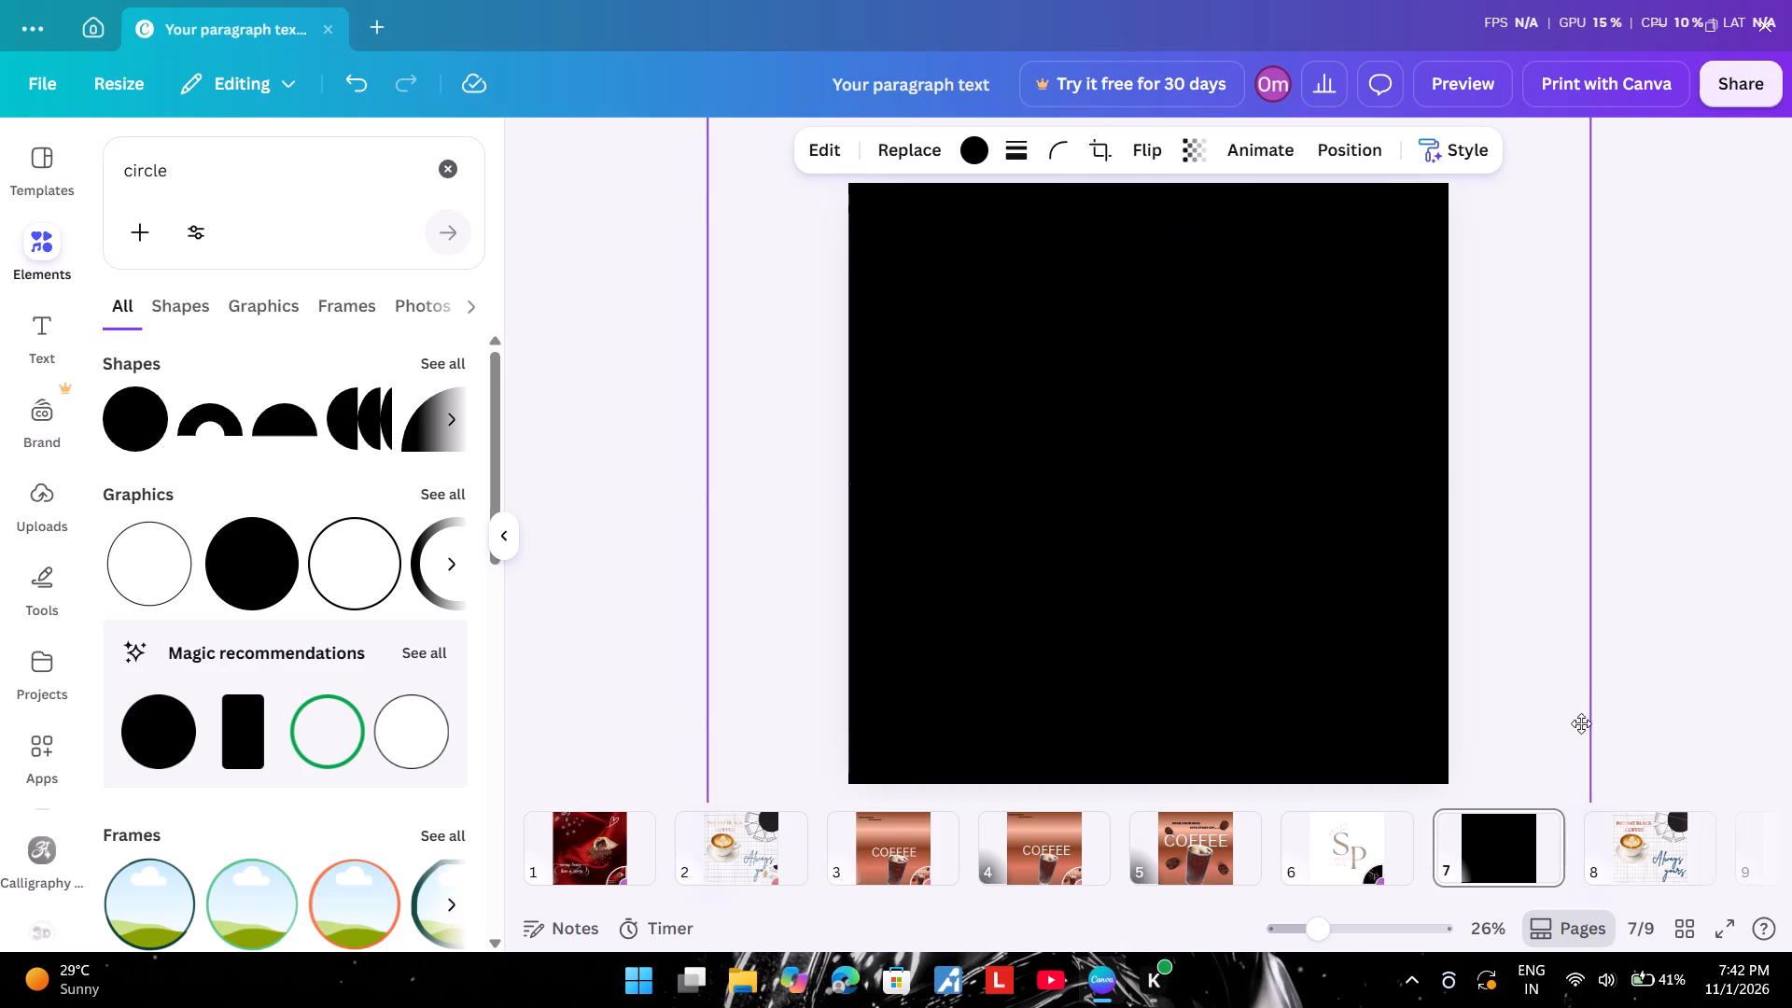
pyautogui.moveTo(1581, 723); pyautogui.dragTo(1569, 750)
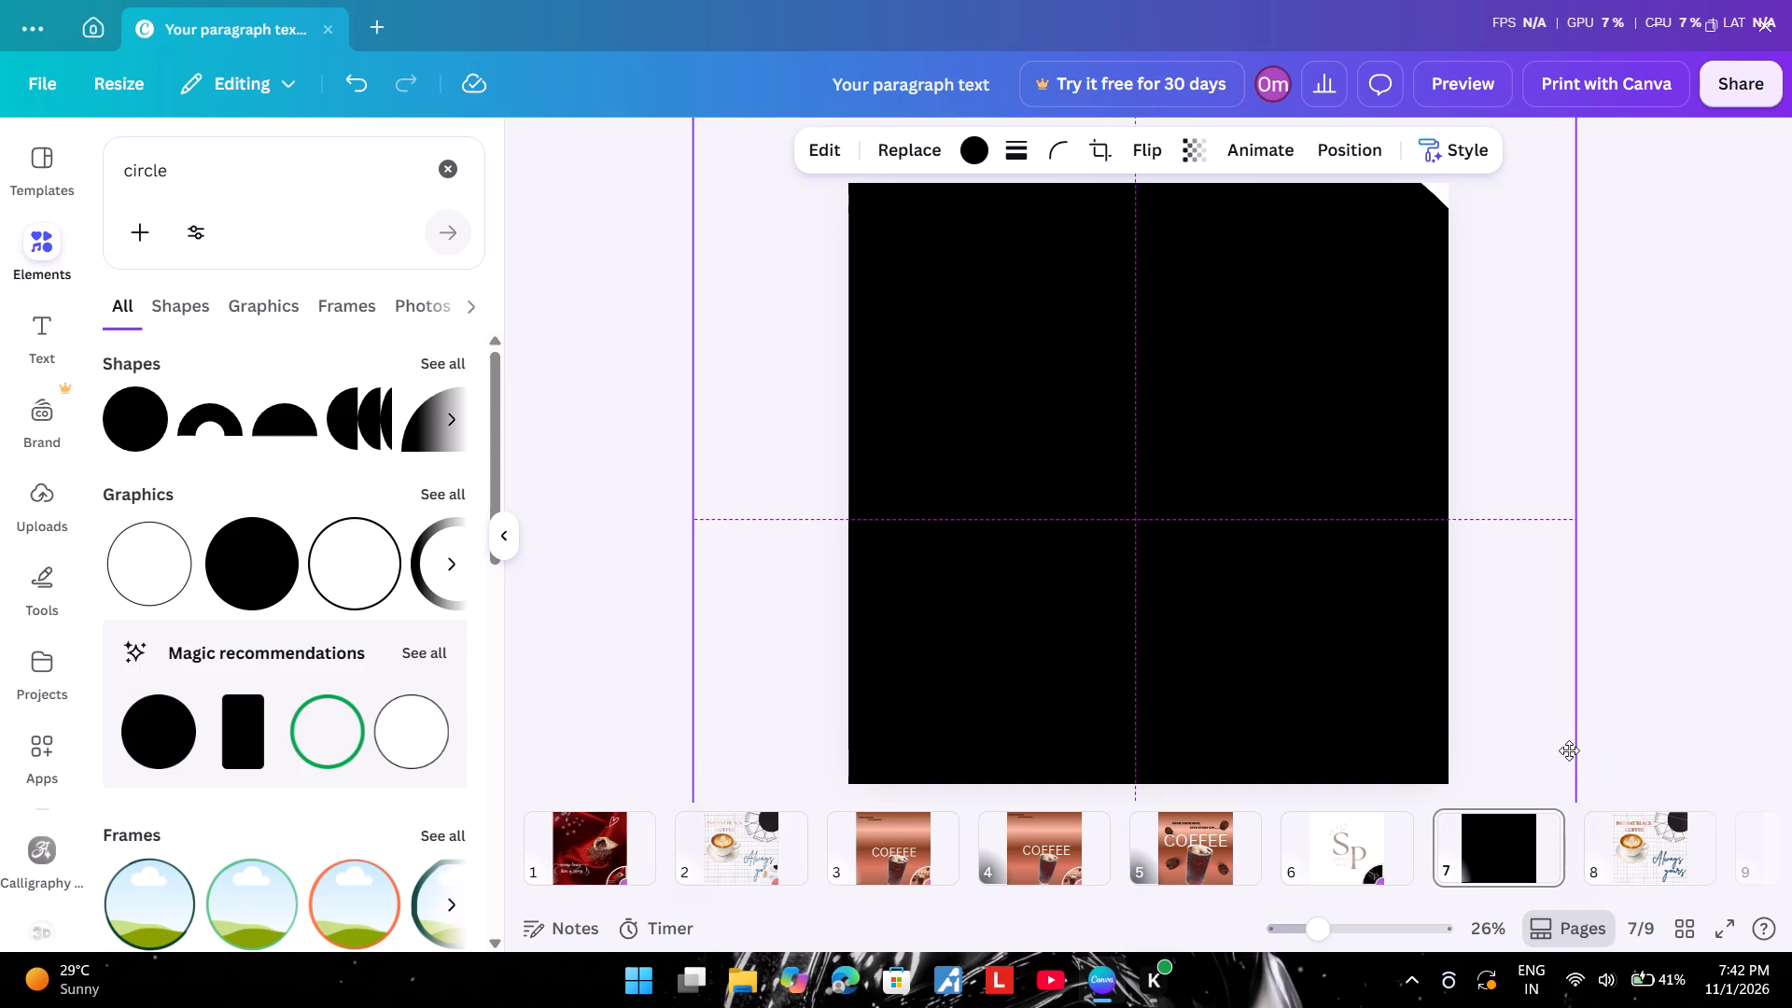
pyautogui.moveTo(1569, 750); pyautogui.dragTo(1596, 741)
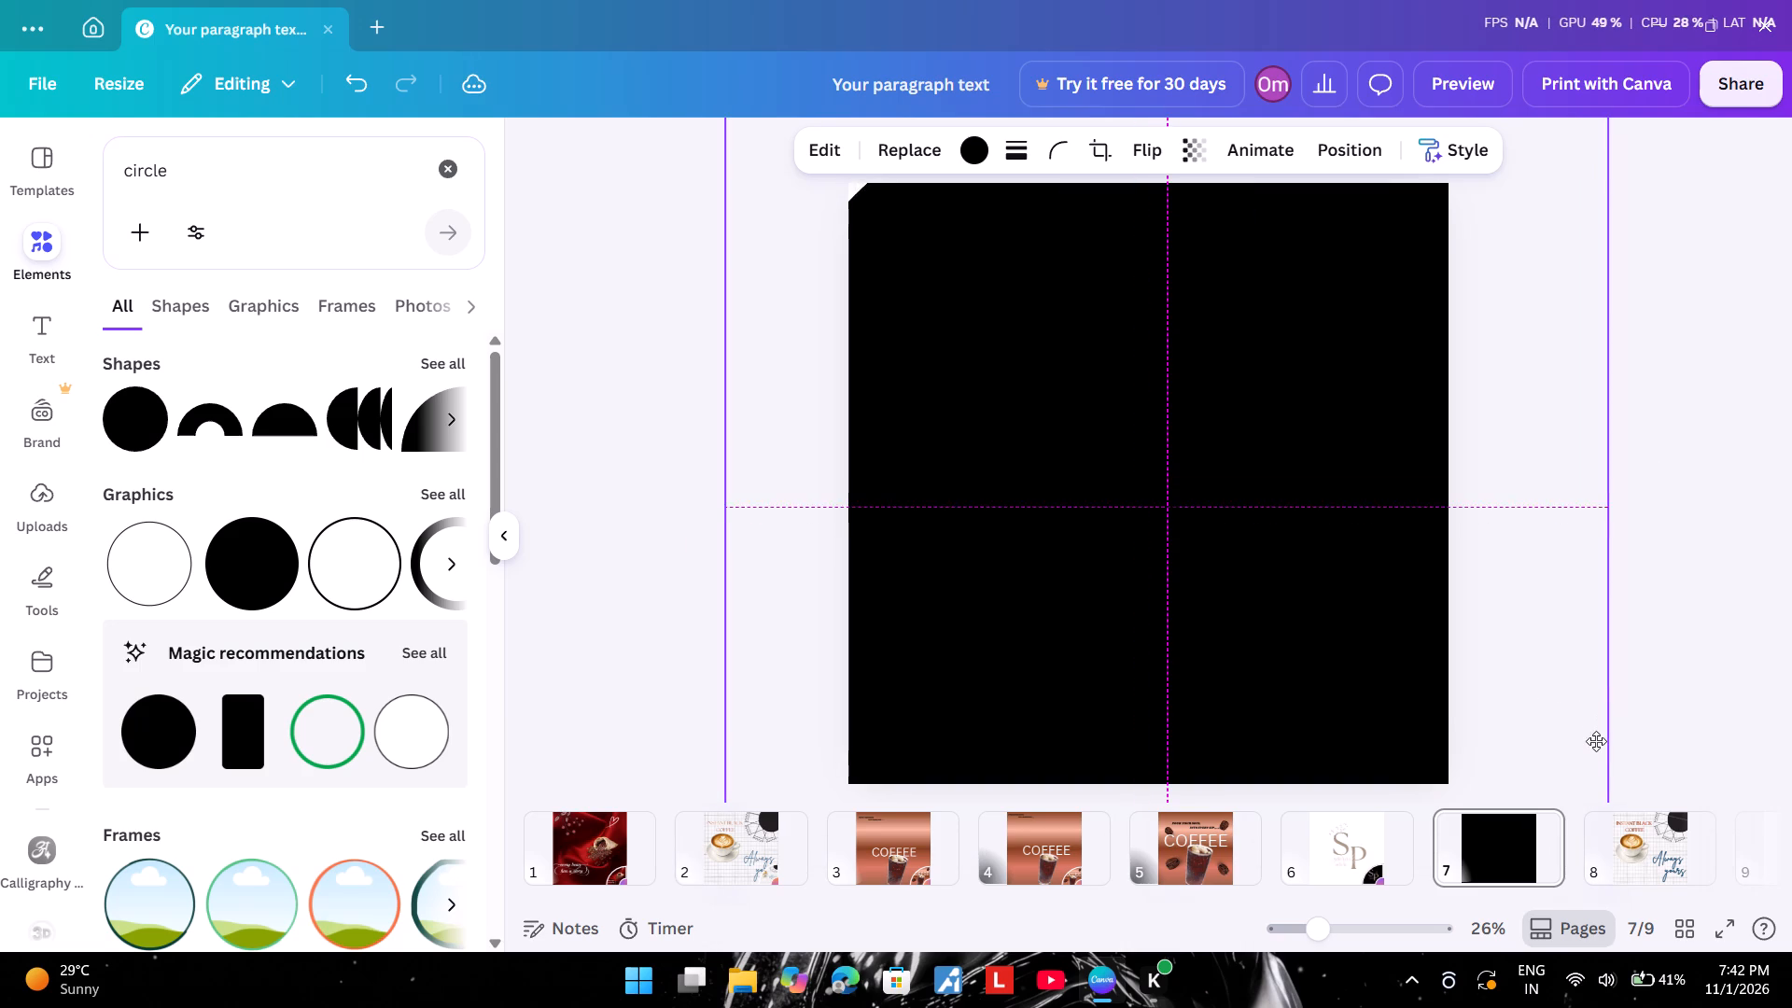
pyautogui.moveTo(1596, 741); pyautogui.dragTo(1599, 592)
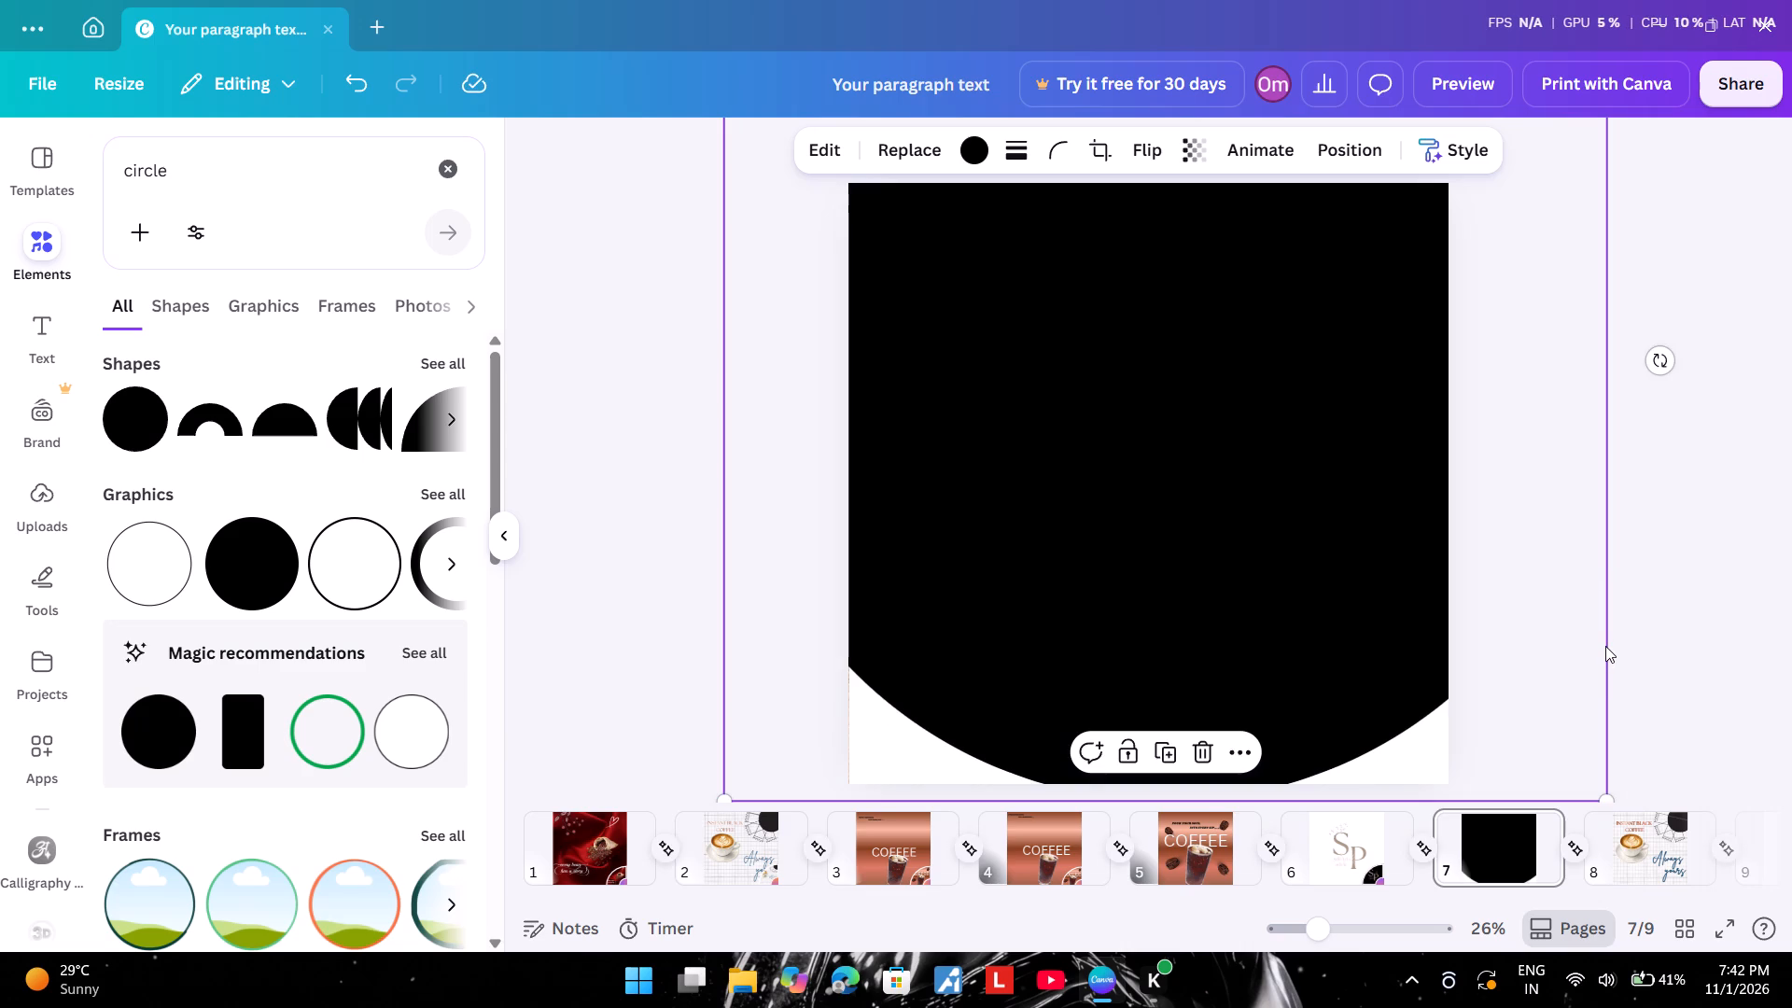
# Move the oversized black circle from page 7 back to page 6 and position it to cover the page.
pyautogui.moveTo(1605, 646); pyautogui.dragTo(1533, 752)
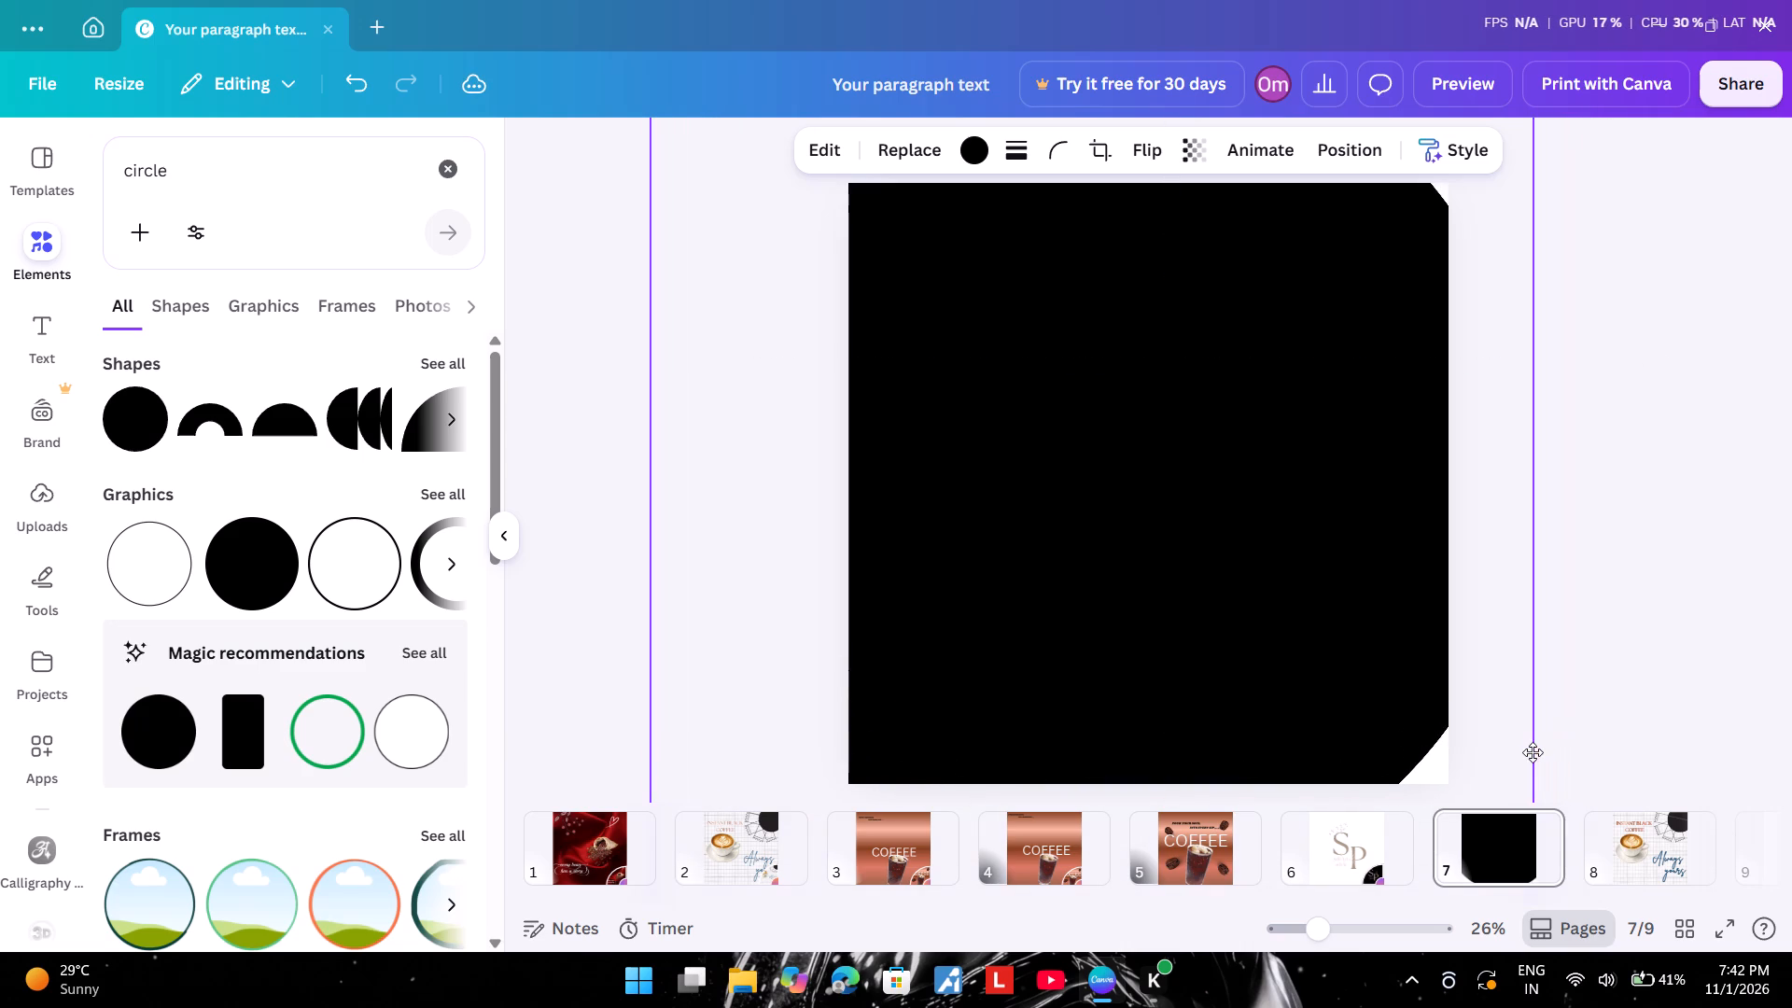
pyautogui.moveTo(1533, 752); pyautogui.dragTo(1388, 846)
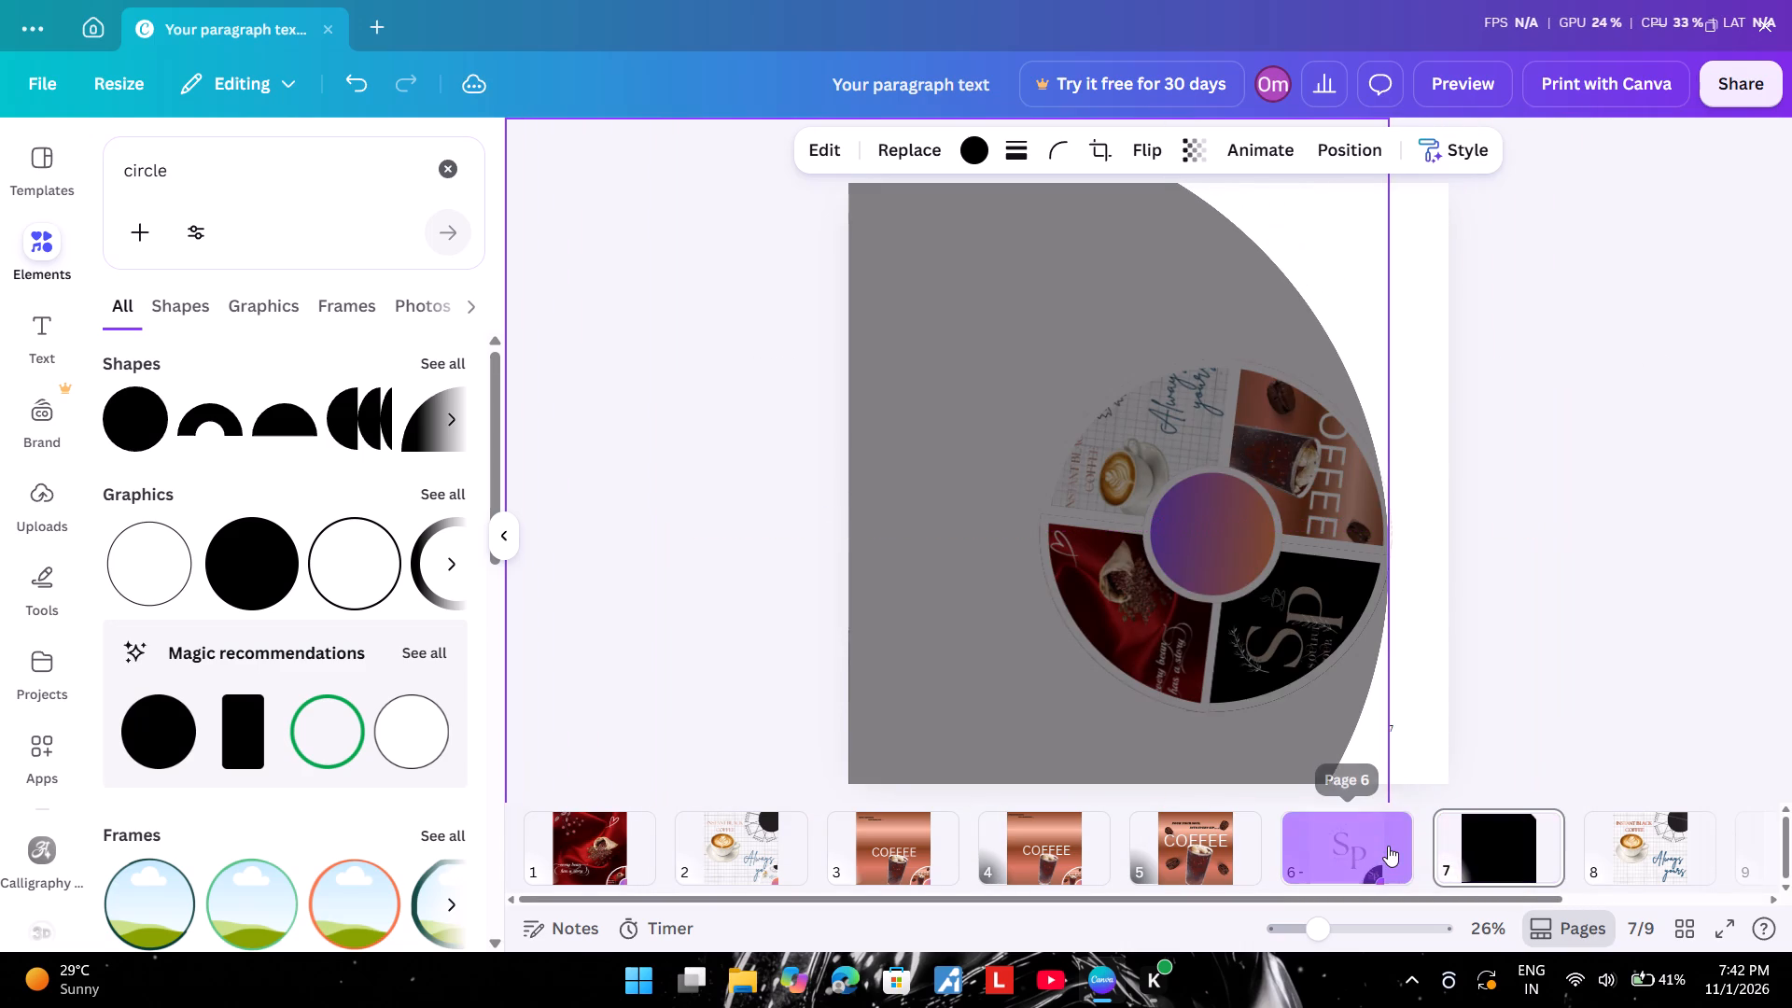
pyautogui.moveTo(1388, 846); pyautogui.dragTo(1387, 846)
pyautogui.moveTo(1412, 513); pyautogui.dragTo(1422, 540)
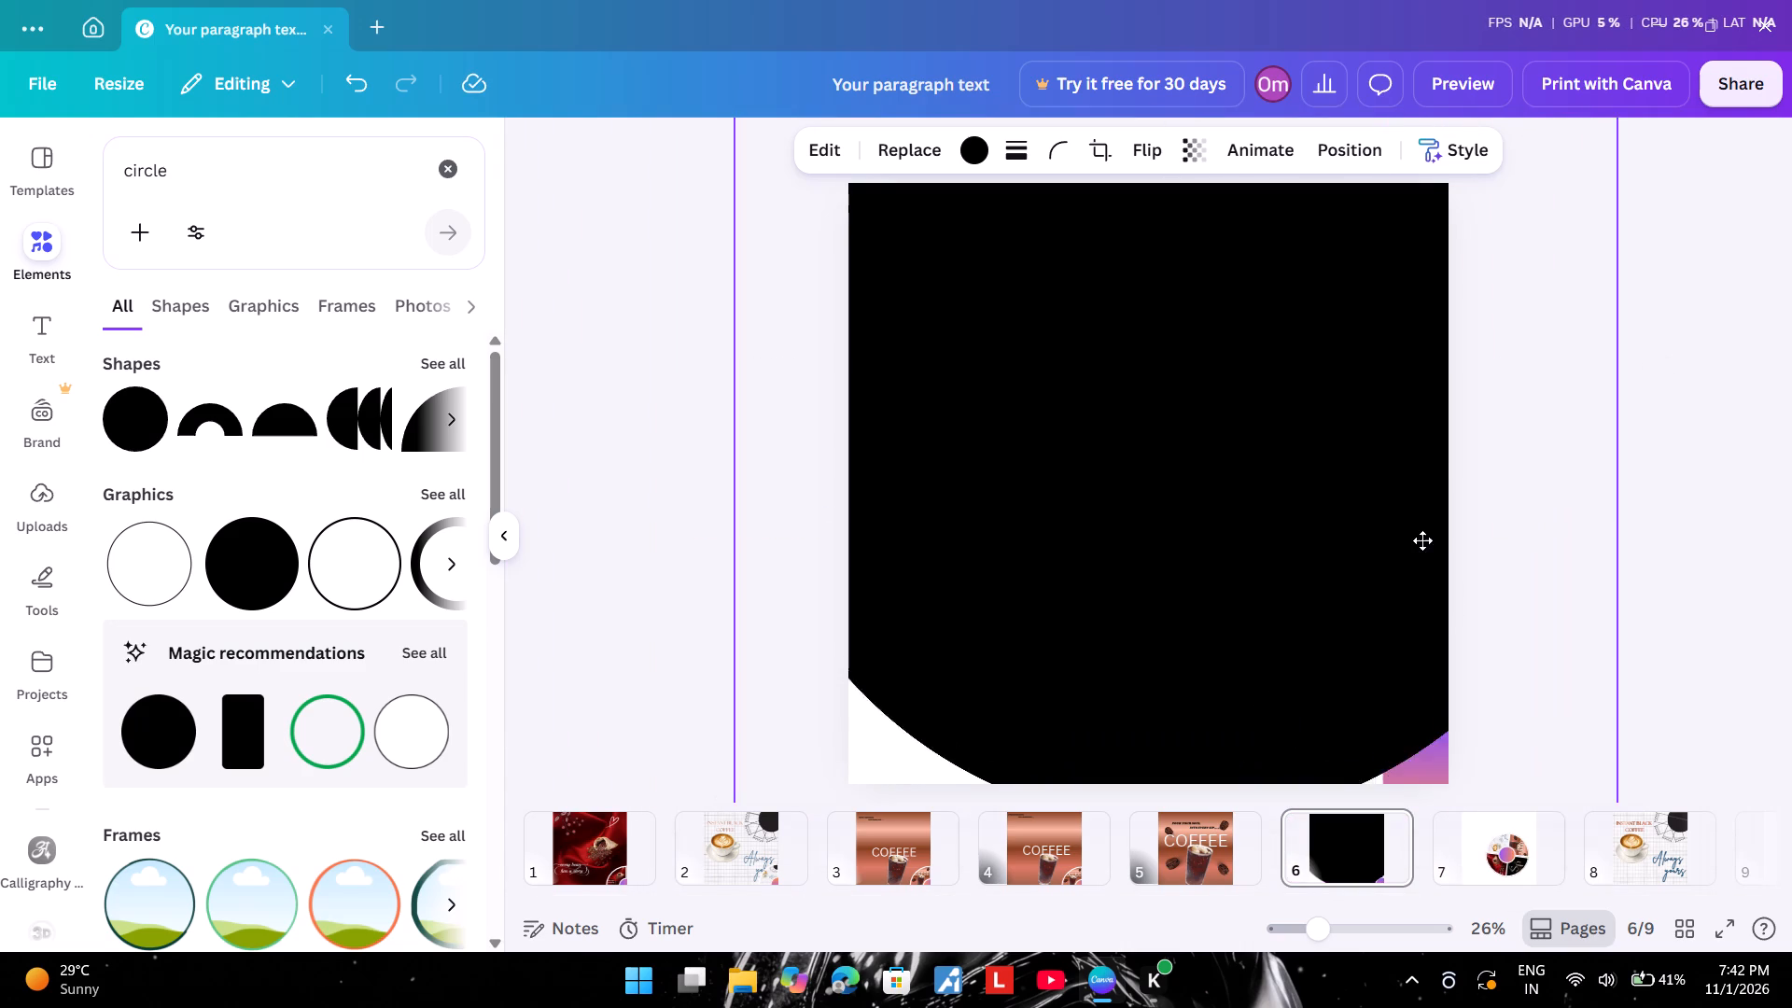
pyautogui.moveTo(1422, 540); pyautogui.dragTo(1421, 660)
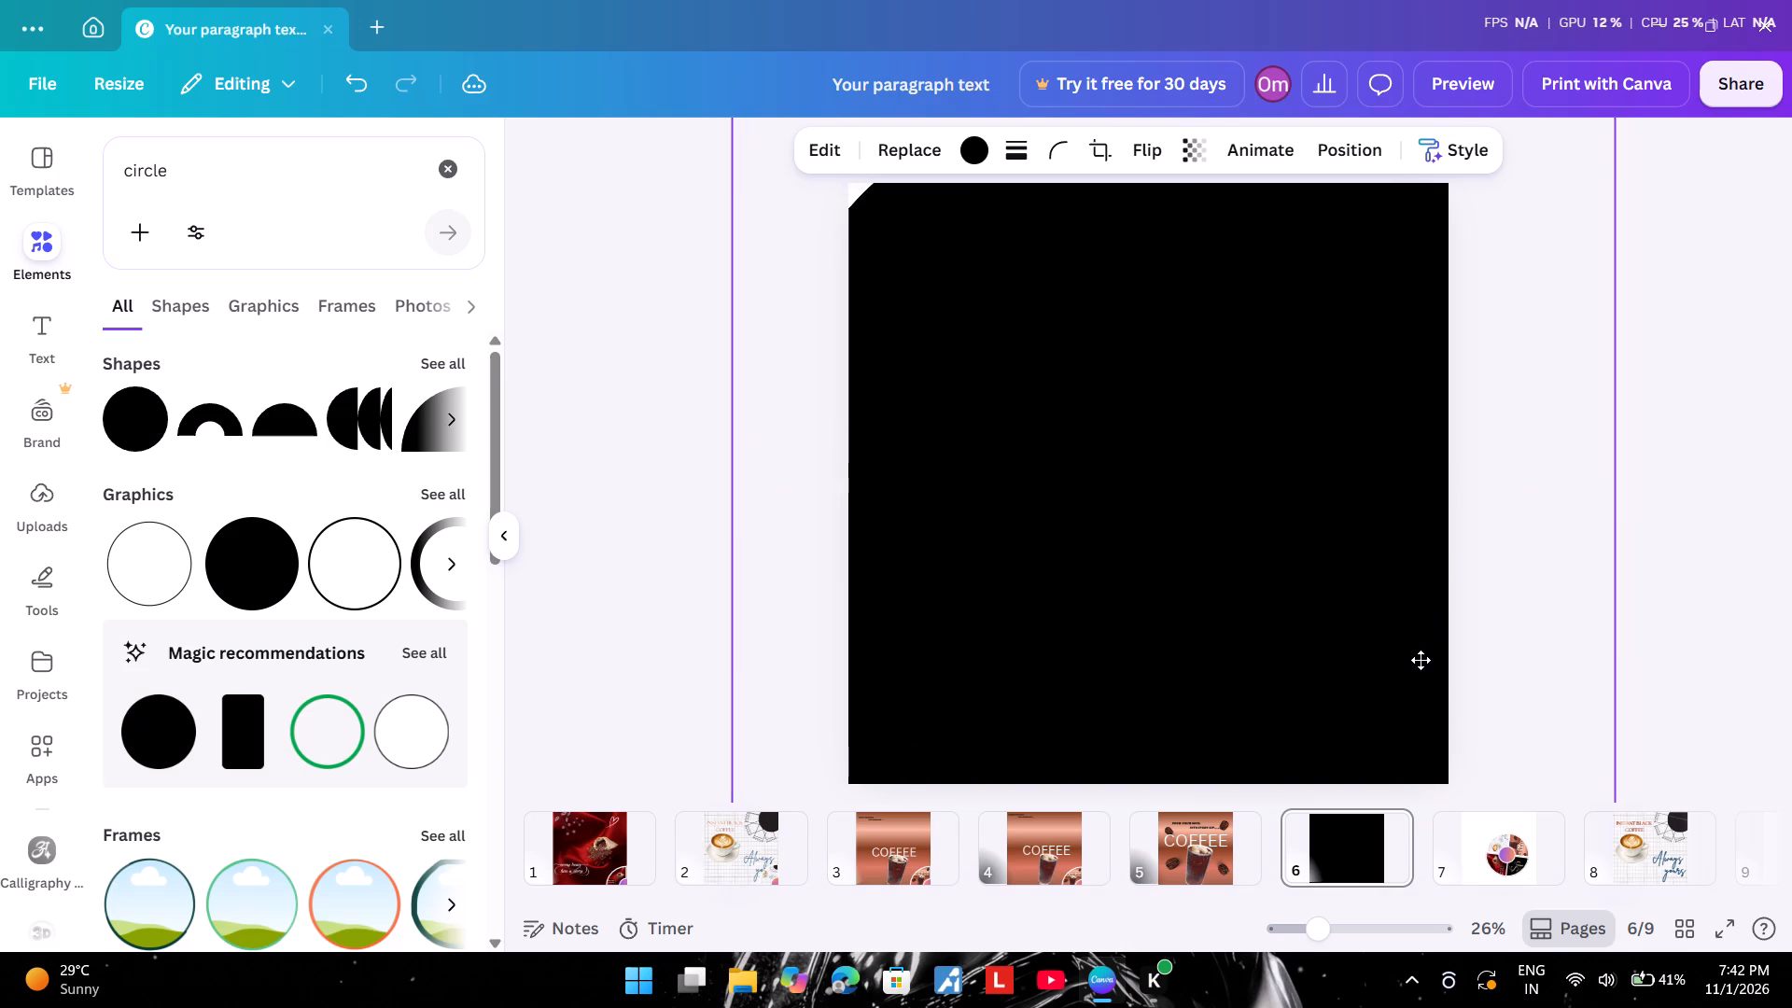
pyautogui.moveTo(1421, 660); pyautogui.dragTo(1417, 626)
pyautogui.click(1309, 533)
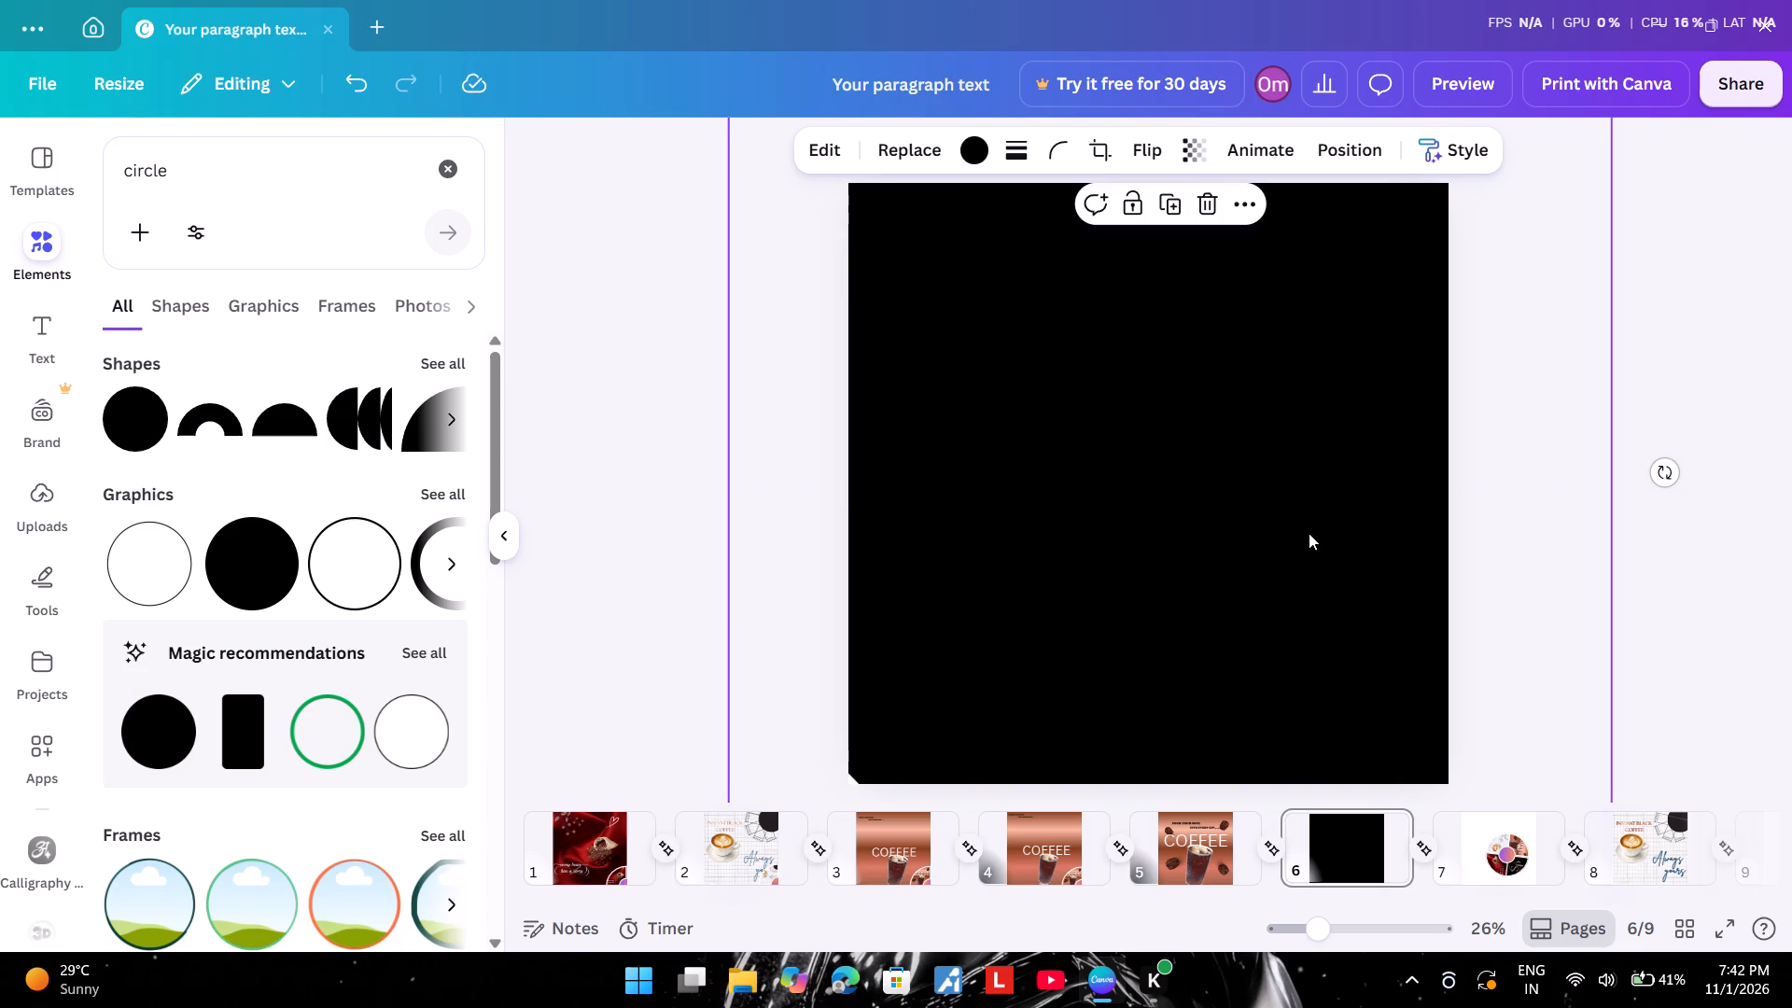
# Send the oversized black circle on page 6 to the back, behind the SP logo and the quadrant artwork.
pyautogui.click(1225, 288)
pyautogui.click(1235, 206)
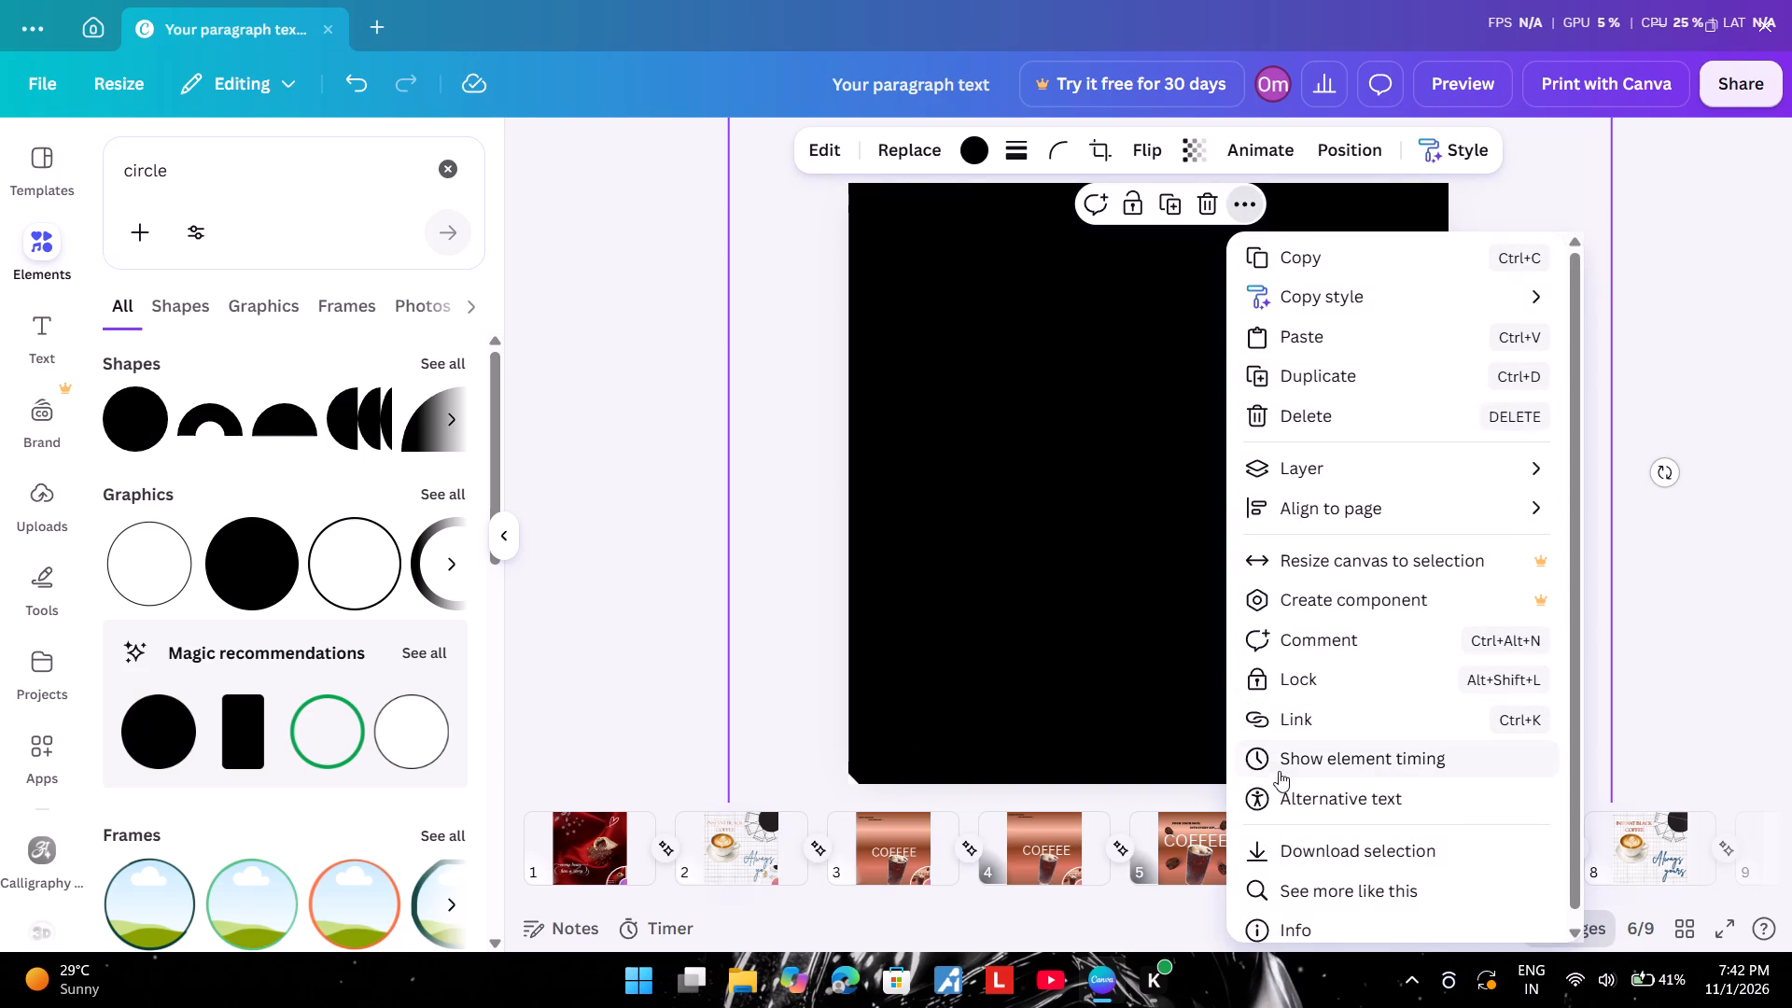
pyautogui.click(1337, 463)
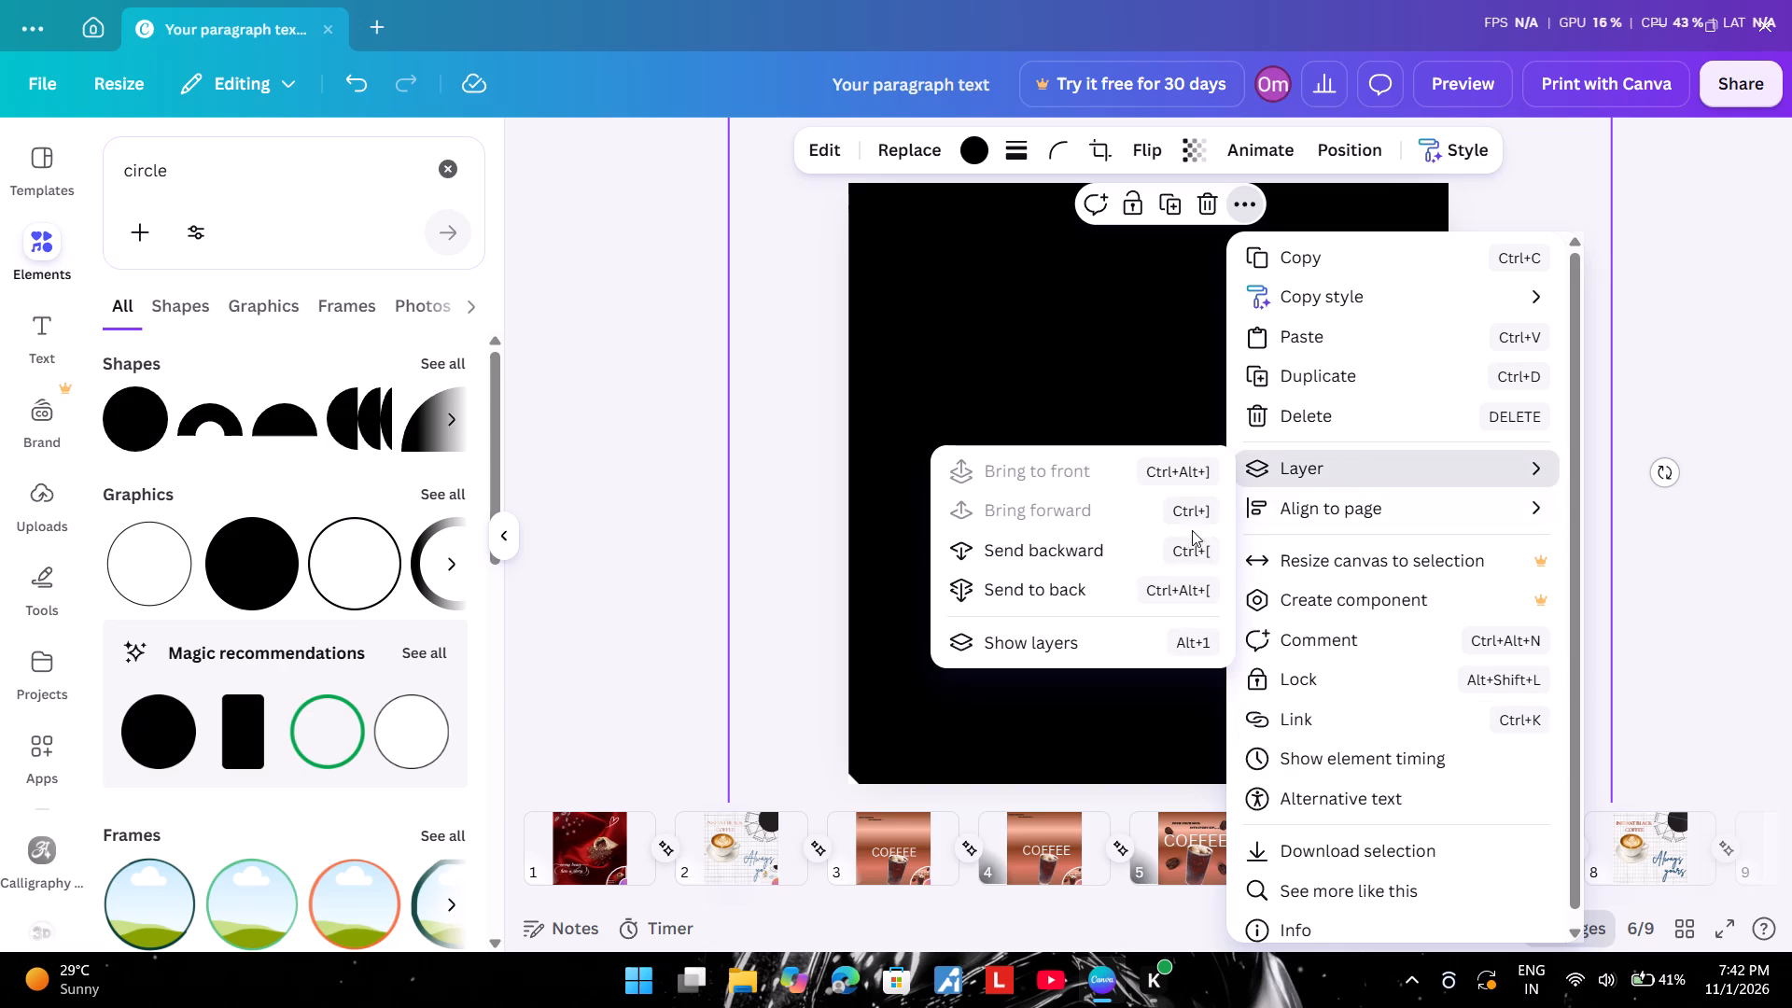
pyautogui.click(1159, 587)
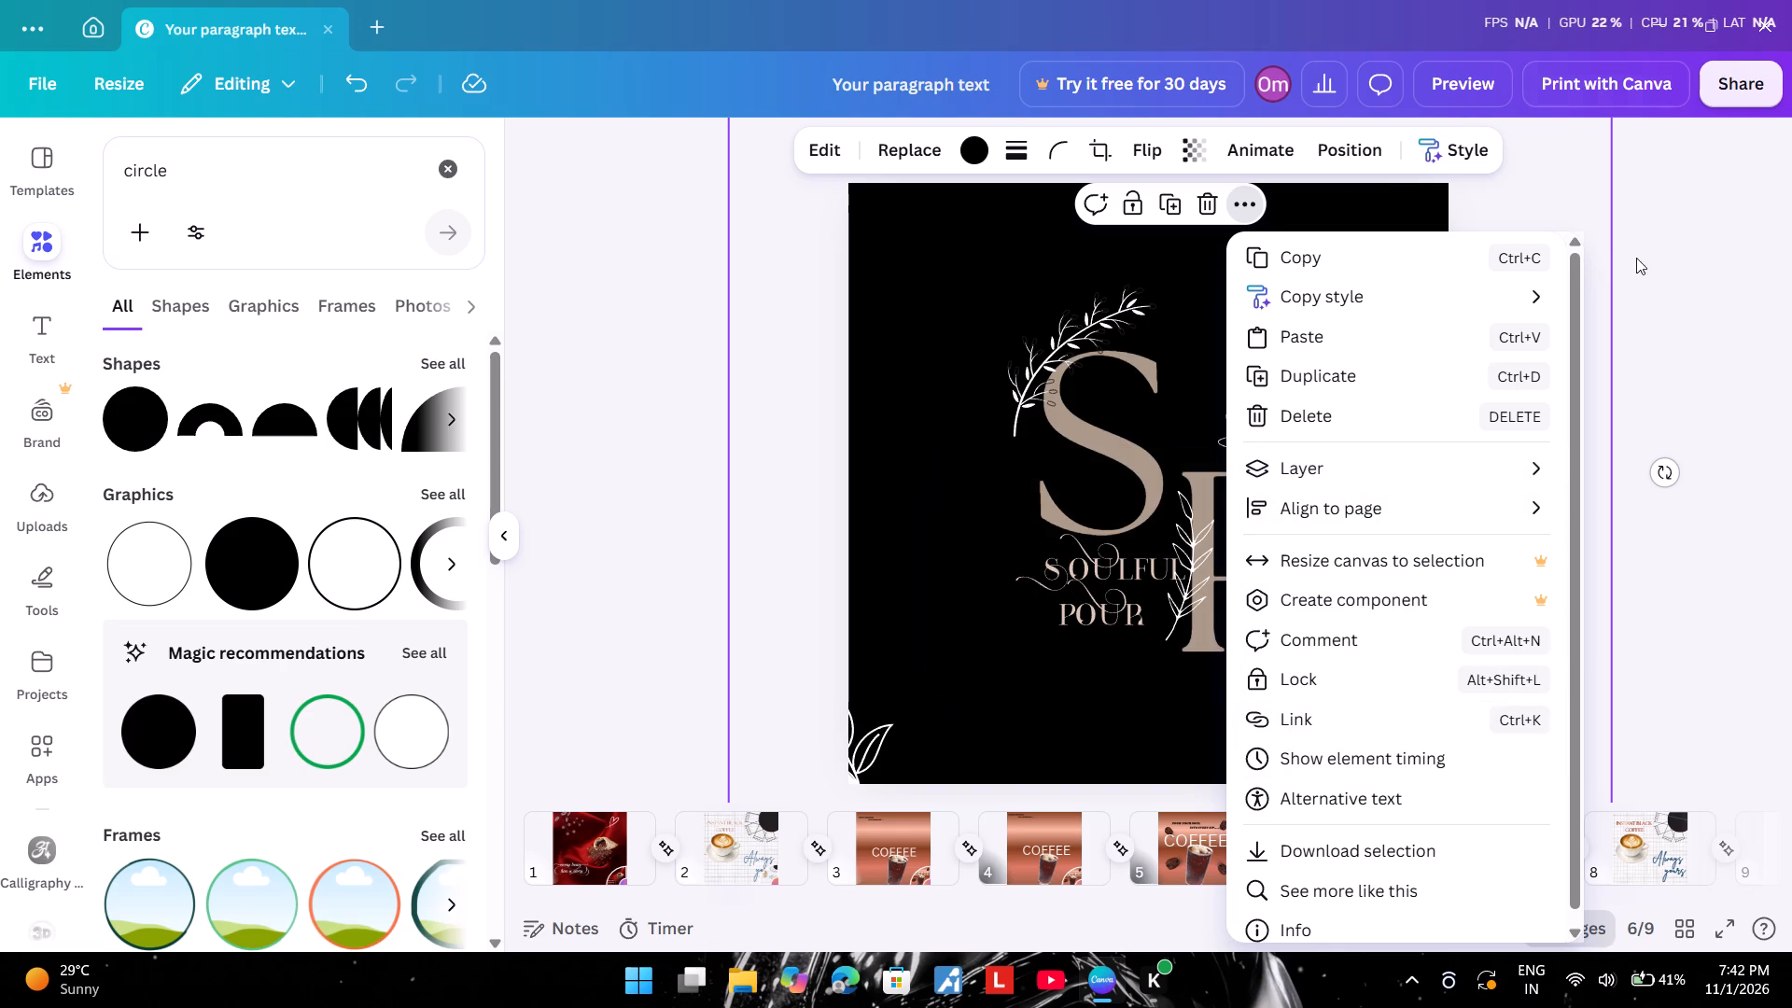
pyautogui.click(1655, 268)
# Move the white leaf graphic in page 6's lower-left corner slightly up and further into the page.
pyautogui.click(1397, 680)
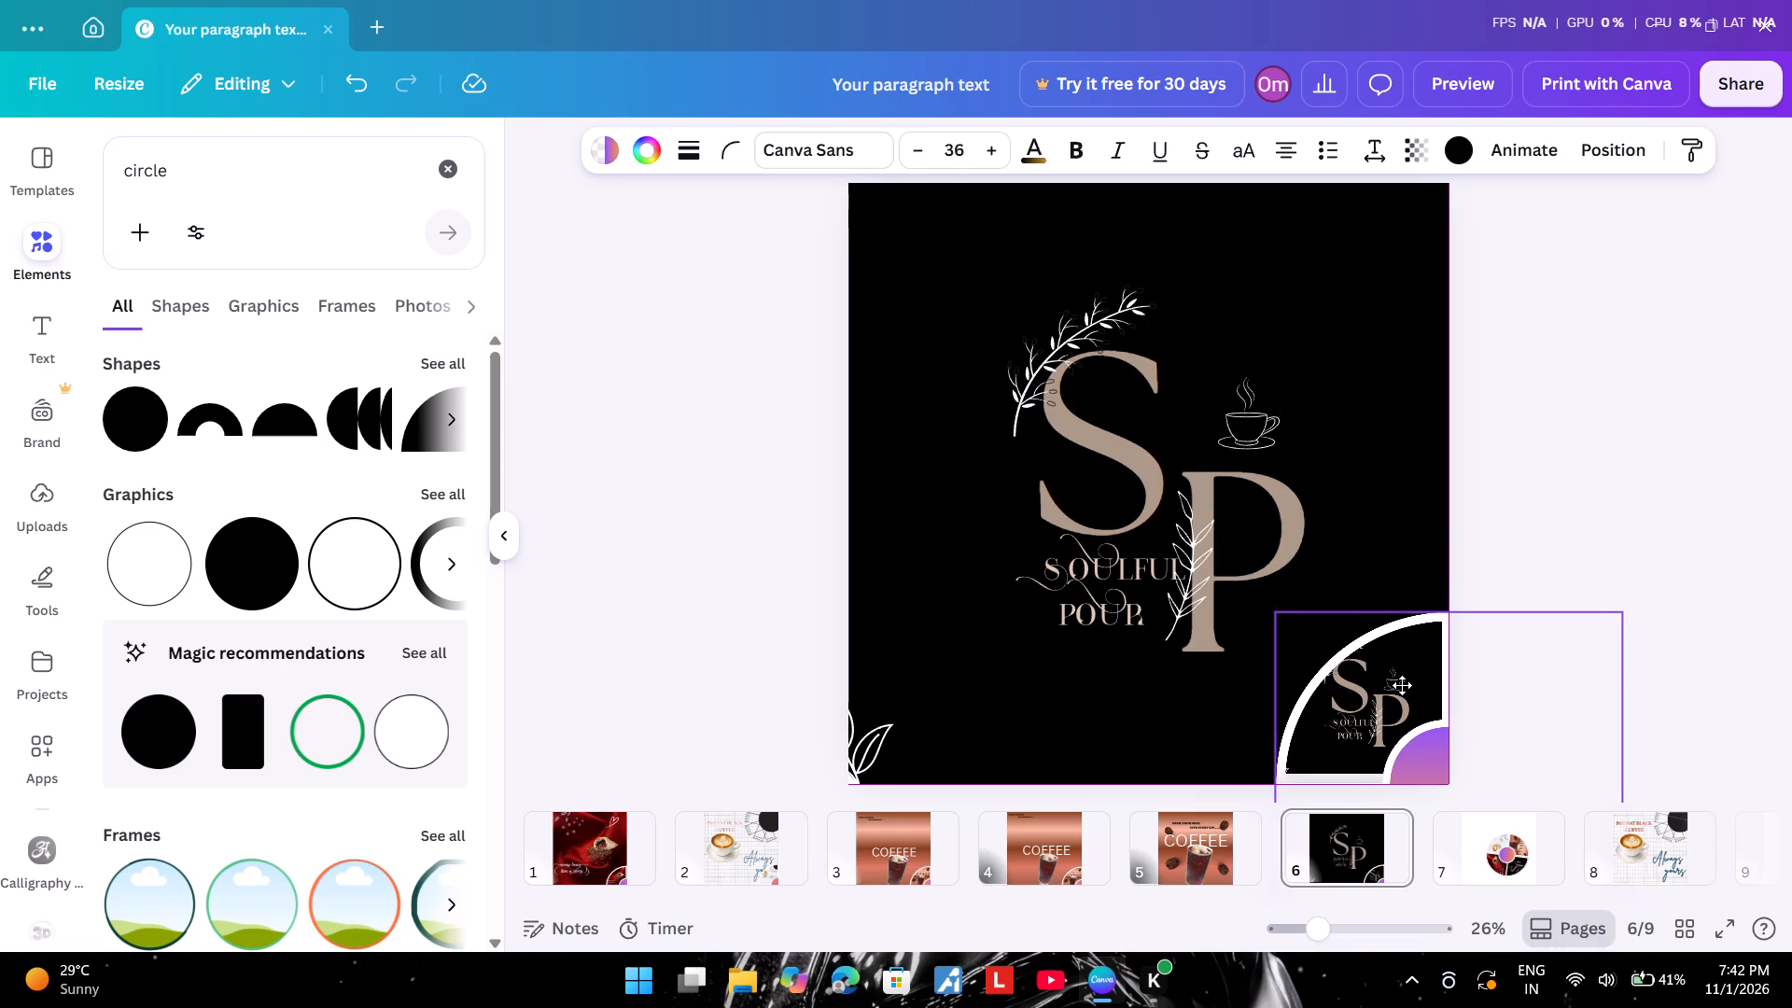
pyautogui.click(1568, 381)
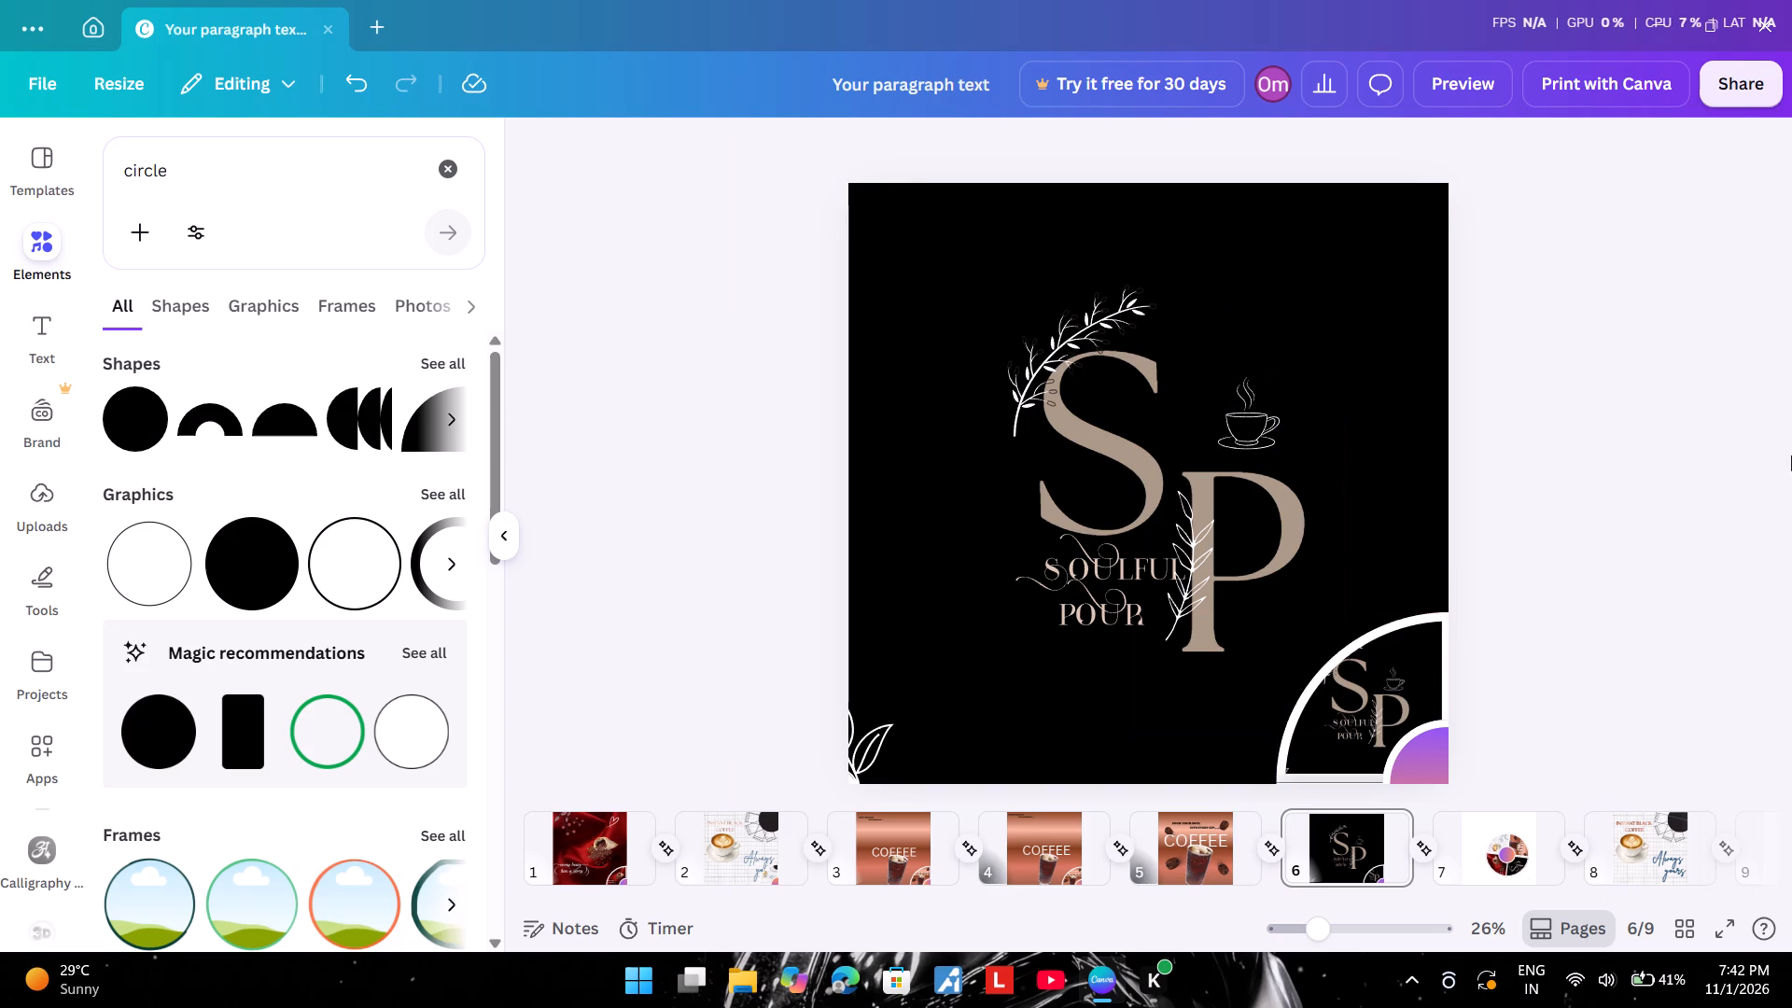
pyautogui.click(1572, 519)
pyautogui.moveTo(874, 760); pyautogui.dragTo(880, 749)
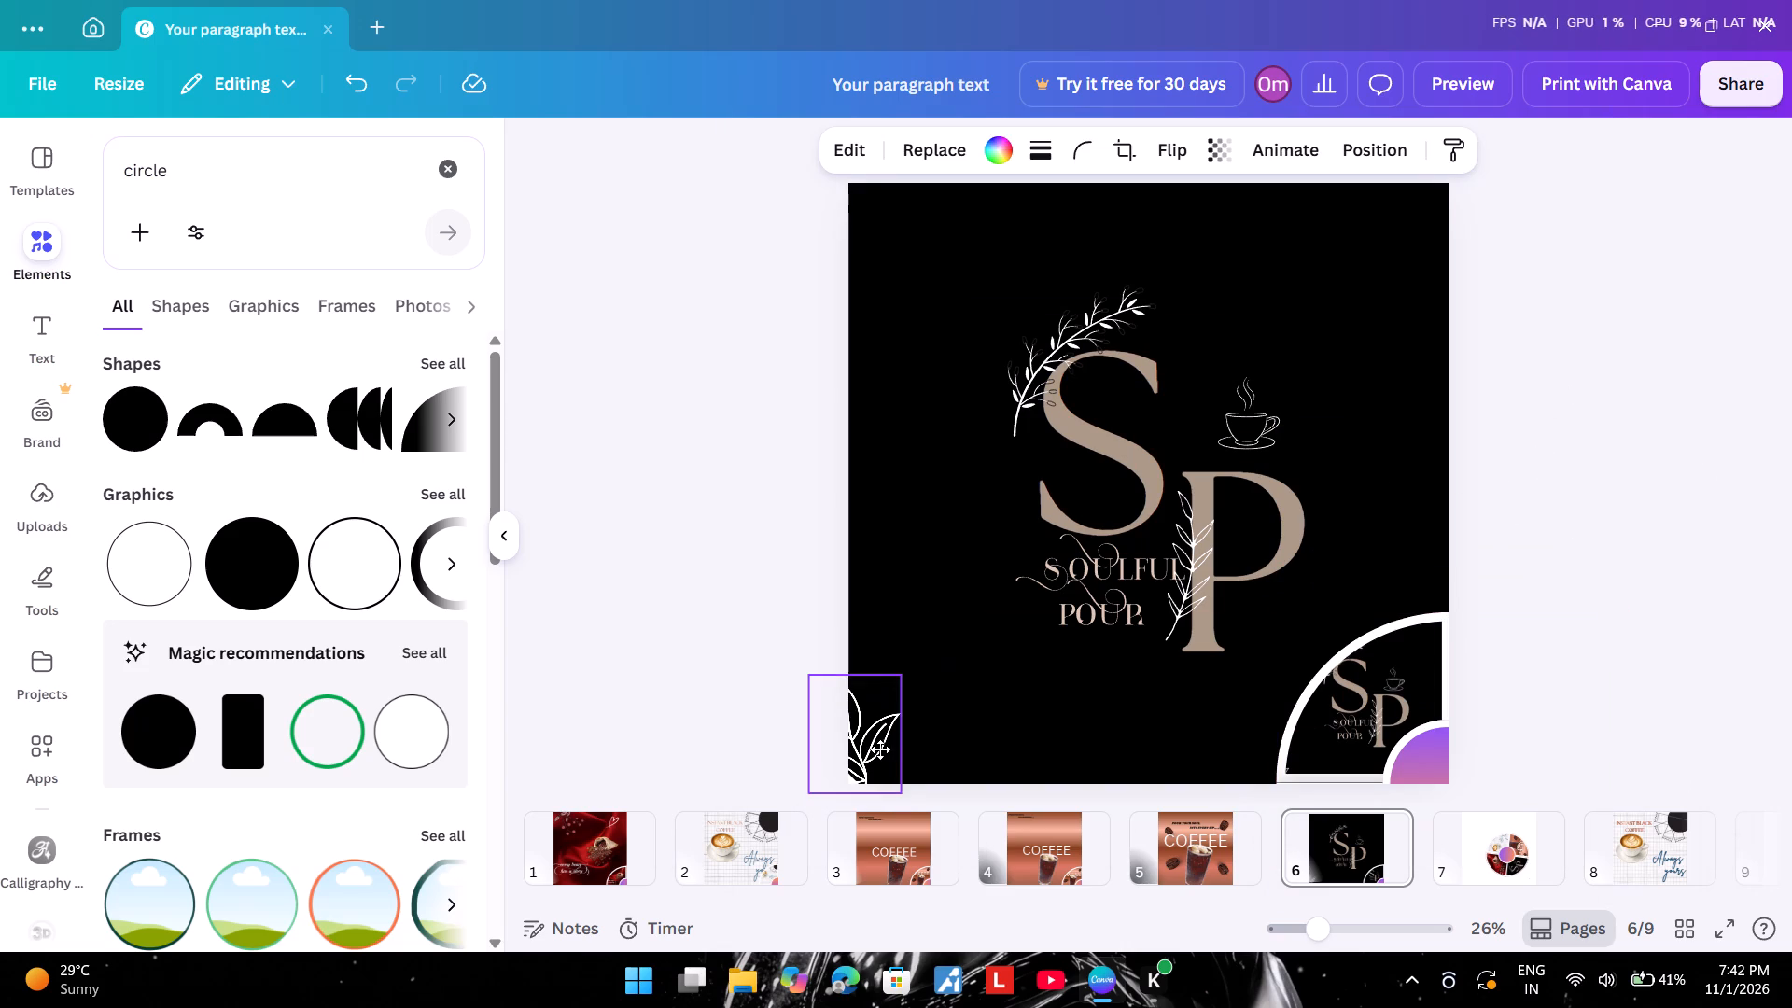
pyautogui.moveTo(880, 749); pyautogui.dragTo(889, 743)
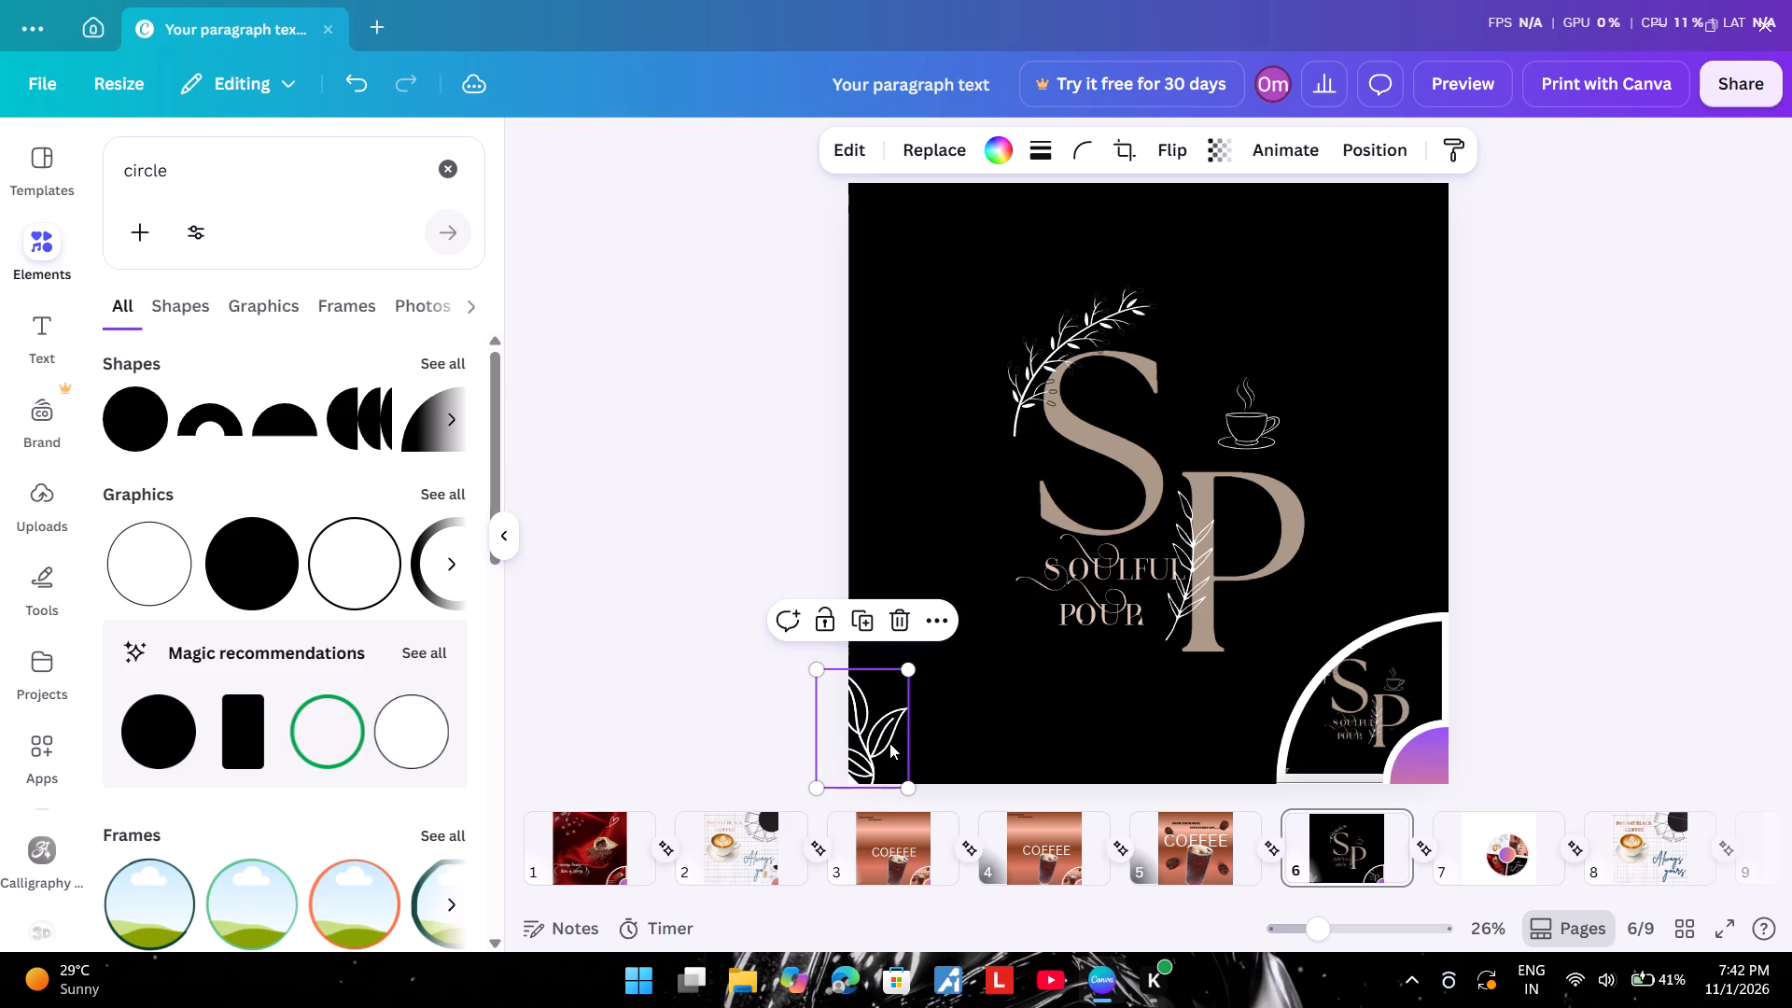
pyautogui.click(995, 720)
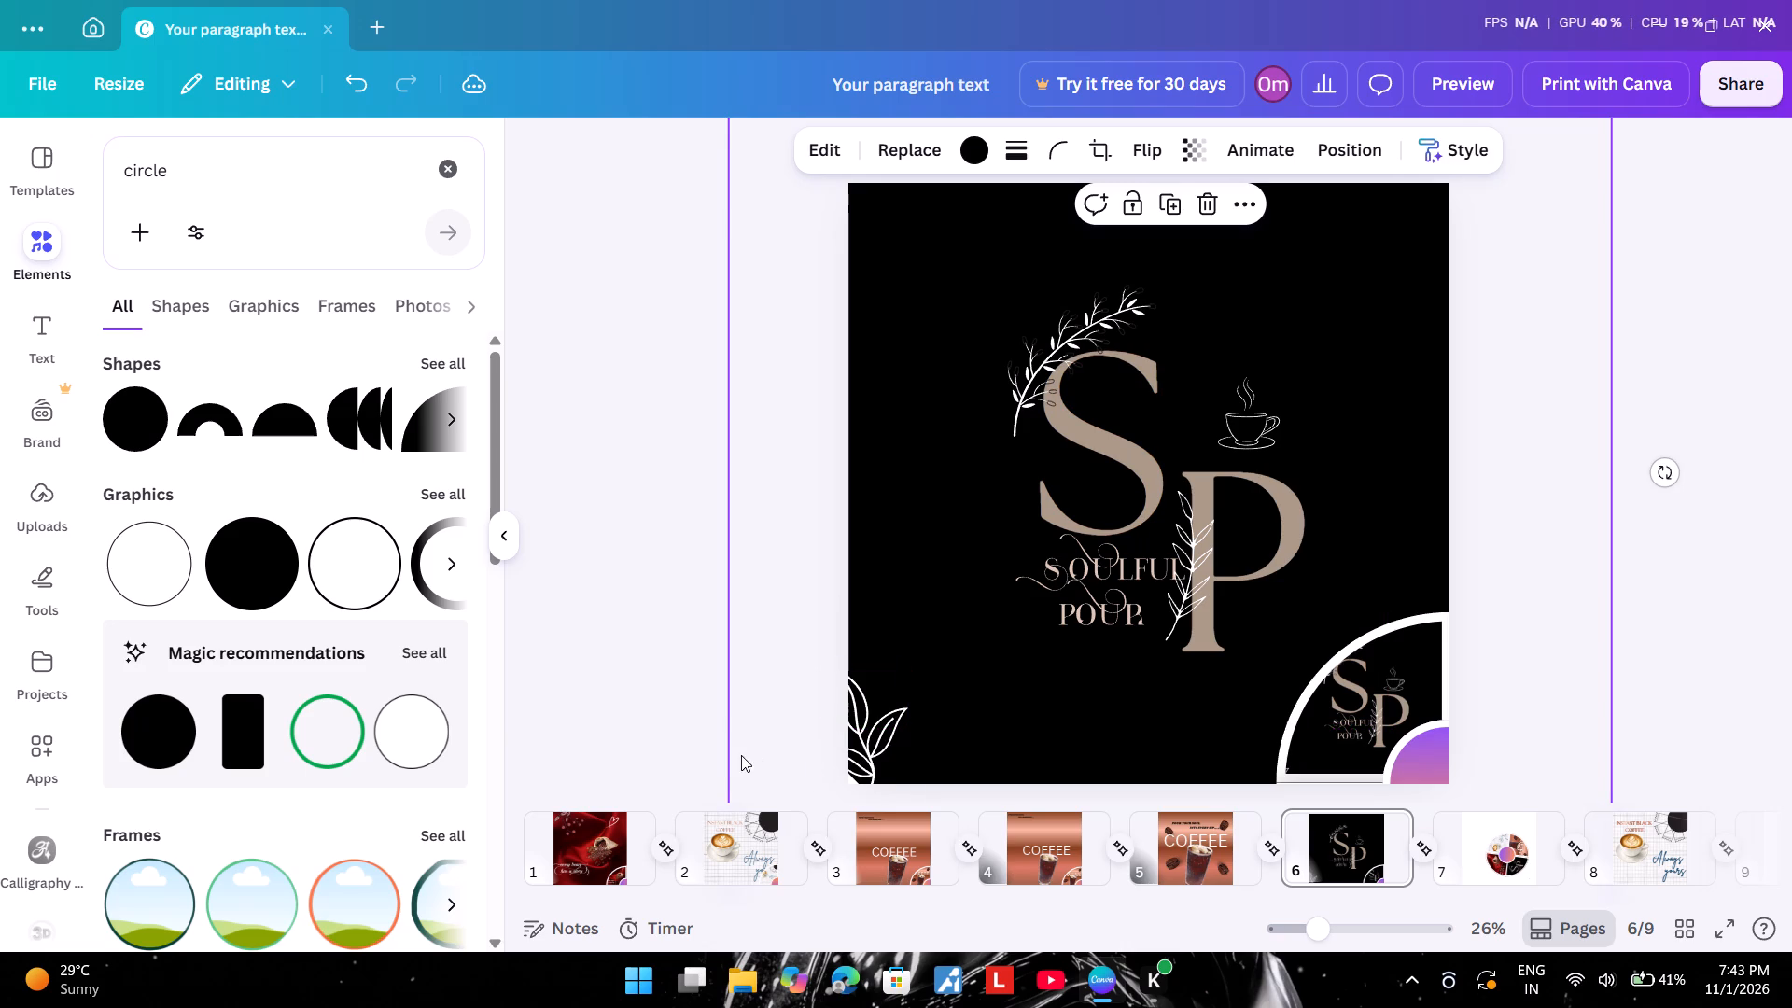
pyautogui.click(721, 761)
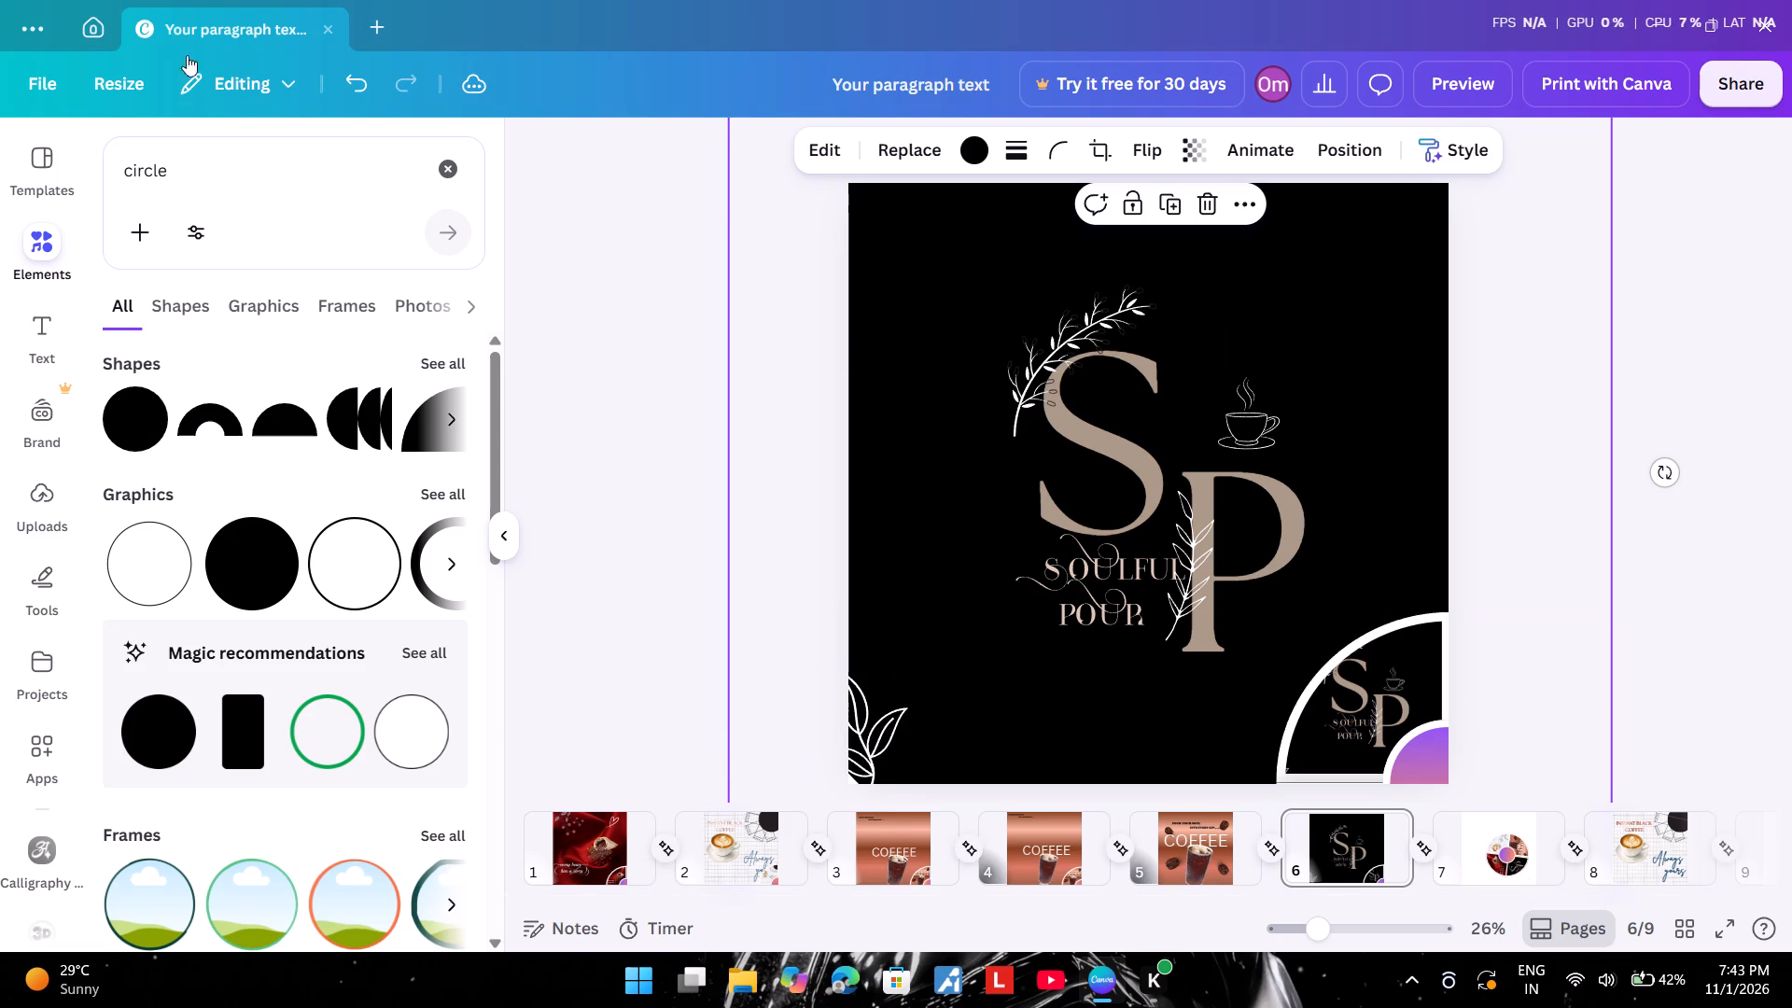
# Check page 6 in read-only viewing mode, and return to editing mode.
pyautogui.click(272, 91)
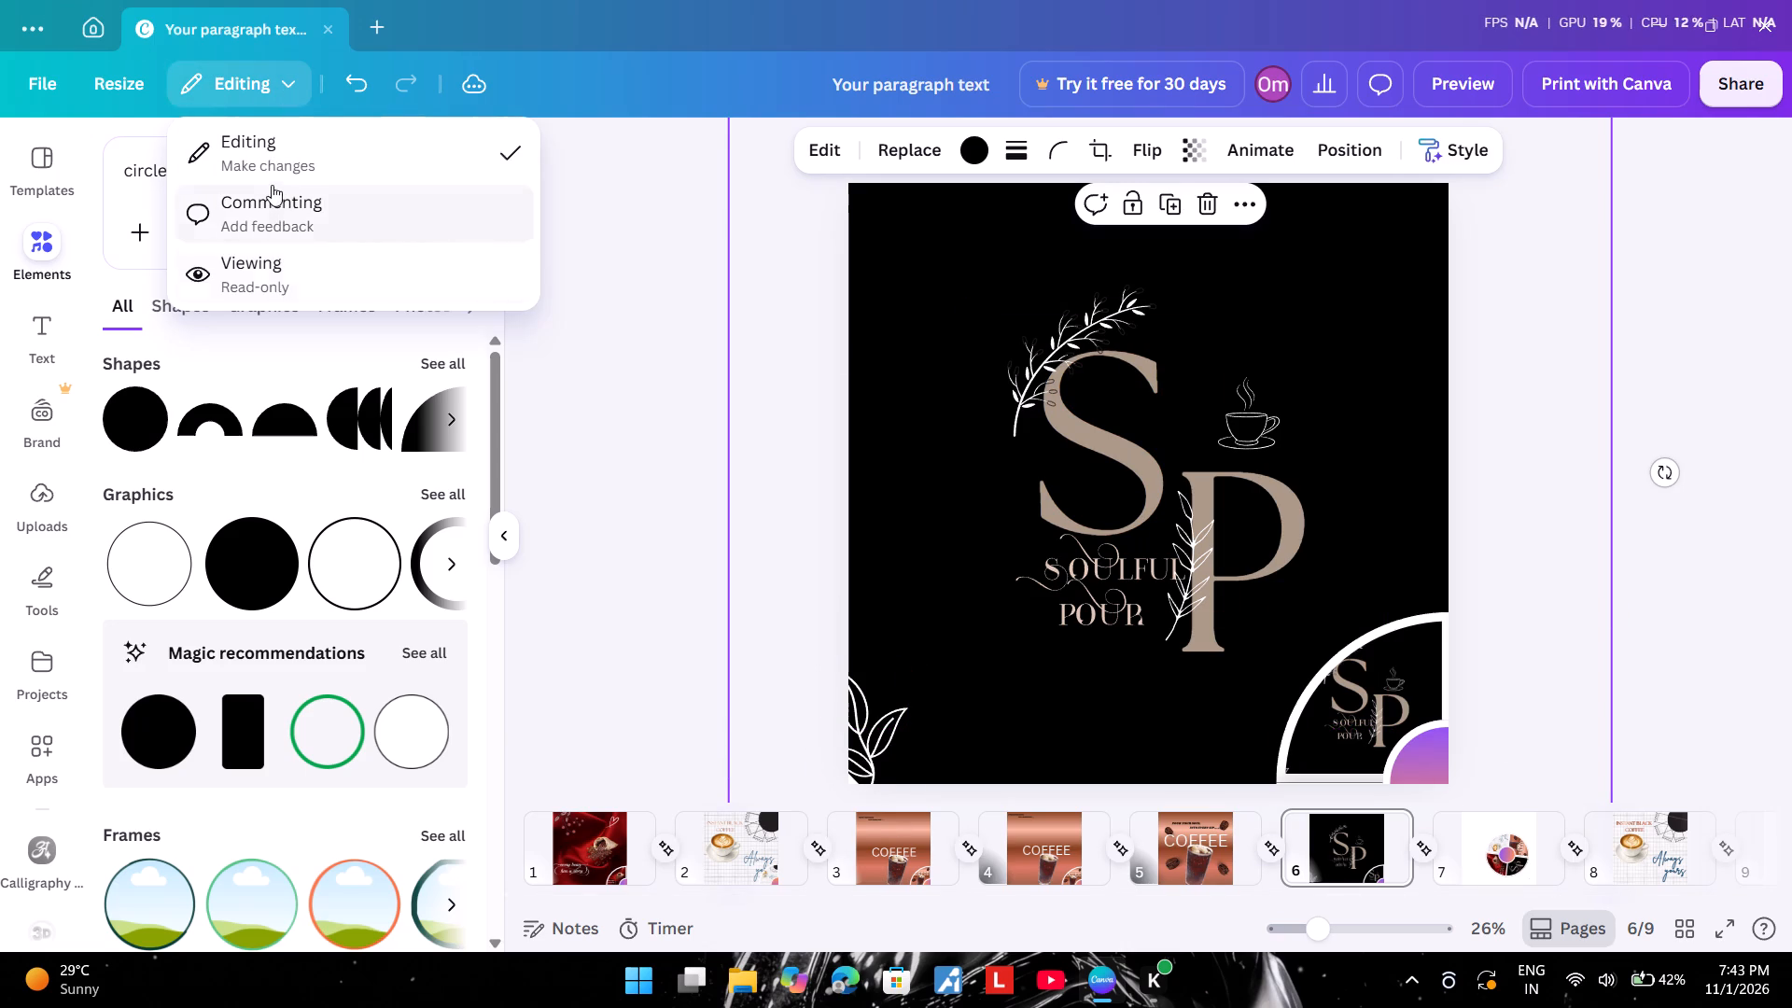
pyautogui.click(272, 287)
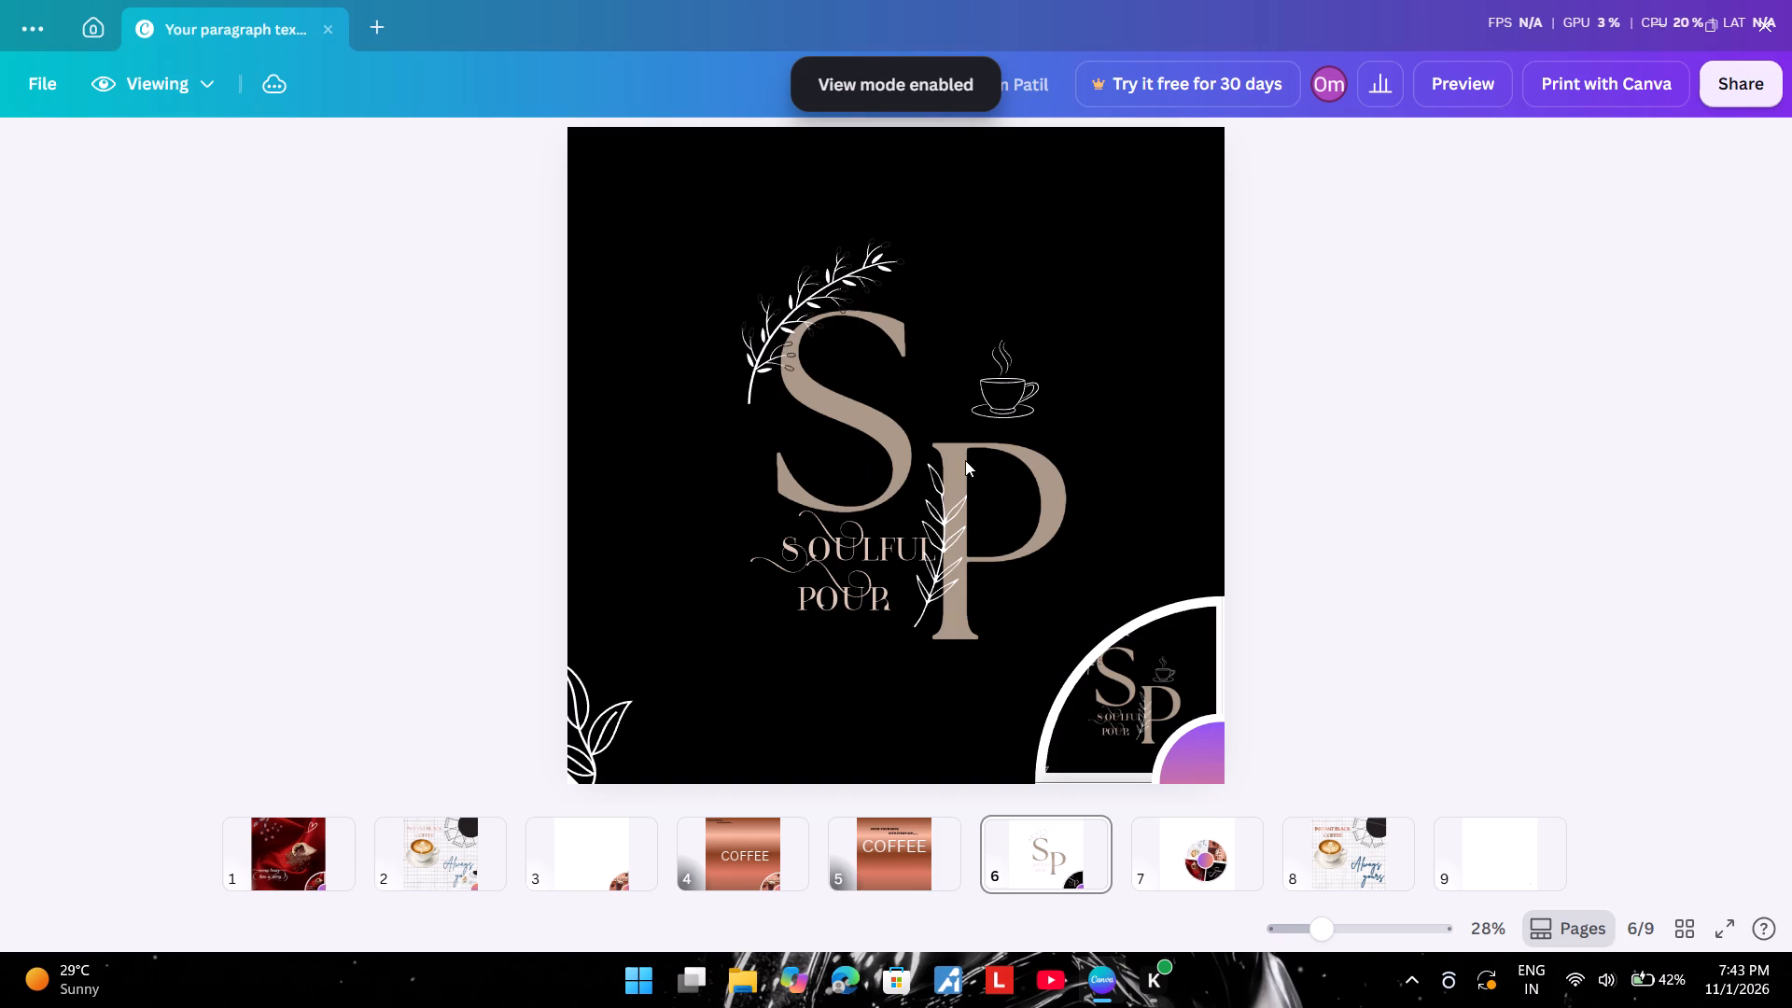
pyautogui.scroll(1, 977, 452)
pyautogui.click(129, 79)
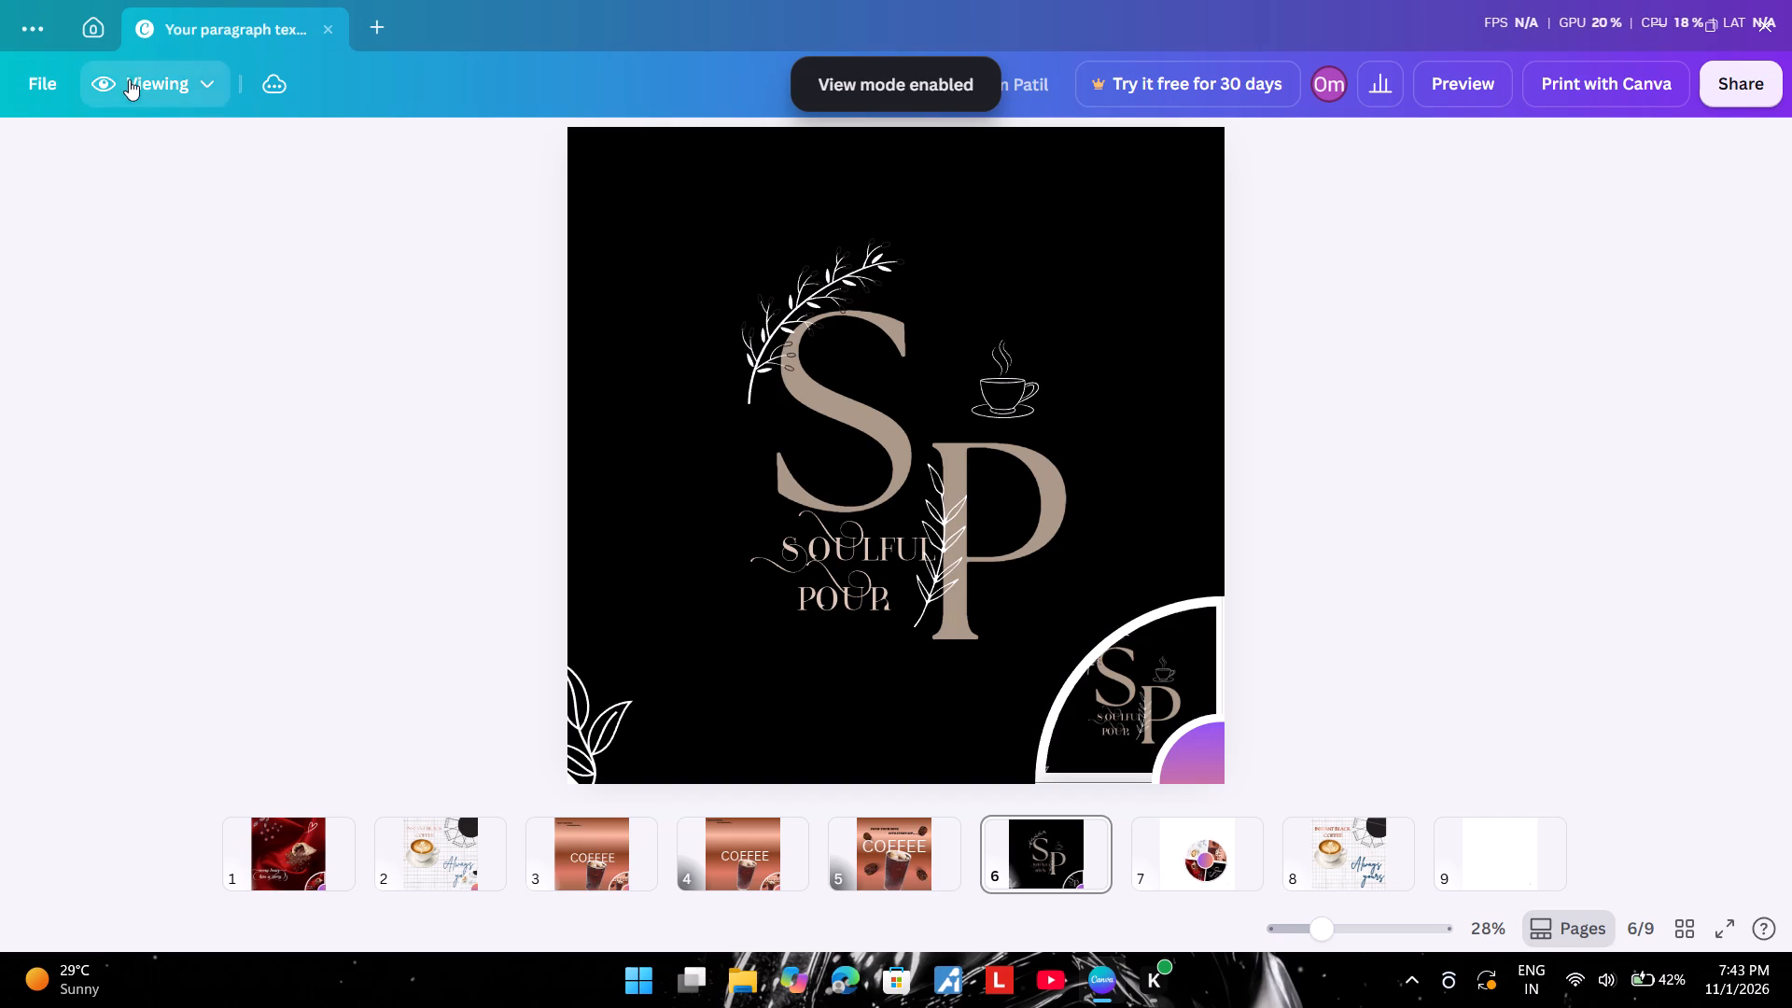
pyautogui.click(138, 124)
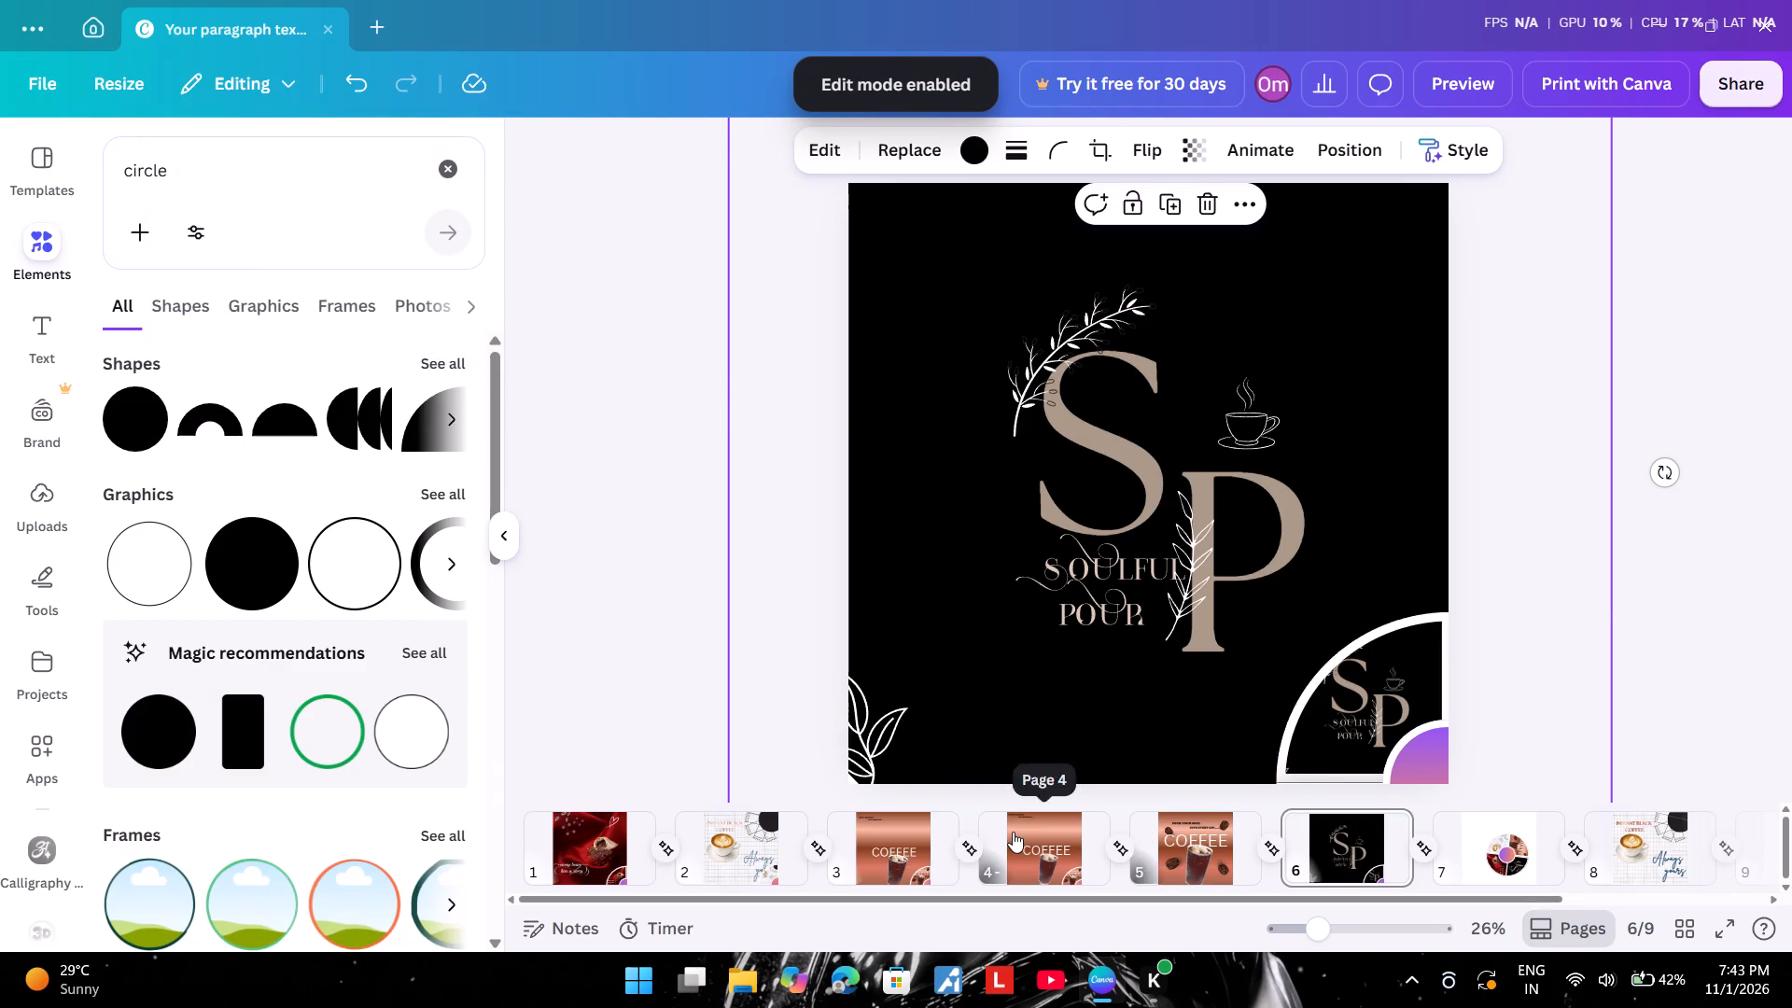
# Duplicate page 4's picture wheel, move the copy to page 5, and align its COFFEE quadrant in the page's lower-right corner.
pyautogui.moveTo(1013, 832); pyautogui.dragTo(1003, 832)
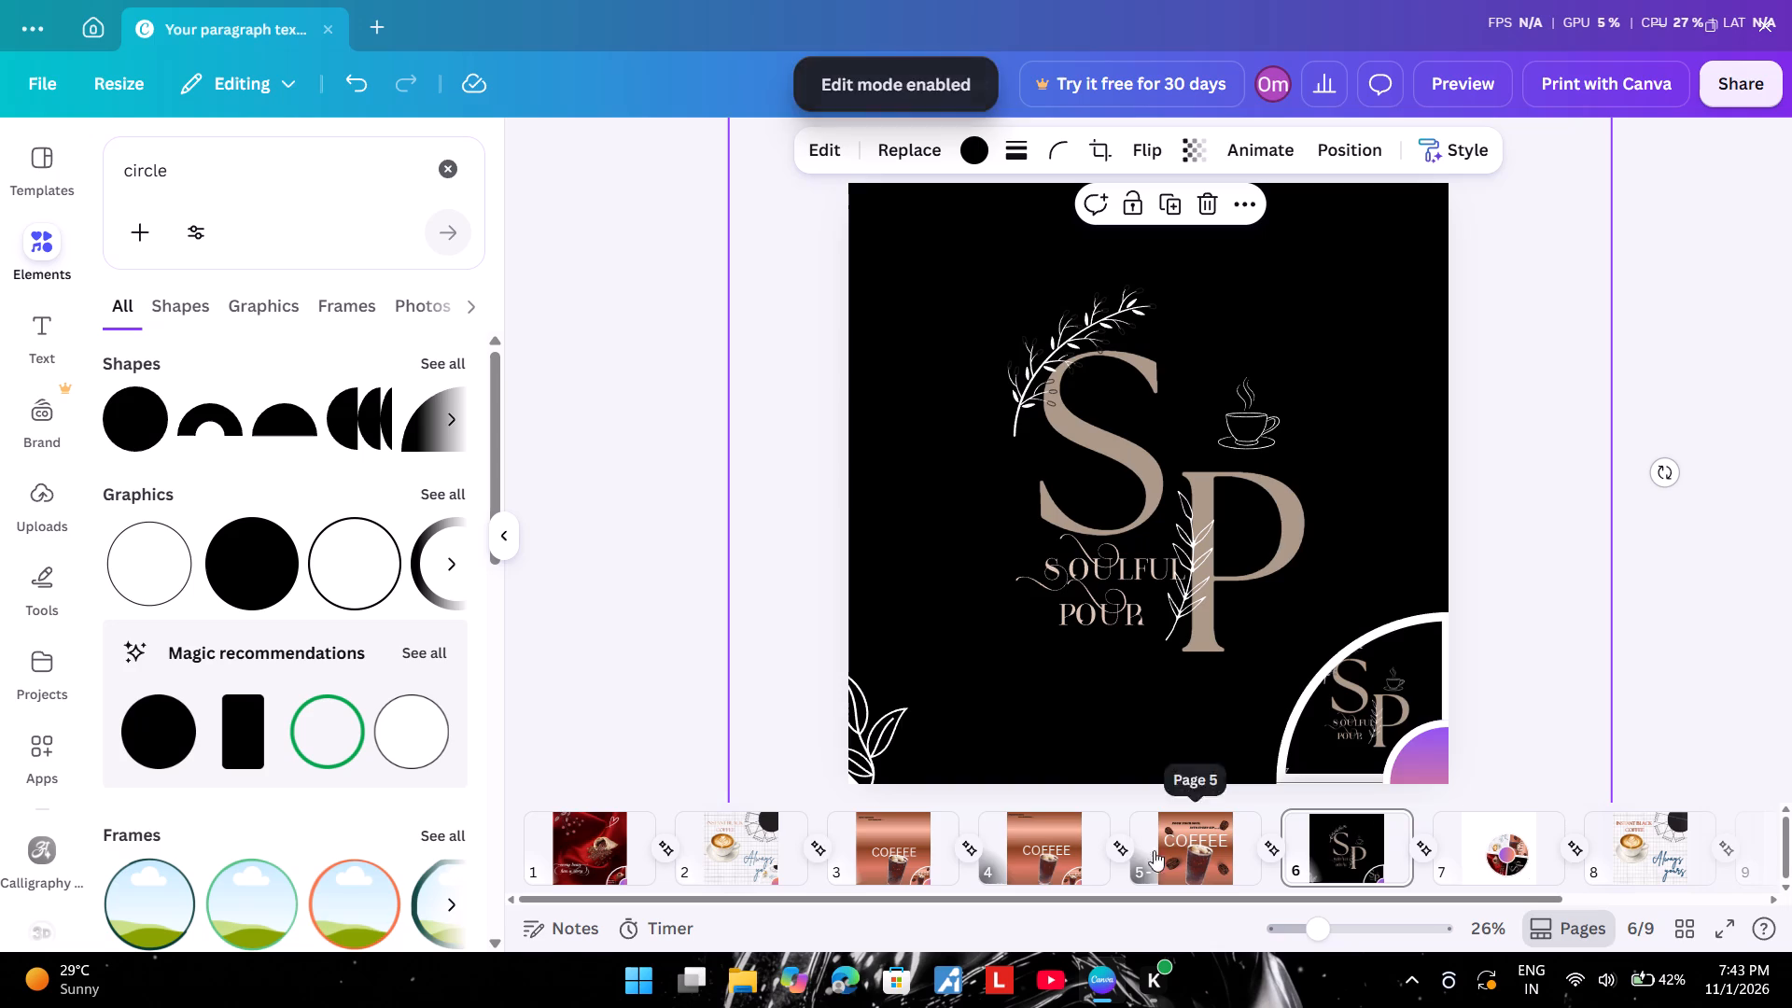
pyautogui.click(1043, 853)
pyautogui.click(1216, 873)
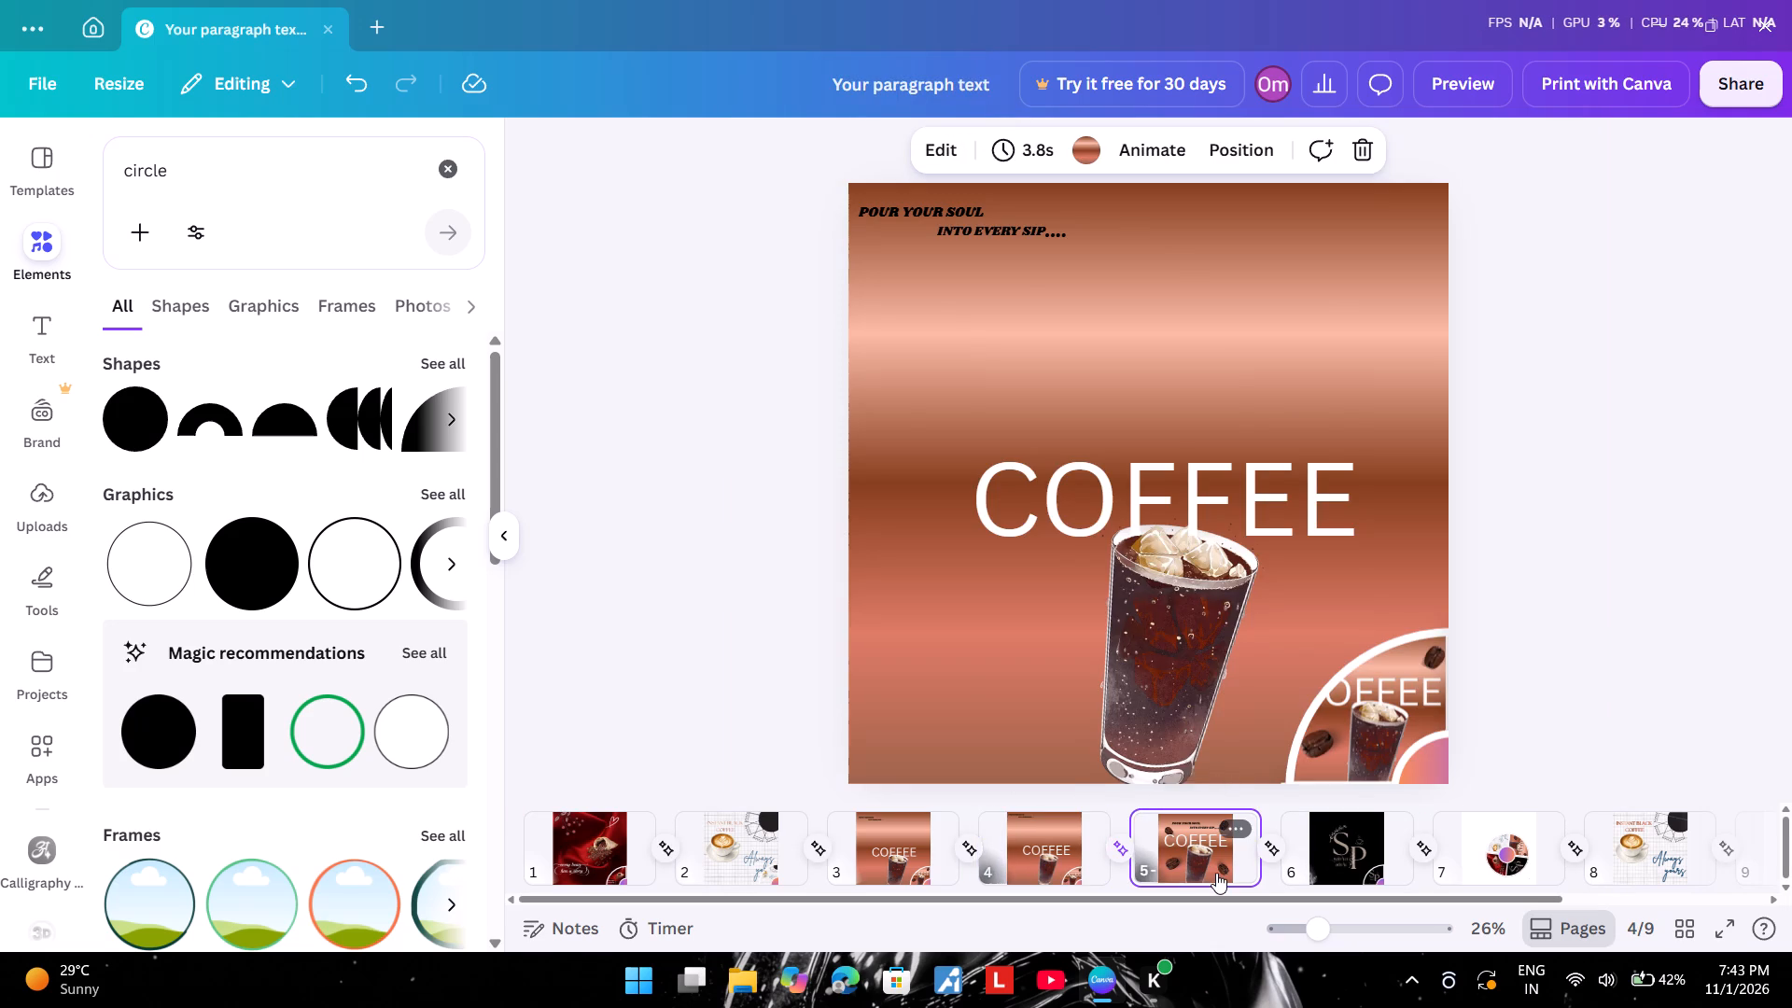
pyautogui.click(1075, 875)
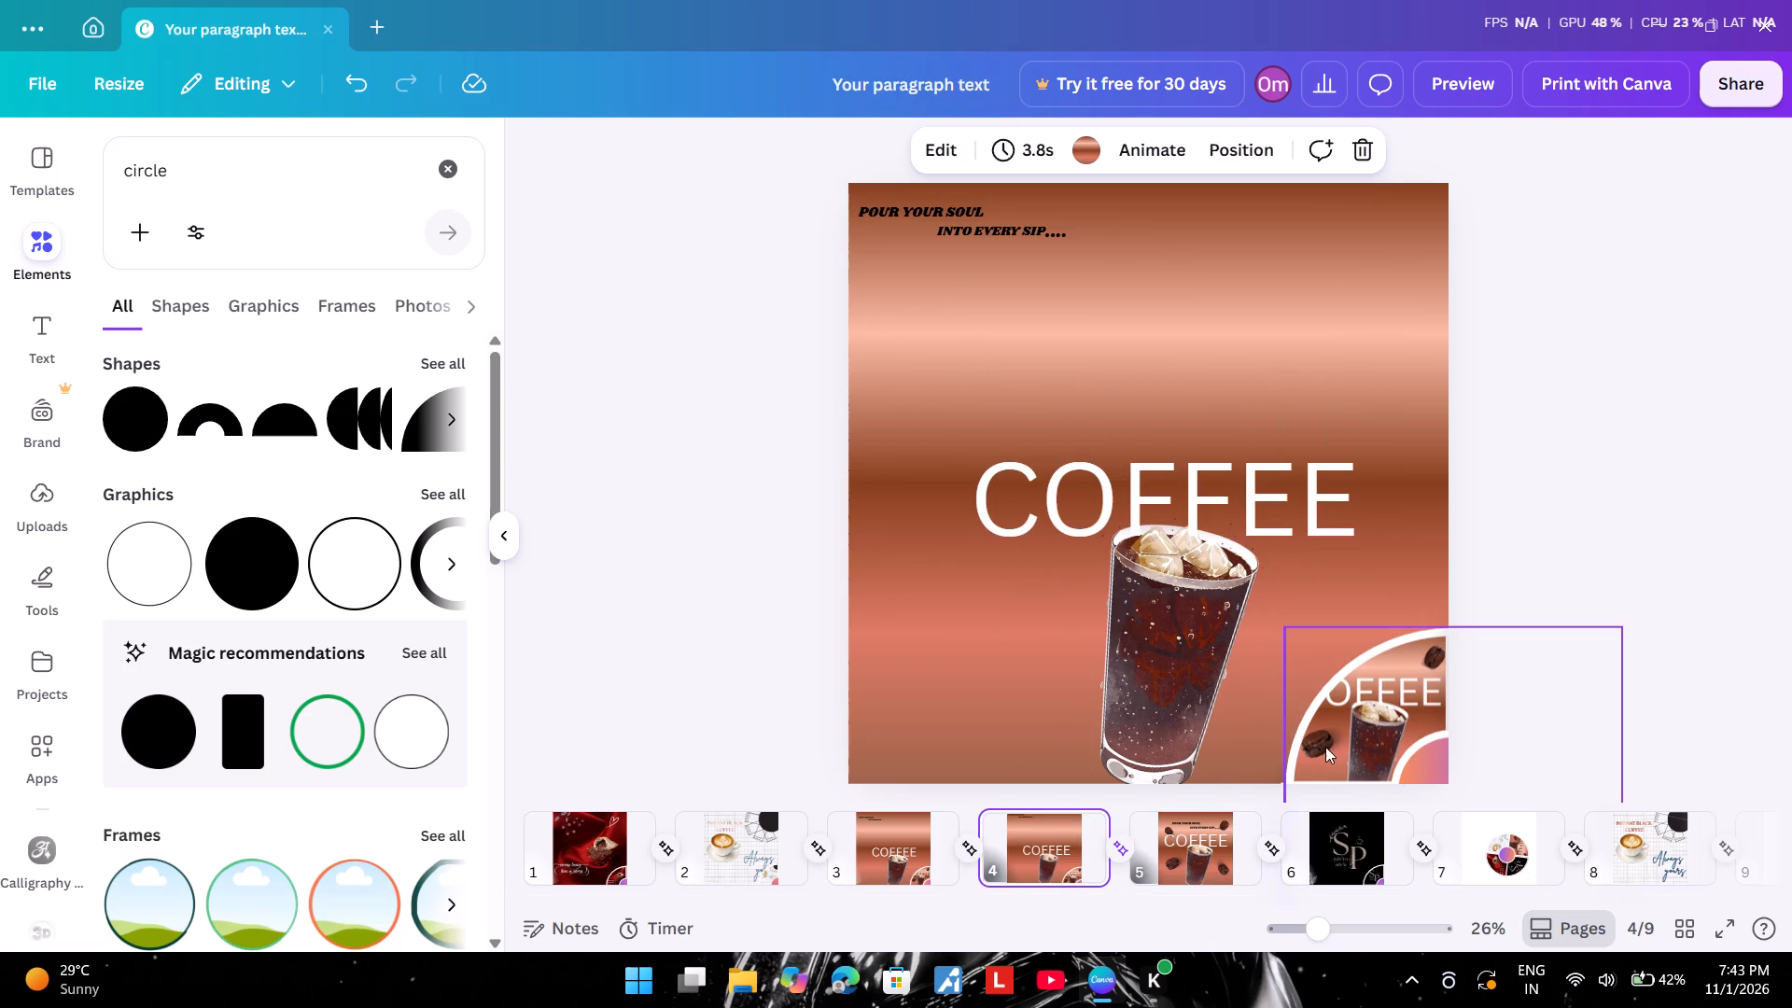
pyautogui.click(1382, 735)
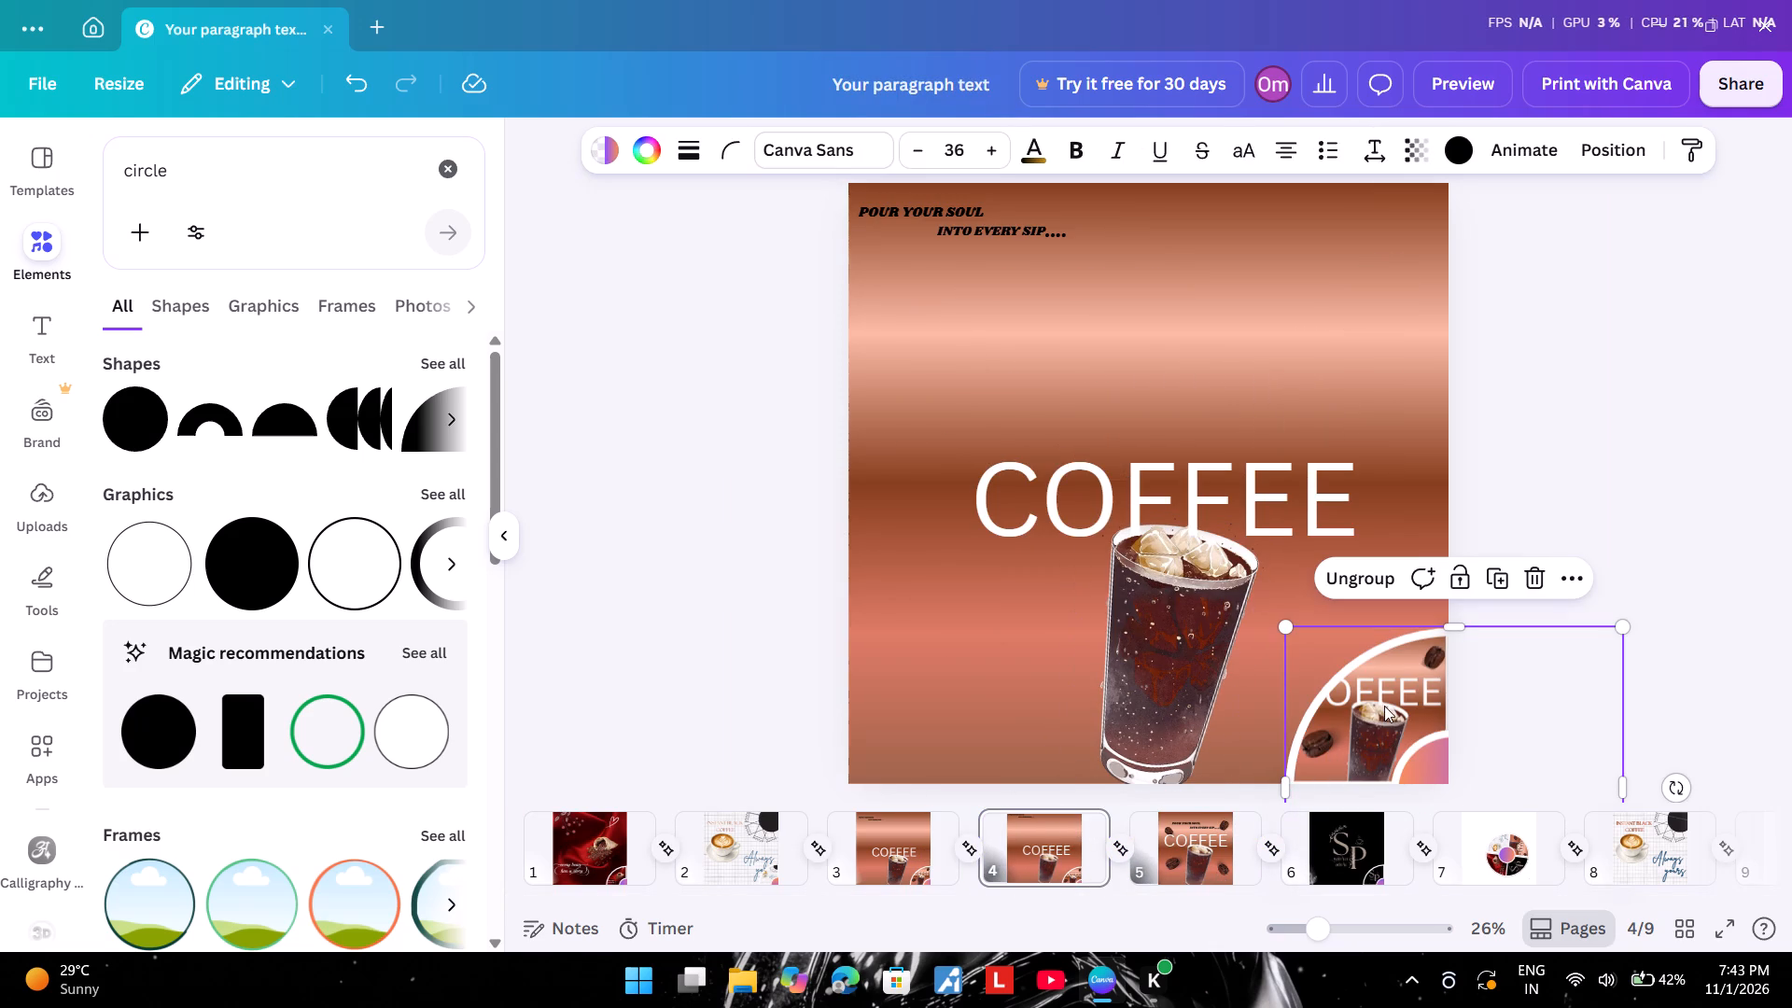
pyautogui.click(1499, 570)
pyautogui.moveTo(1416, 703); pyautogui.dragTo(1368, 723)
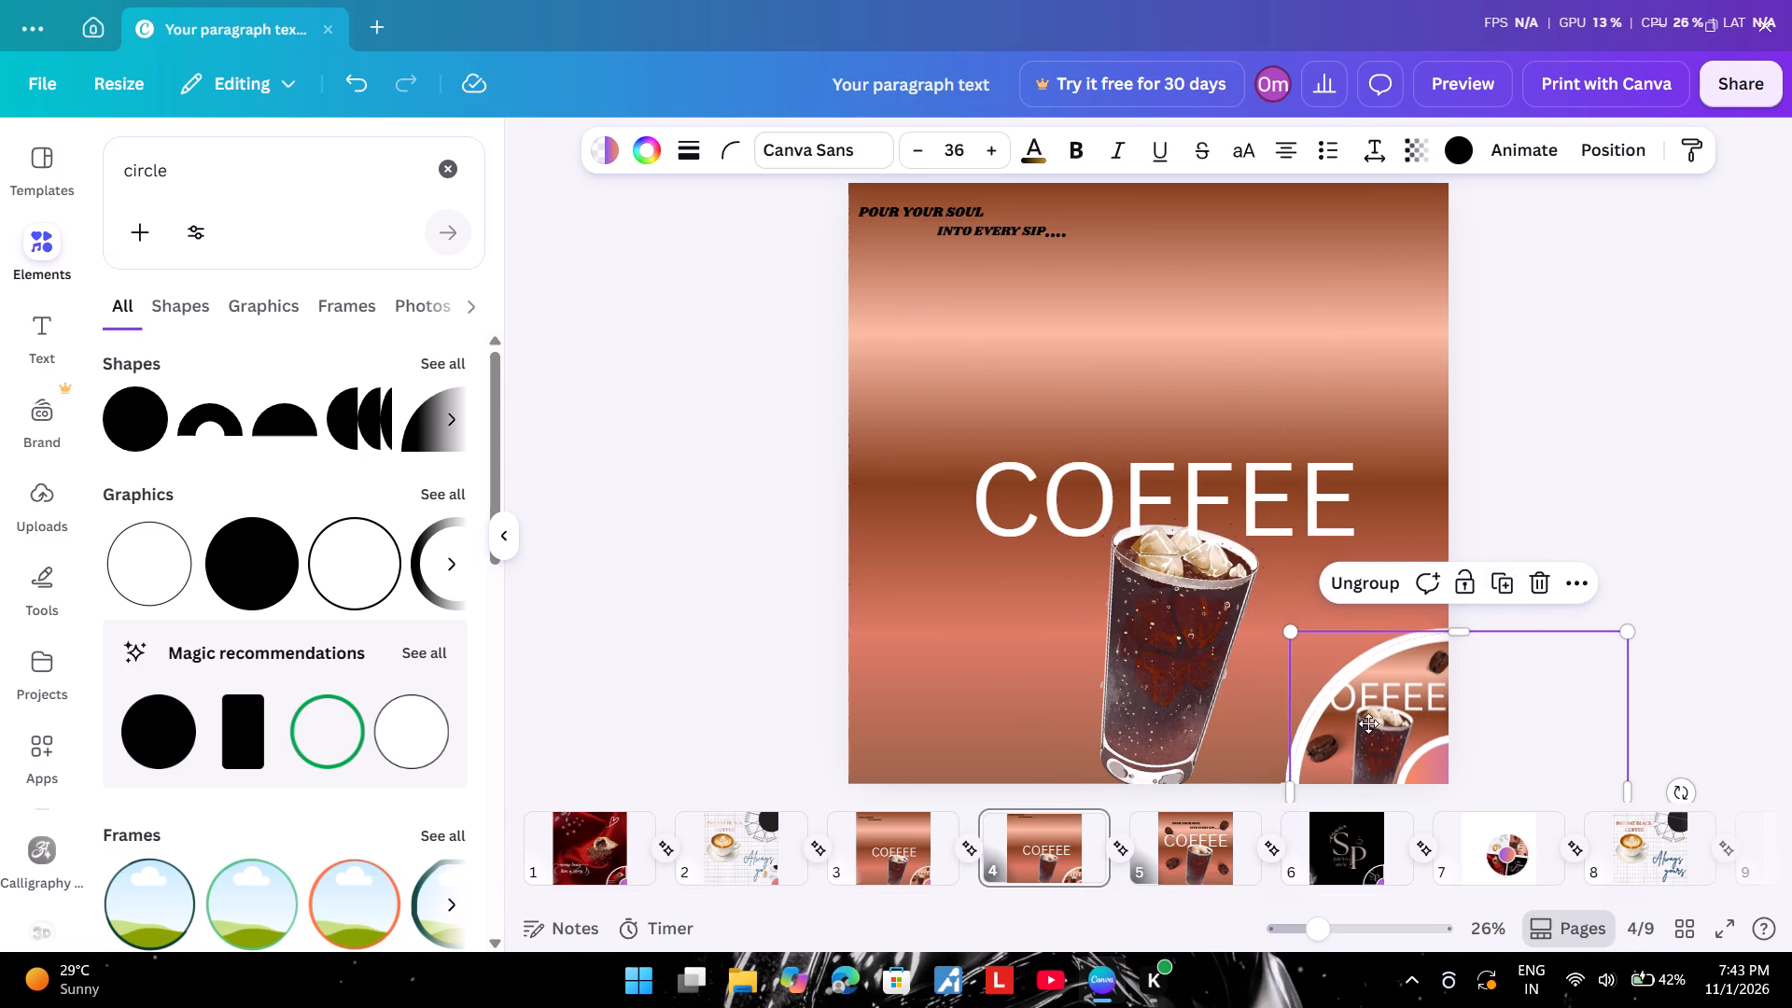
pyautogui.moveTo(1368, 723); pyautogui.dragTo(1170, 842)
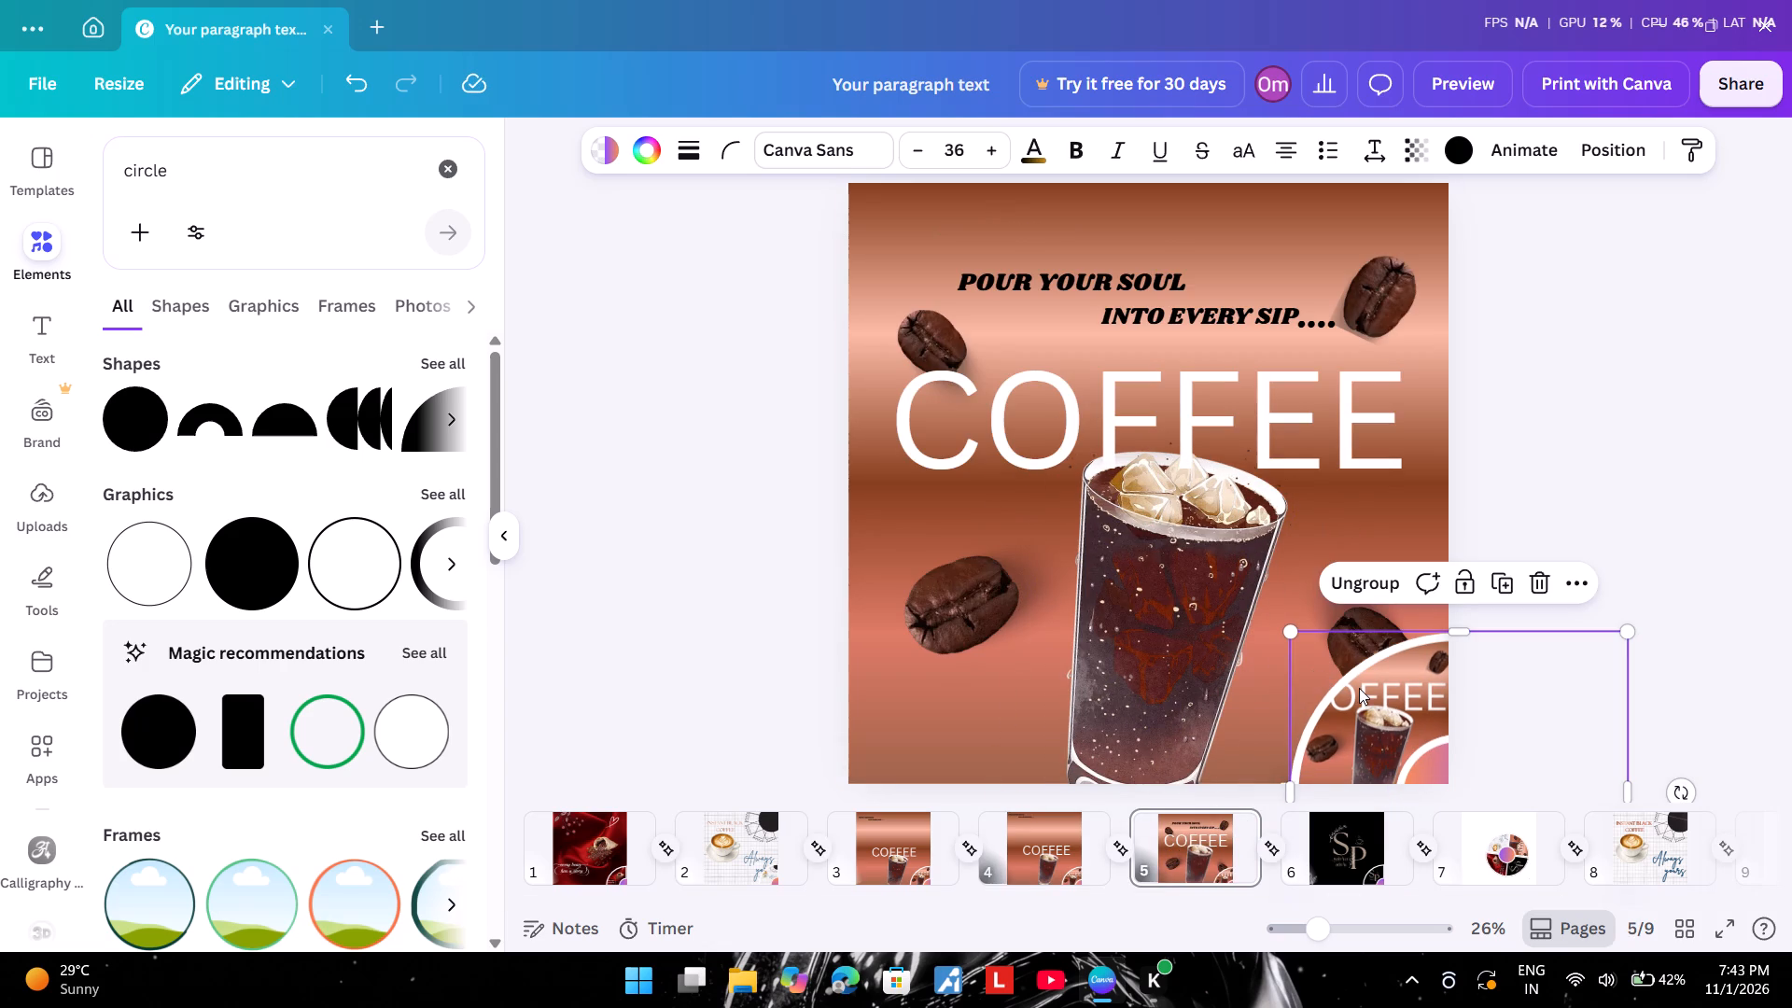
pyautogui.moveTo(1361, 688); pyautogui.dragTo(1346, 679)
pyautogui.moveTo(1346, 679); pyautogui.dragTo(1351, 683)
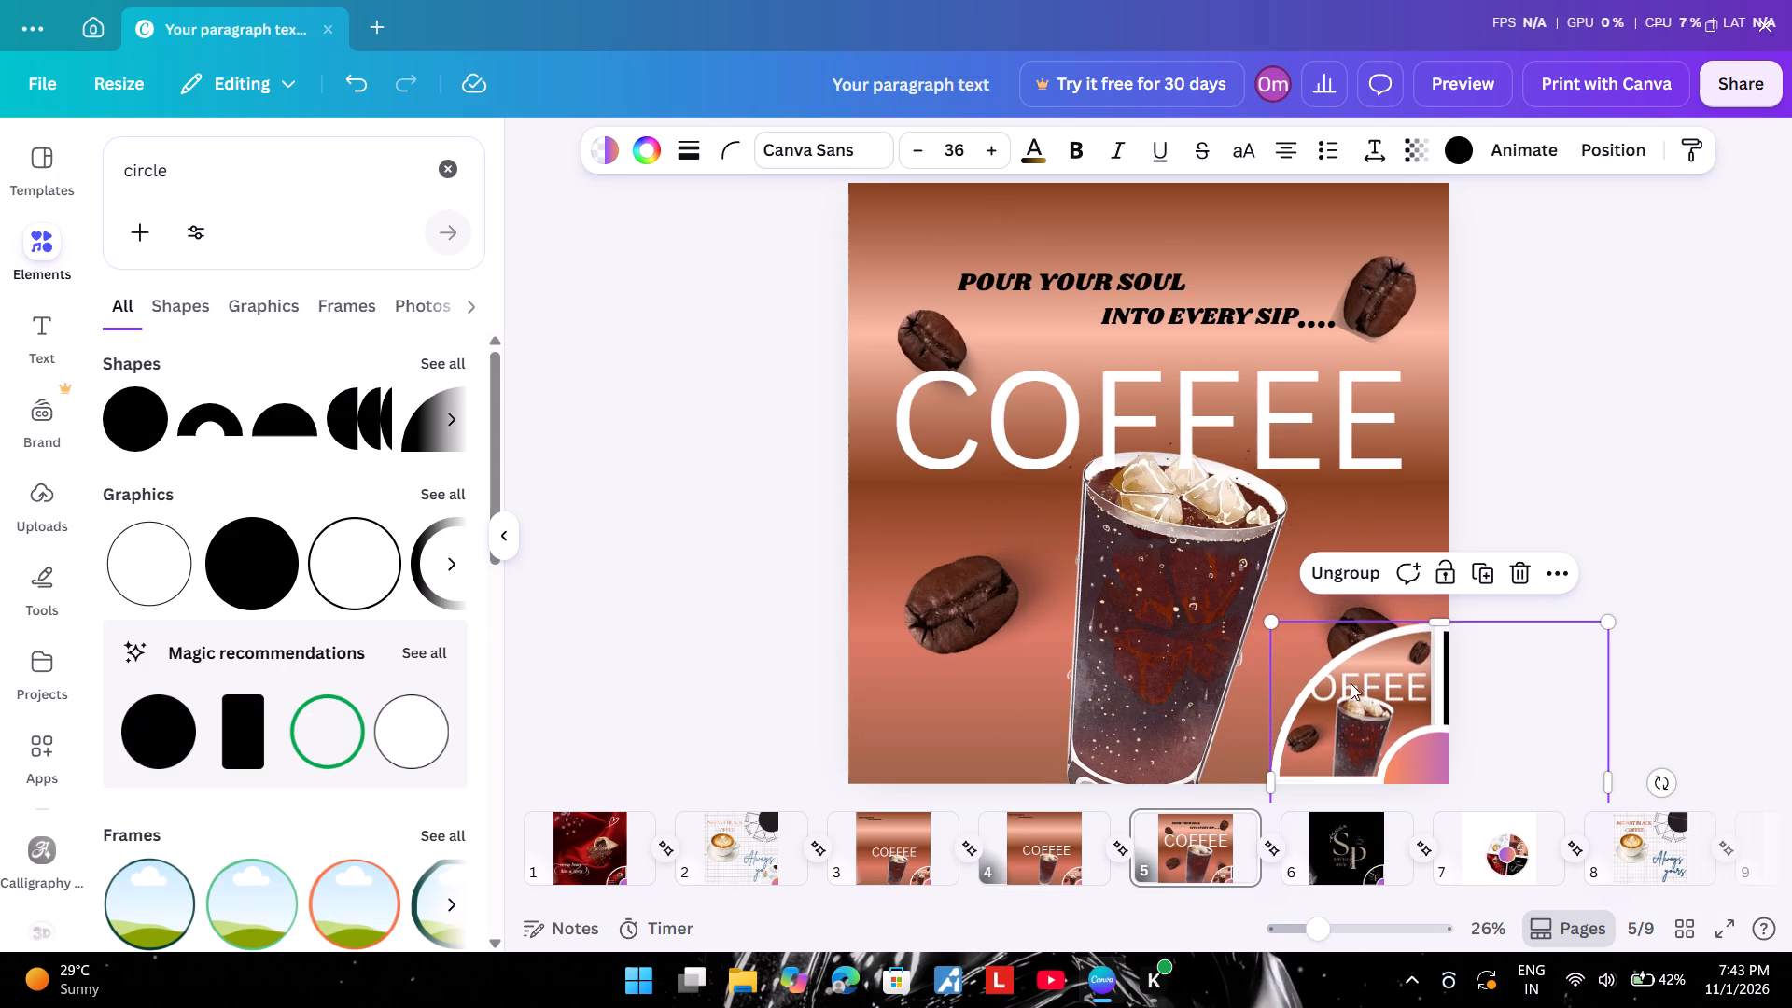
pyautogui.moveTo(1351, 683); pyautogui.dragTo(1355, 684)
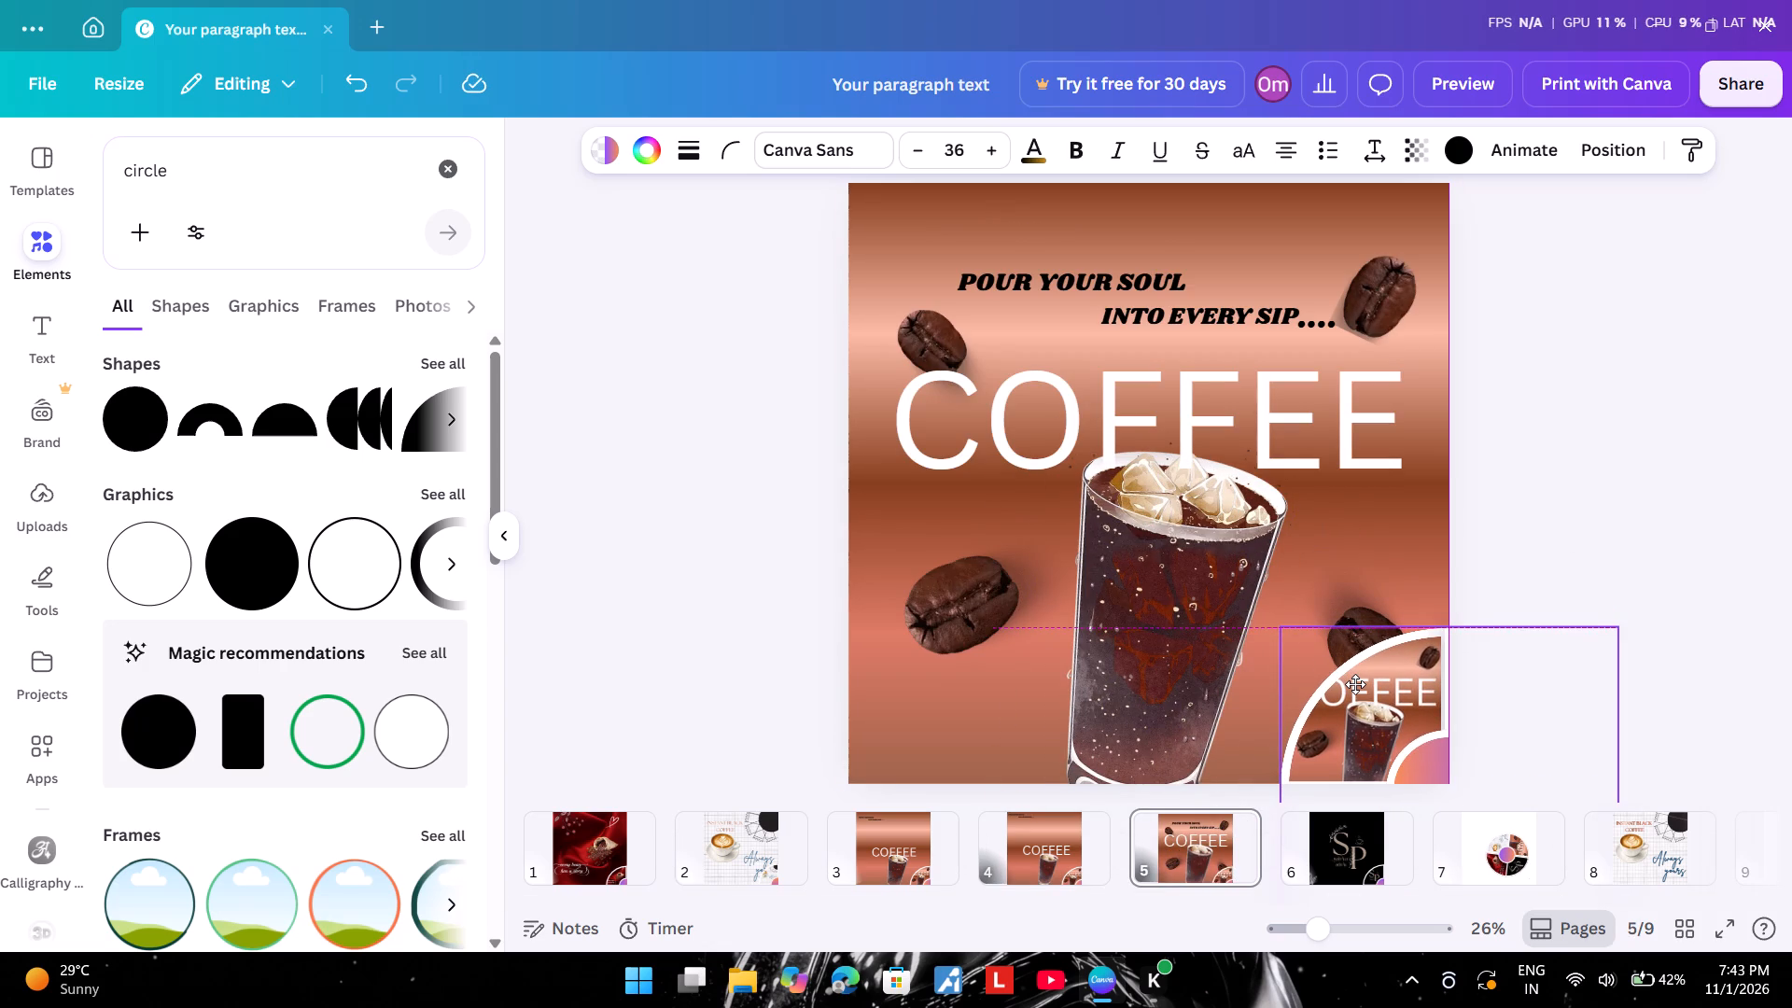
pyautogui.moveTo(1355, 684); pyautogui.dragTo(1359, 683)
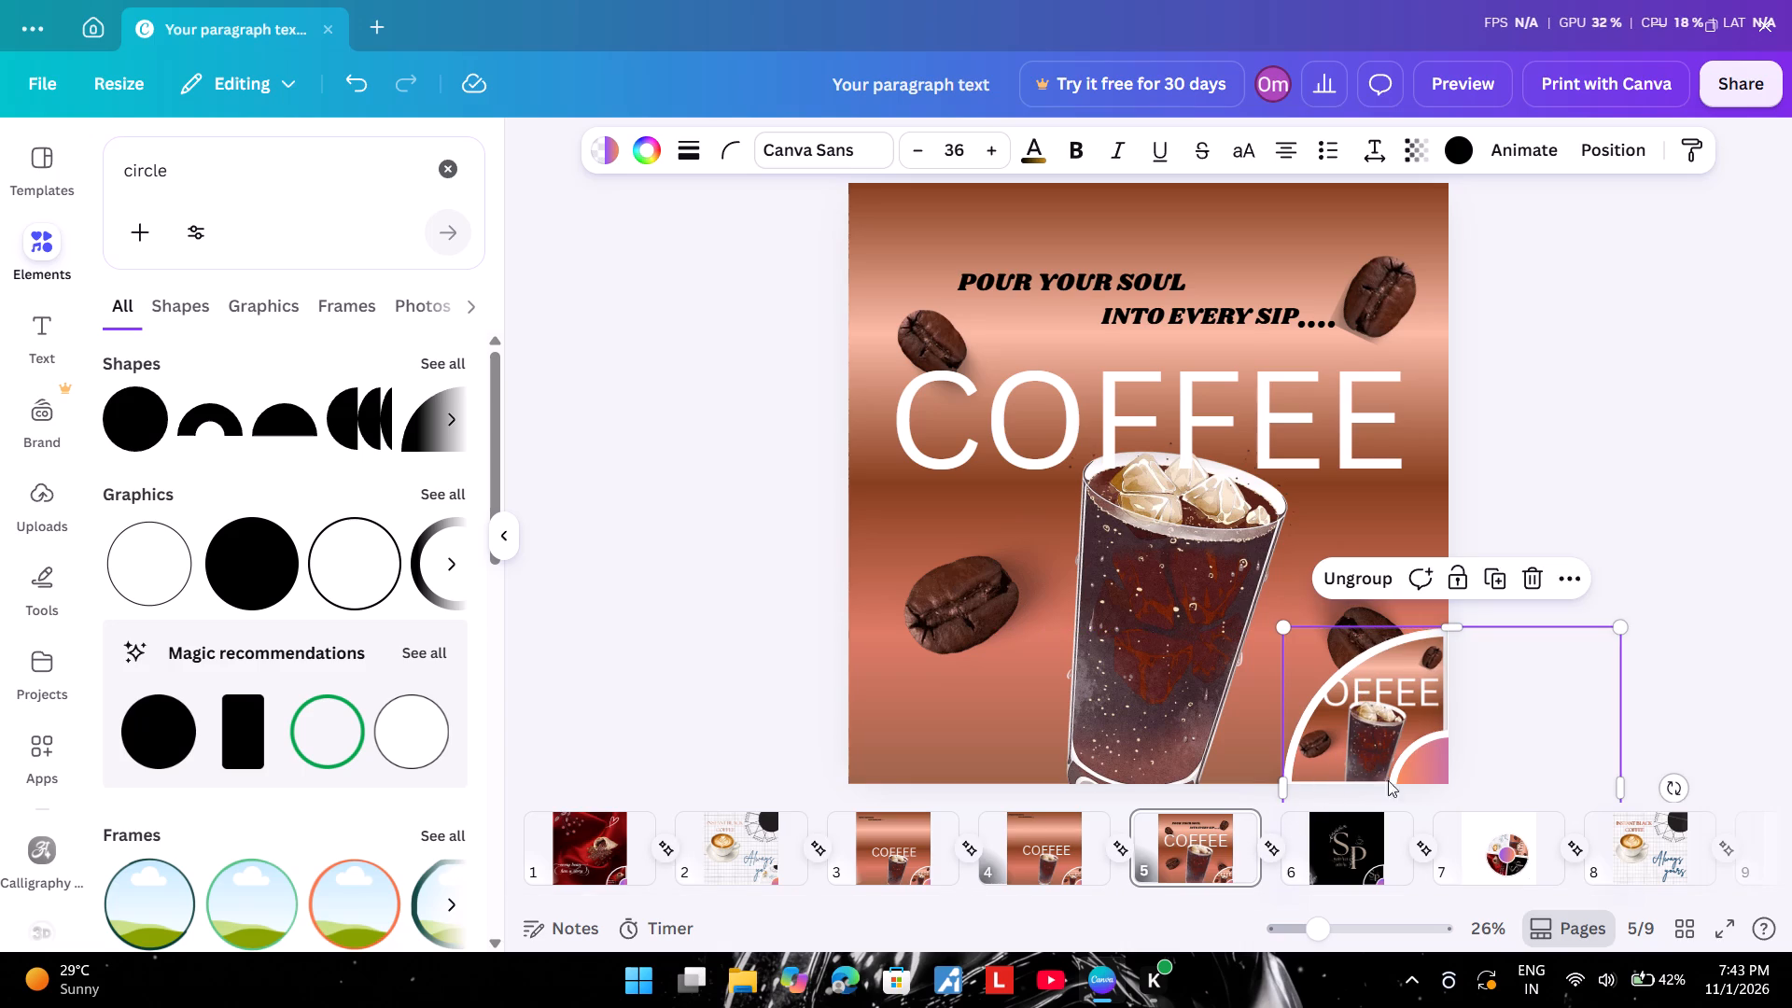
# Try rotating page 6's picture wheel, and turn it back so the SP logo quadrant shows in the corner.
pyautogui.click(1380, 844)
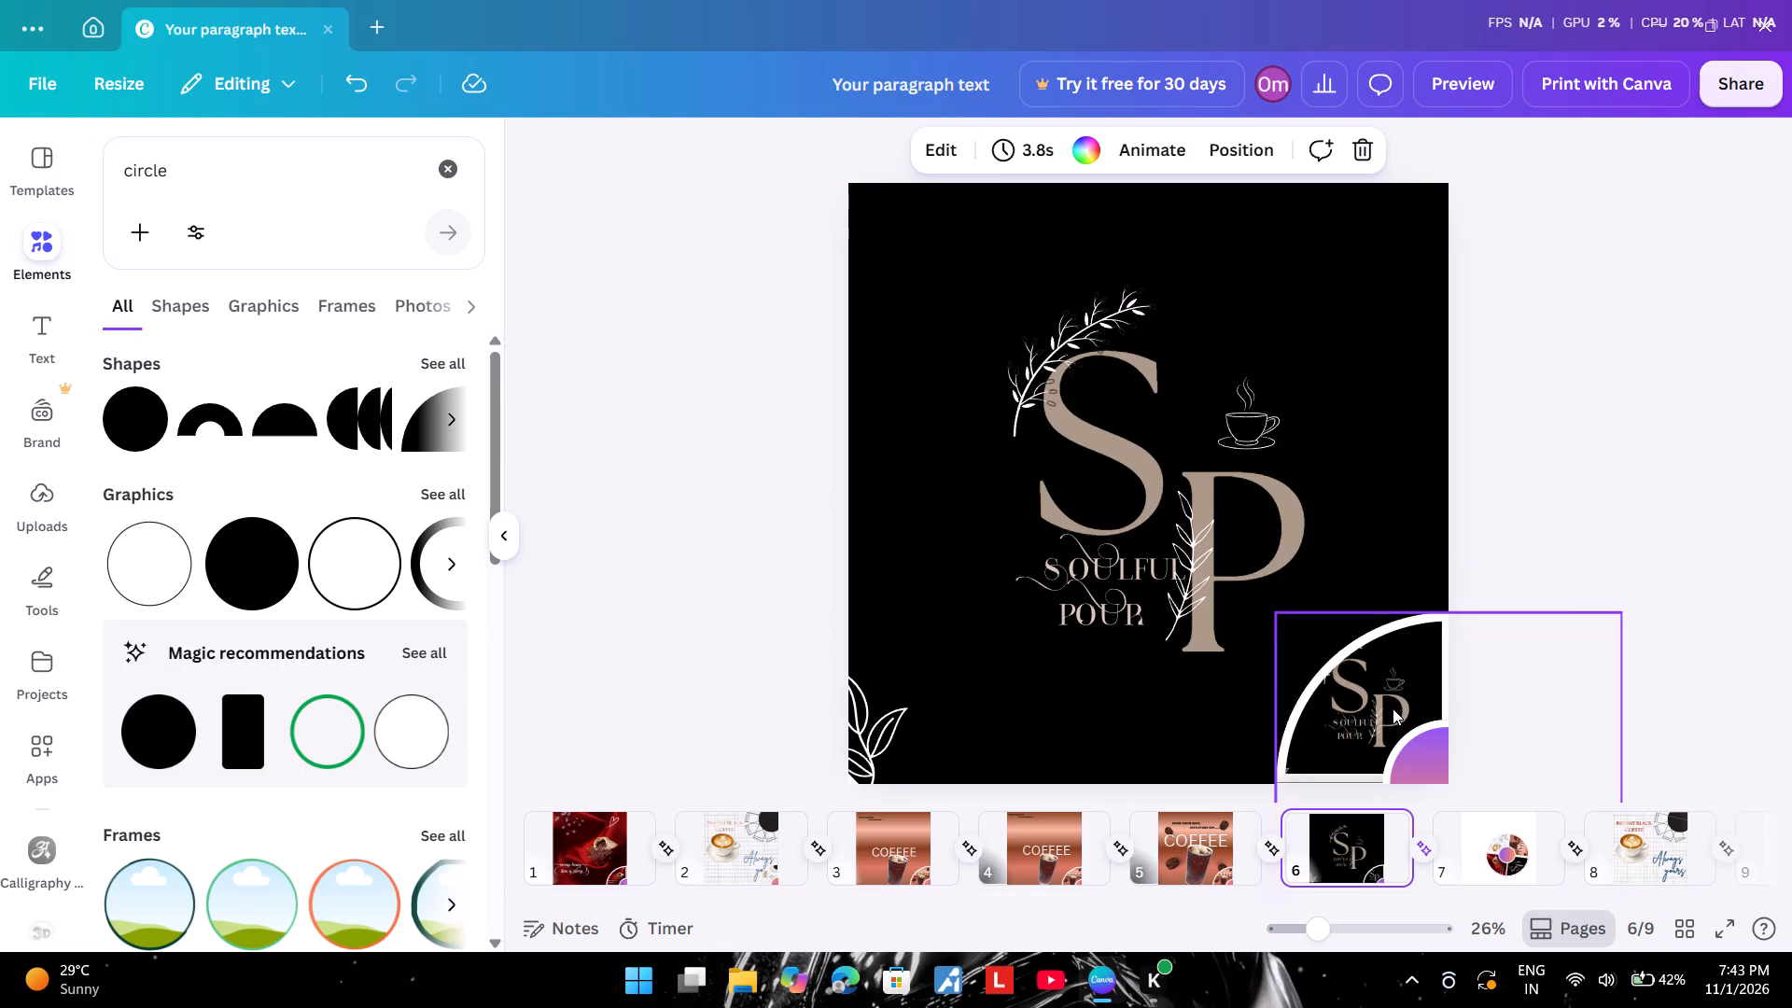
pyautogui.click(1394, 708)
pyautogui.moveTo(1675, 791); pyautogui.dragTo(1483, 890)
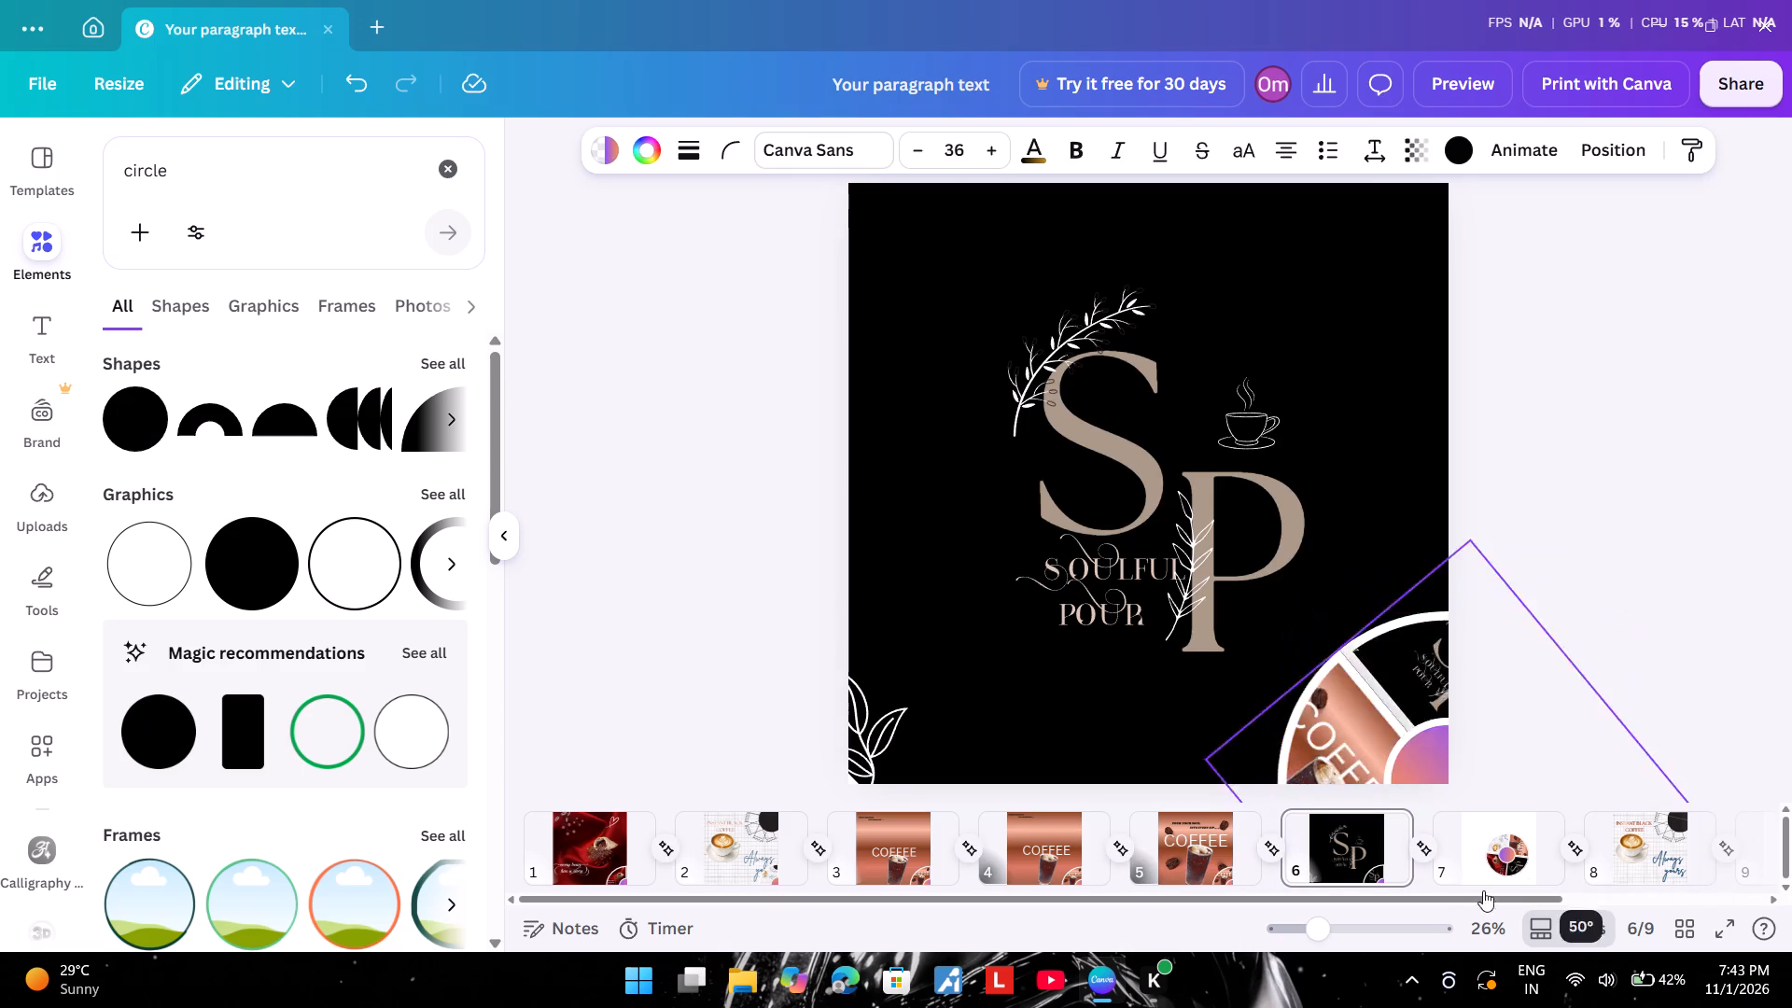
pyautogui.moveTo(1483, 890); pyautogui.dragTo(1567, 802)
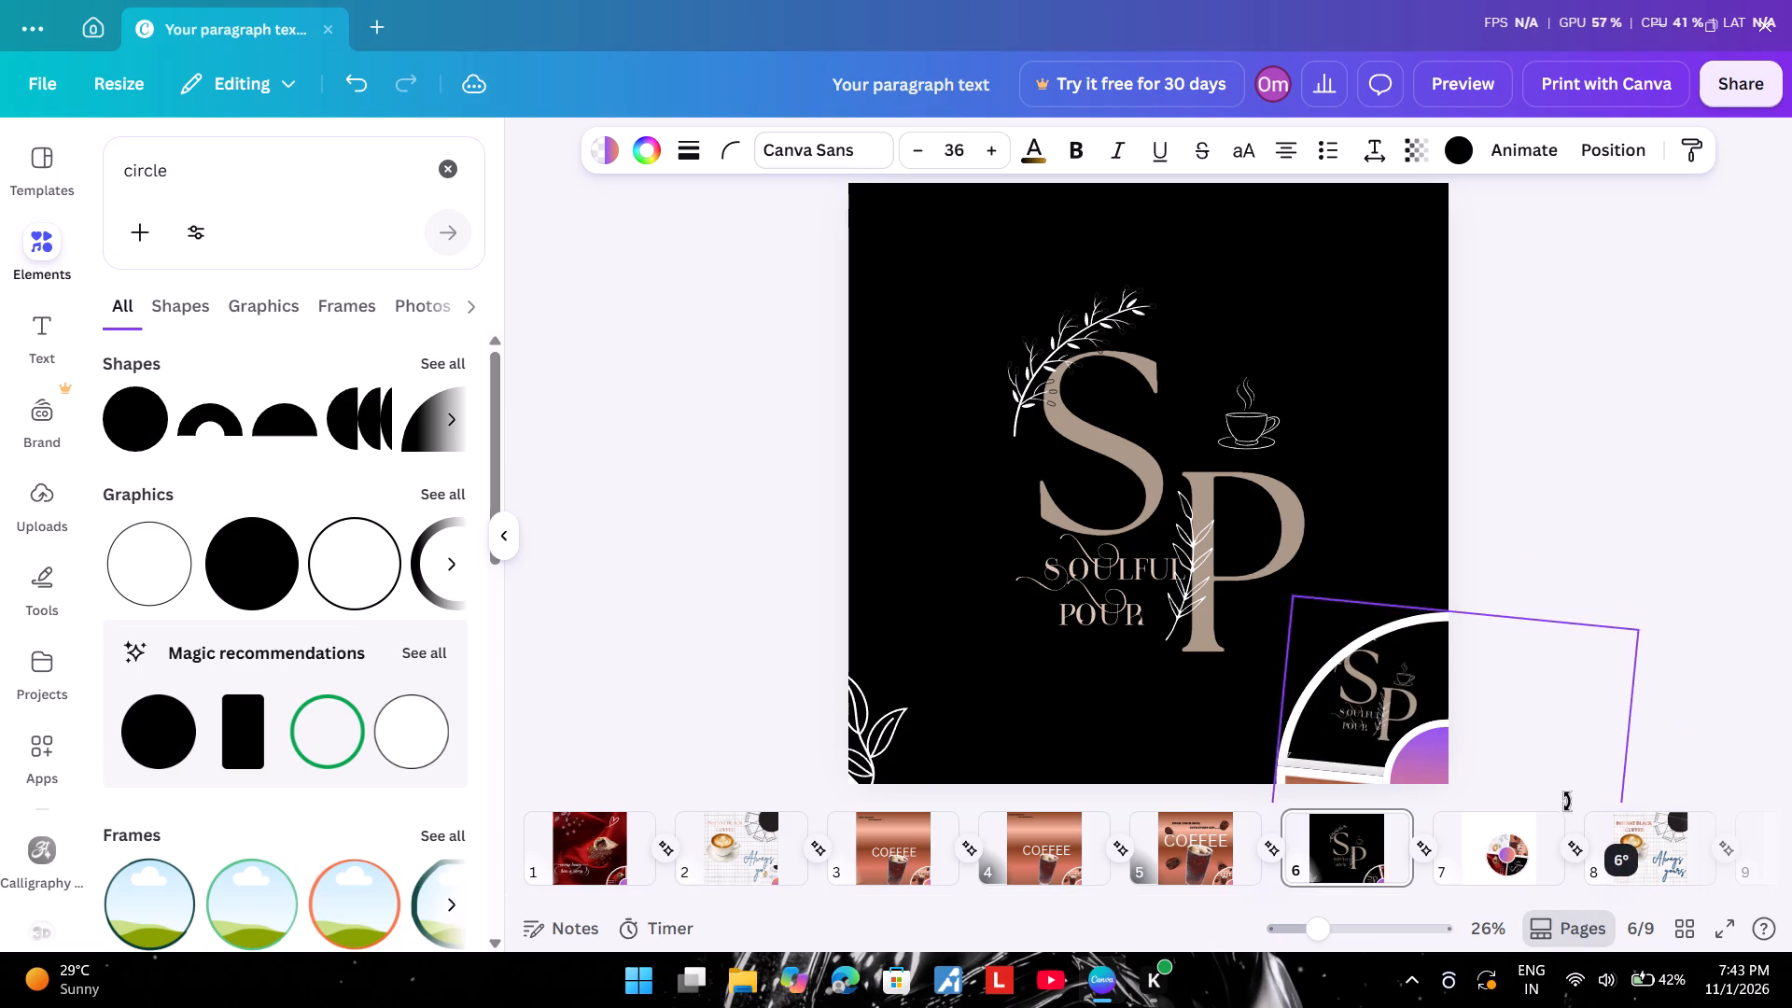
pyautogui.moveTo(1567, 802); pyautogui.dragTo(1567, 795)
# Duplicate page 5's picture wheel, move the copy to page 6, and place it fully inside the page over the logo.
pyautogui.click(1185, 819)
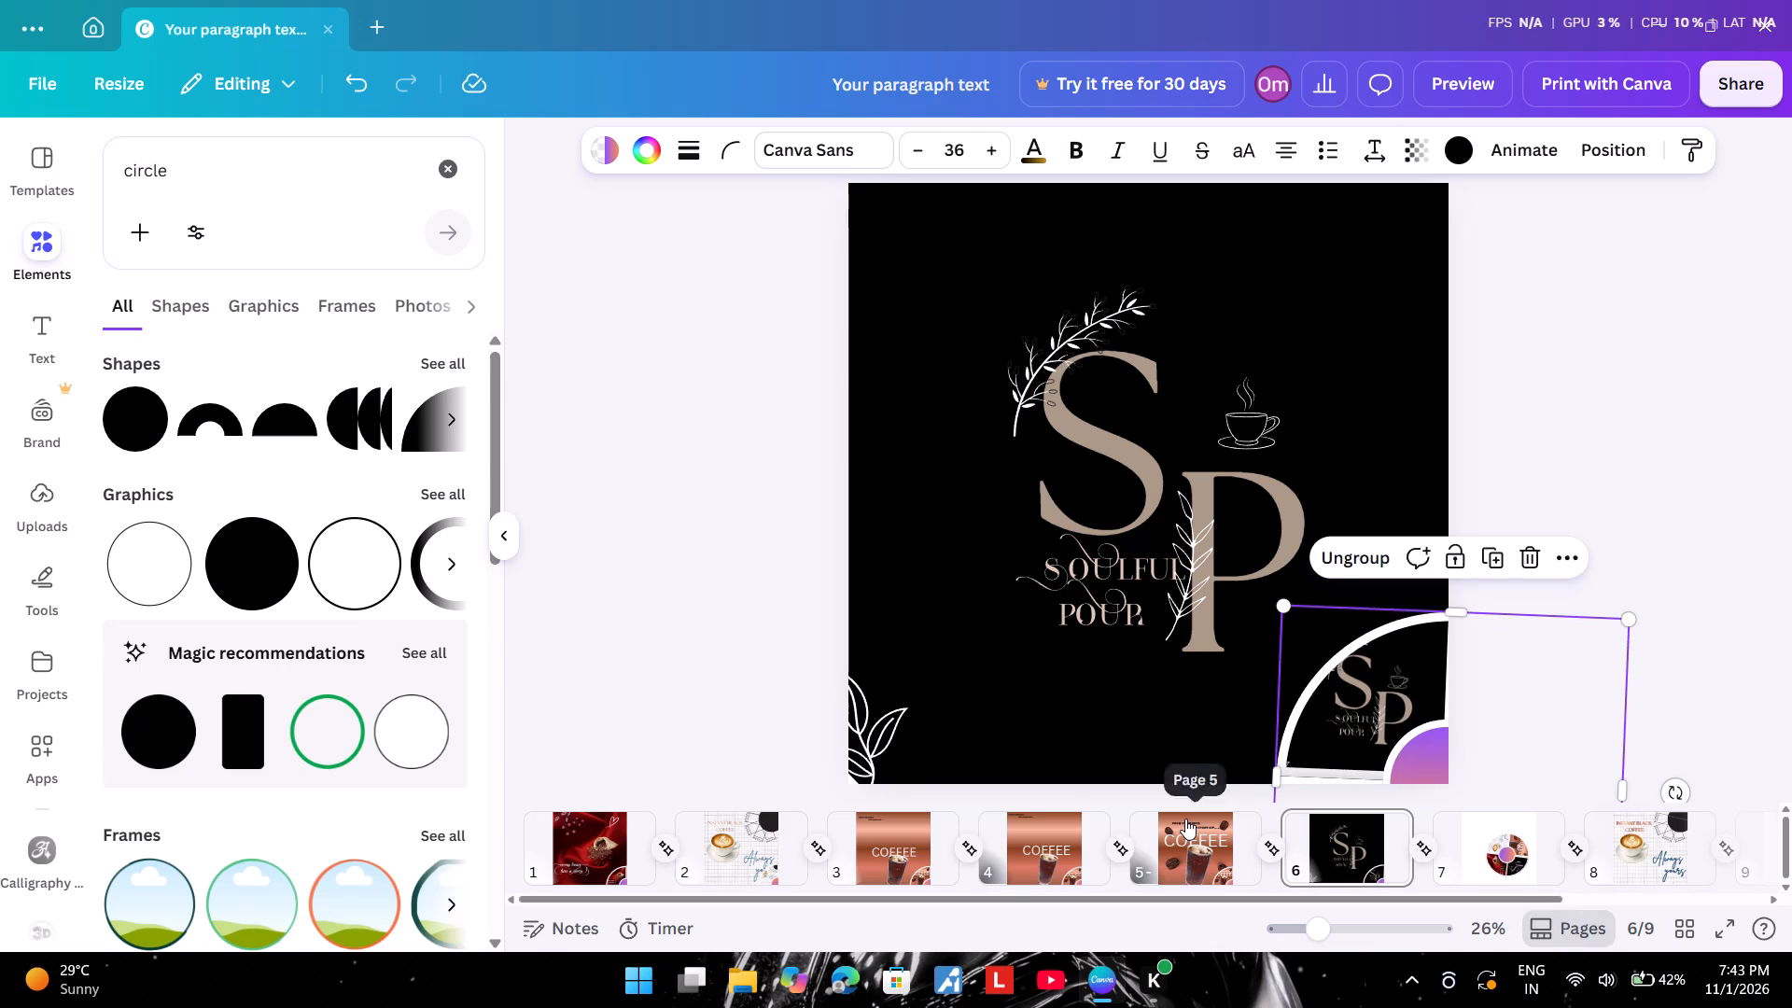
pyautogui.click(1341, 723)
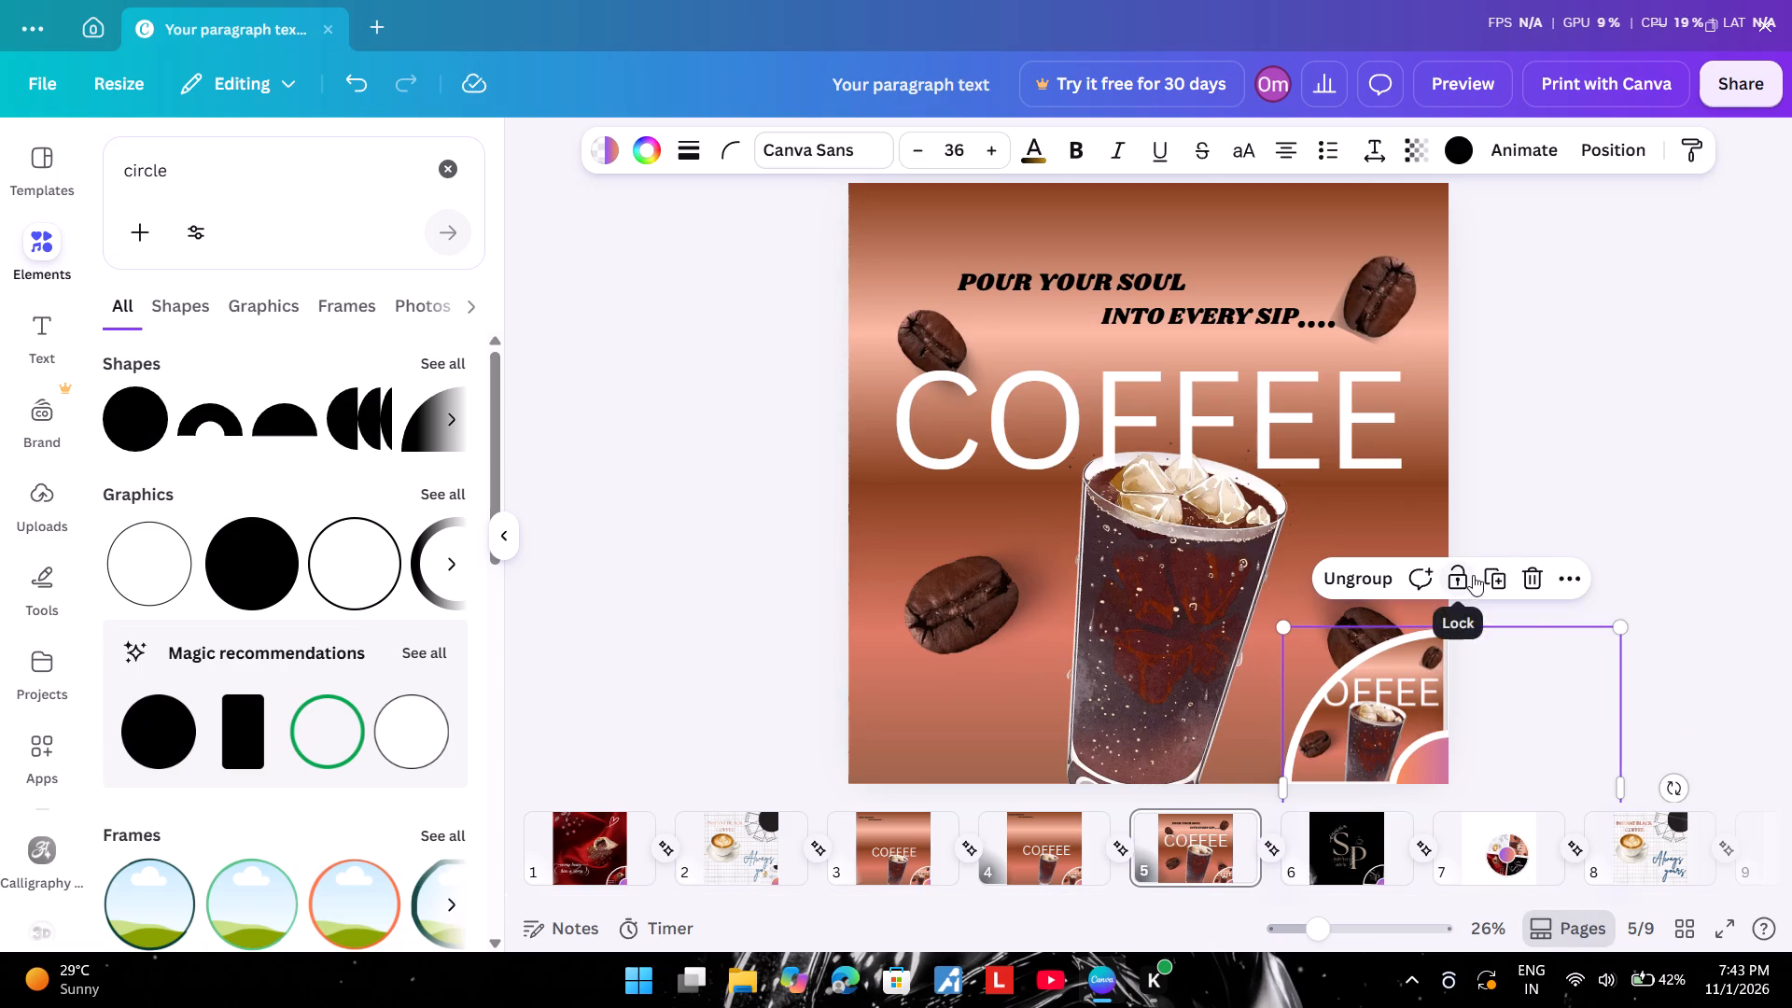
pyautogui.click(1482, 573)
pyautogui.moveTo(1393, 687); pyautogui.dragTo(1312, 859)
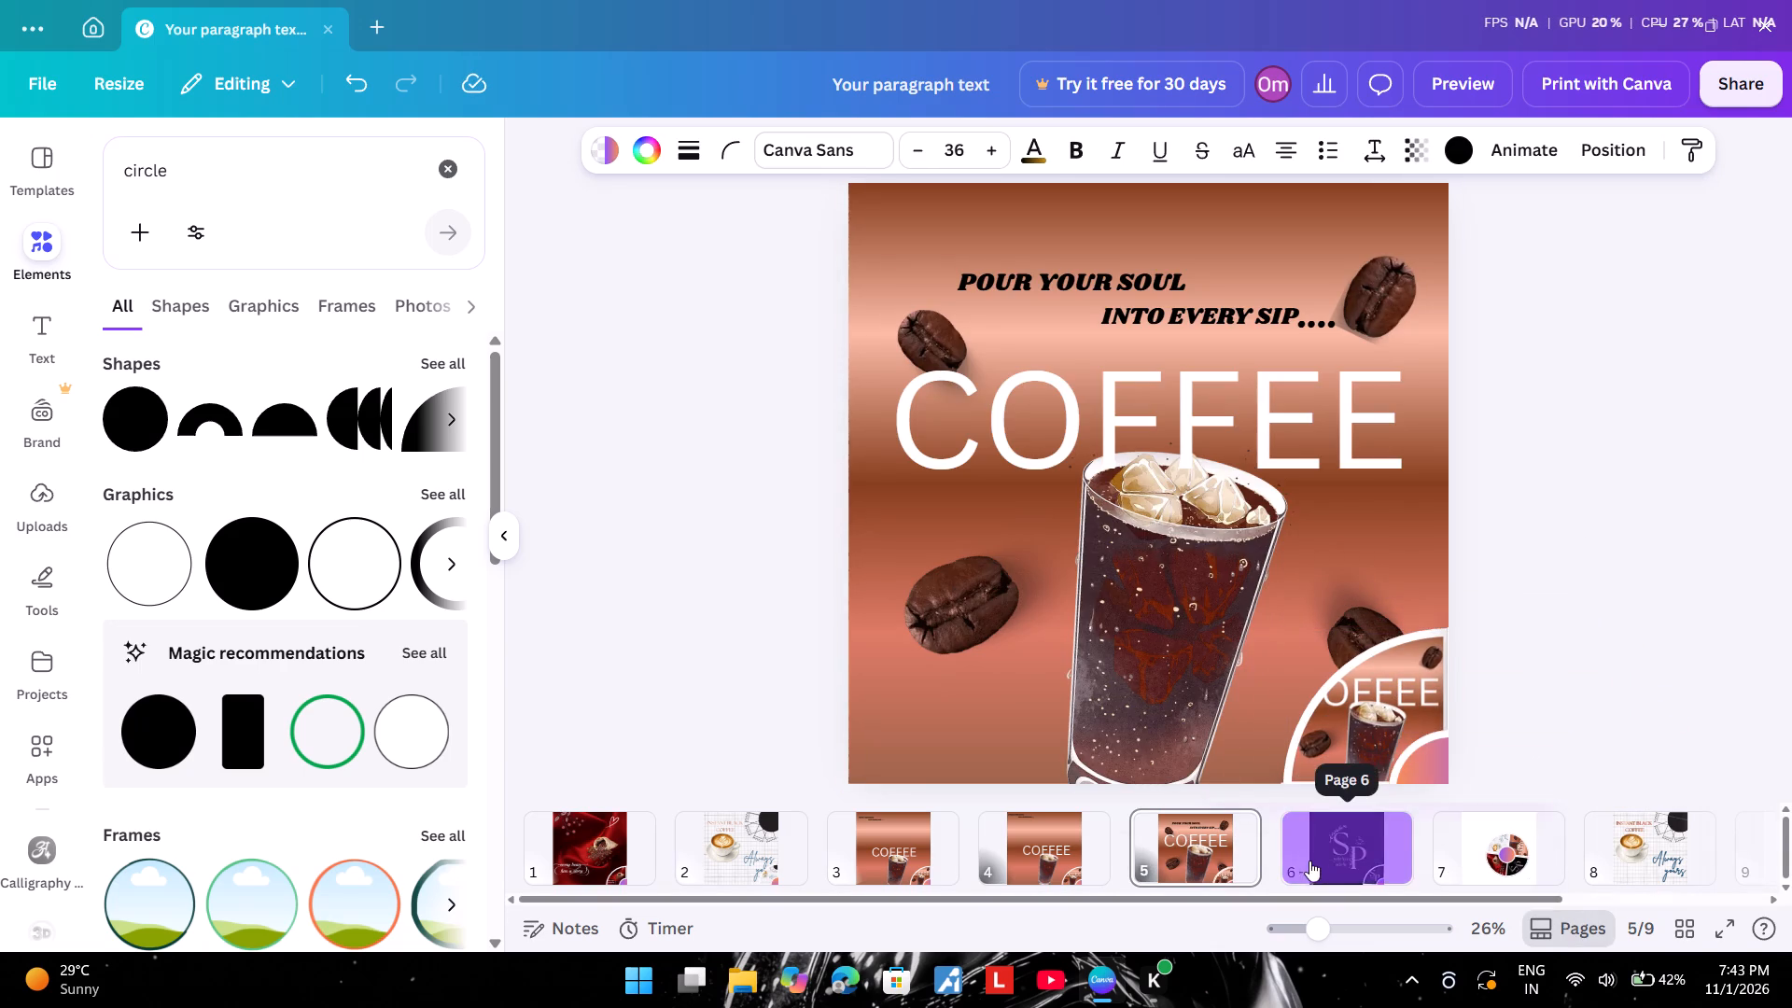
pyautogui.moveTo(1368, 724); pyautogui.dragTo(1195, 496)
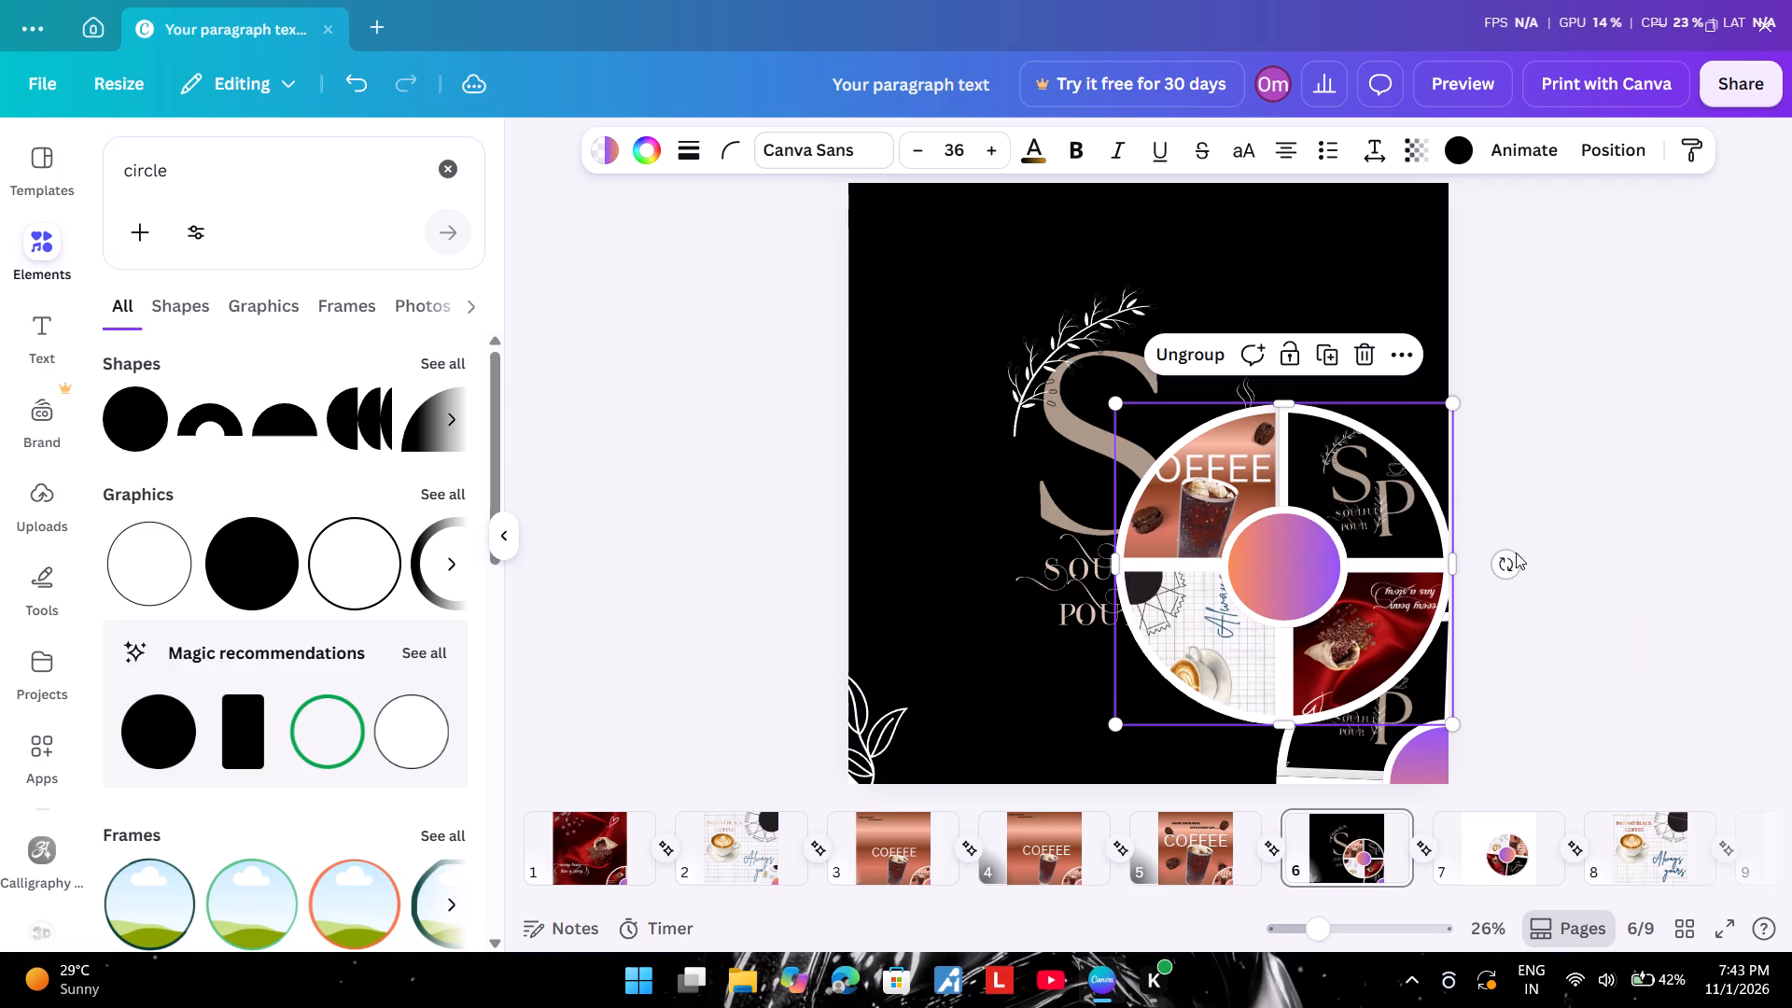
# Rotate the copied wheel on page 6 a quarter turn counterclockwise so the SP logo quadrant sits at its upper left.
pyautogui.moveTo(1514, 559); pyautogui.dragTo(1217, 265)
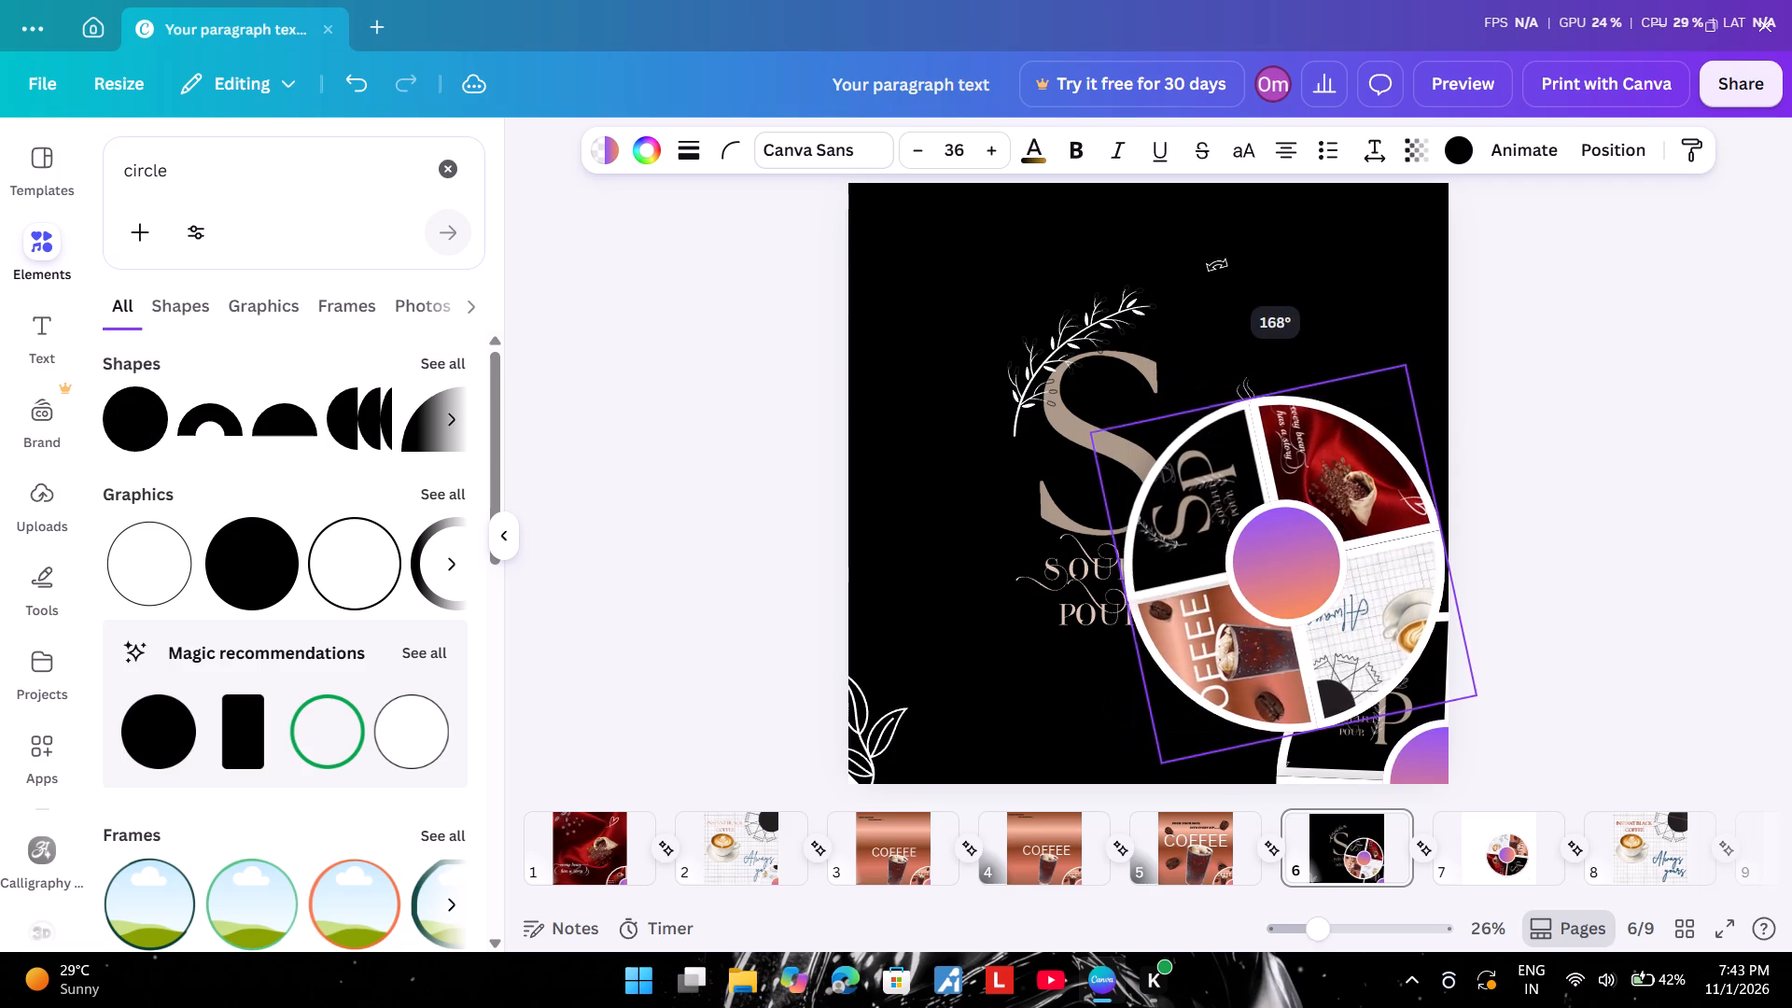
pyautogui.moveTo(1217, 265); pyautogui.dragTo(1276, 290)
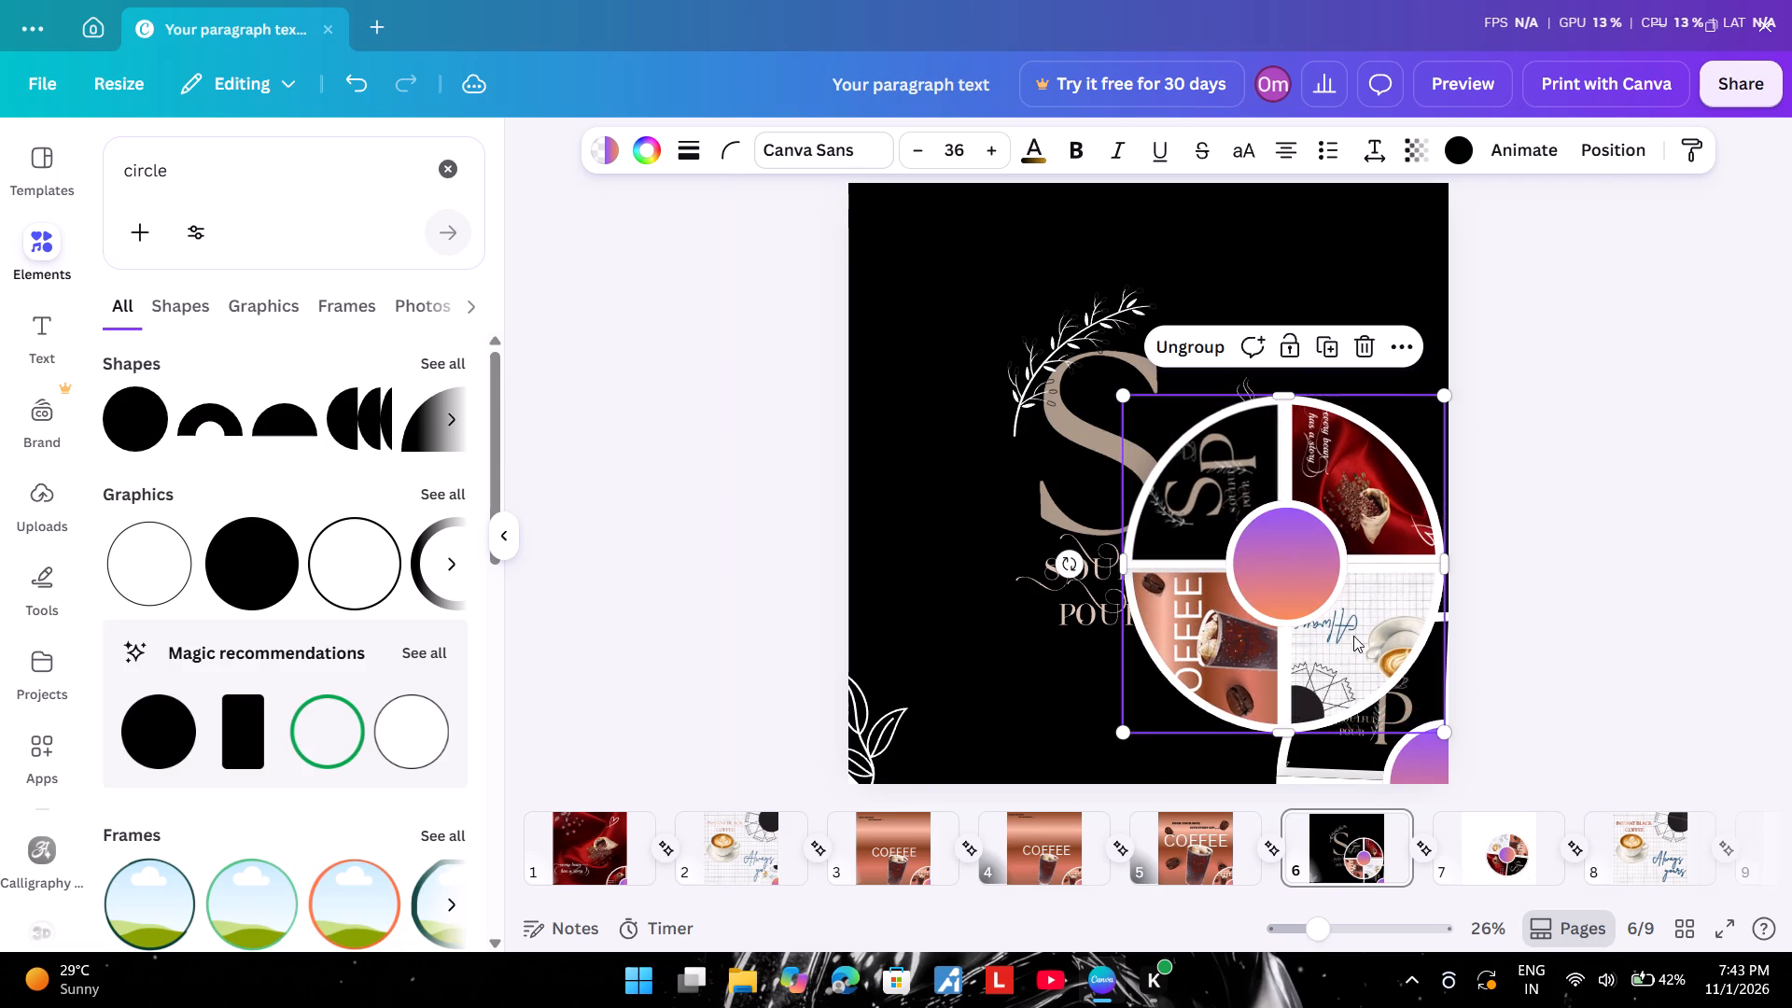
# Move page 6's original picture wheel out of the corner to the page's upper-left area, beside the copied wheel.
pyautogui.moveTo(1351, 749); pyautogui.dragTo(930, 389)
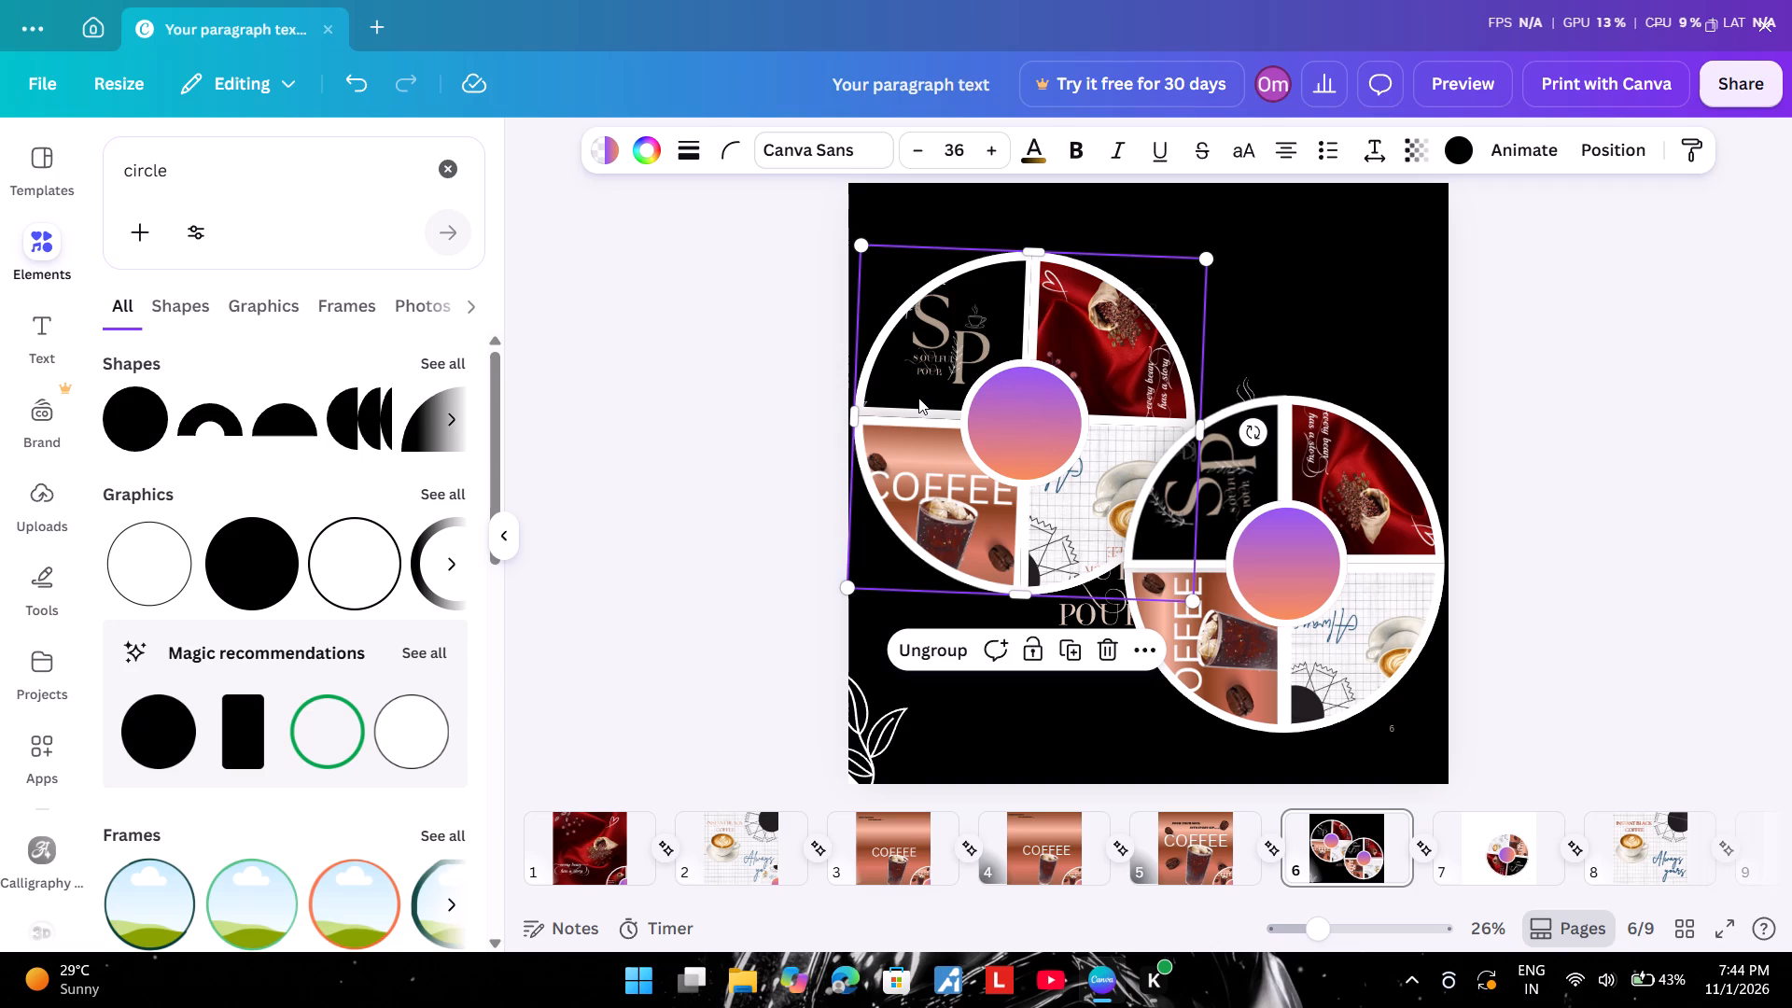
# Ungroup the original picture wheel on page 6 and delete its red coffee-bean quadrant together with the frame.
pyautogui.click(959, 651)
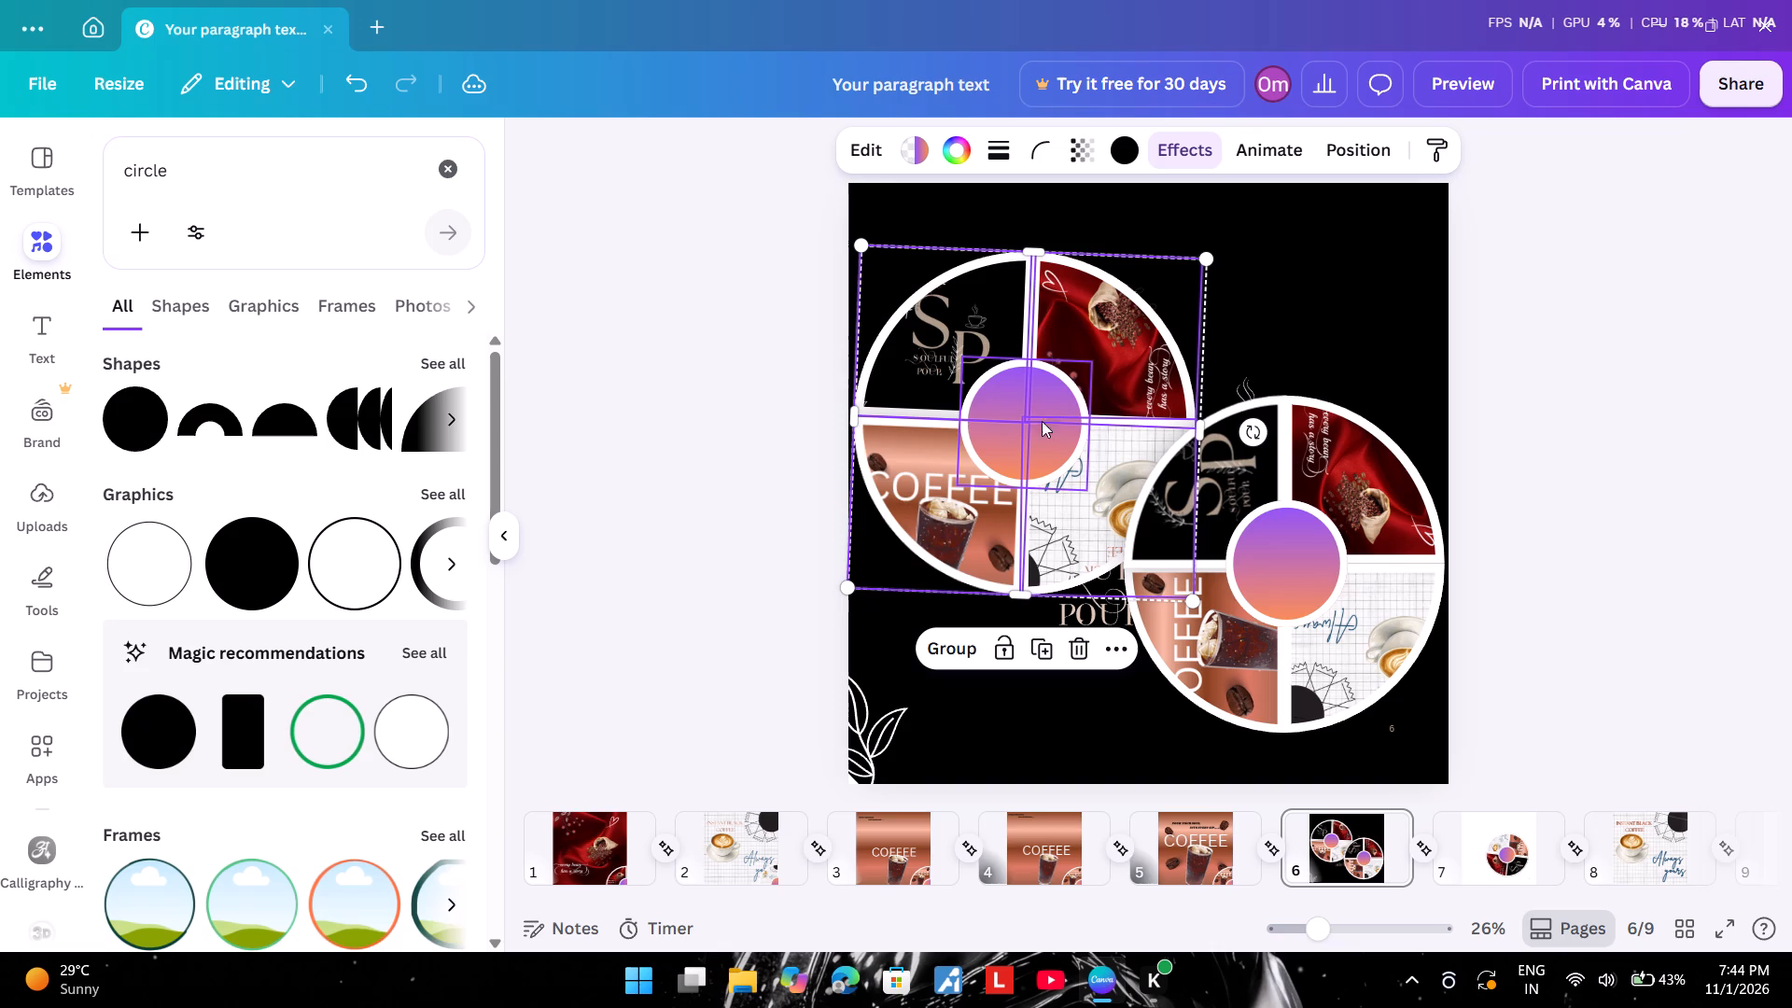
pyautogui.click(959, 644)
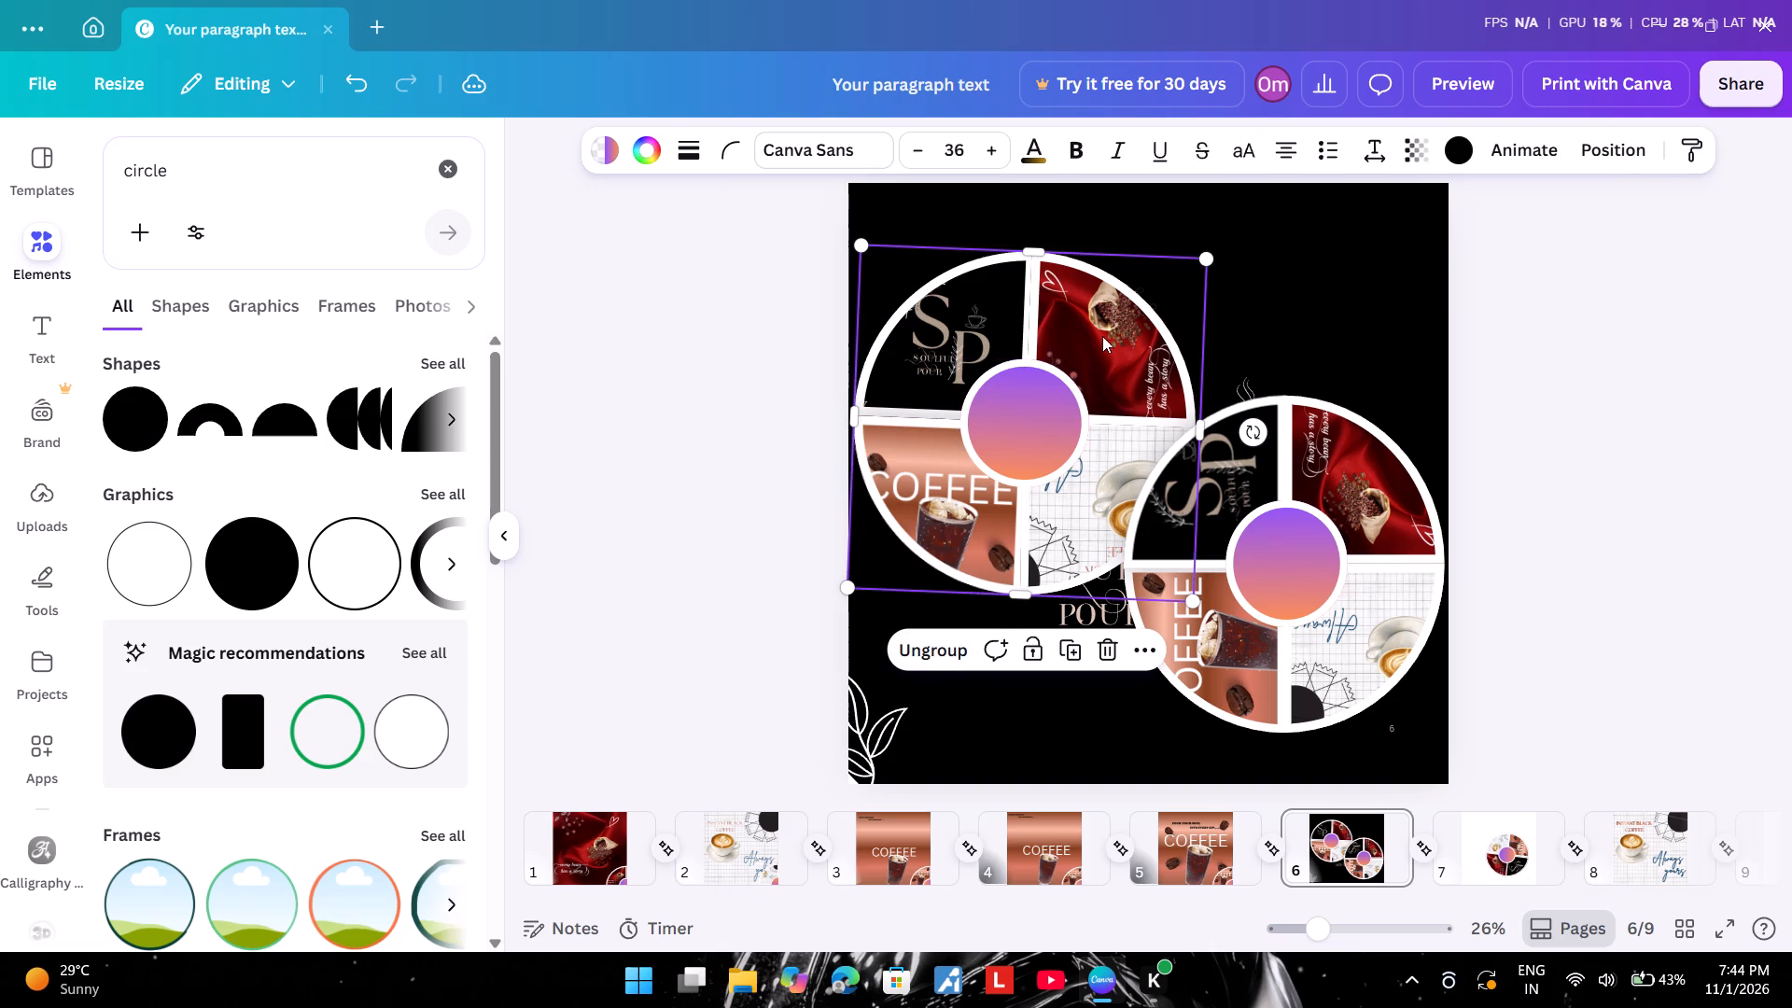
pyautogui.click(1102, 336)
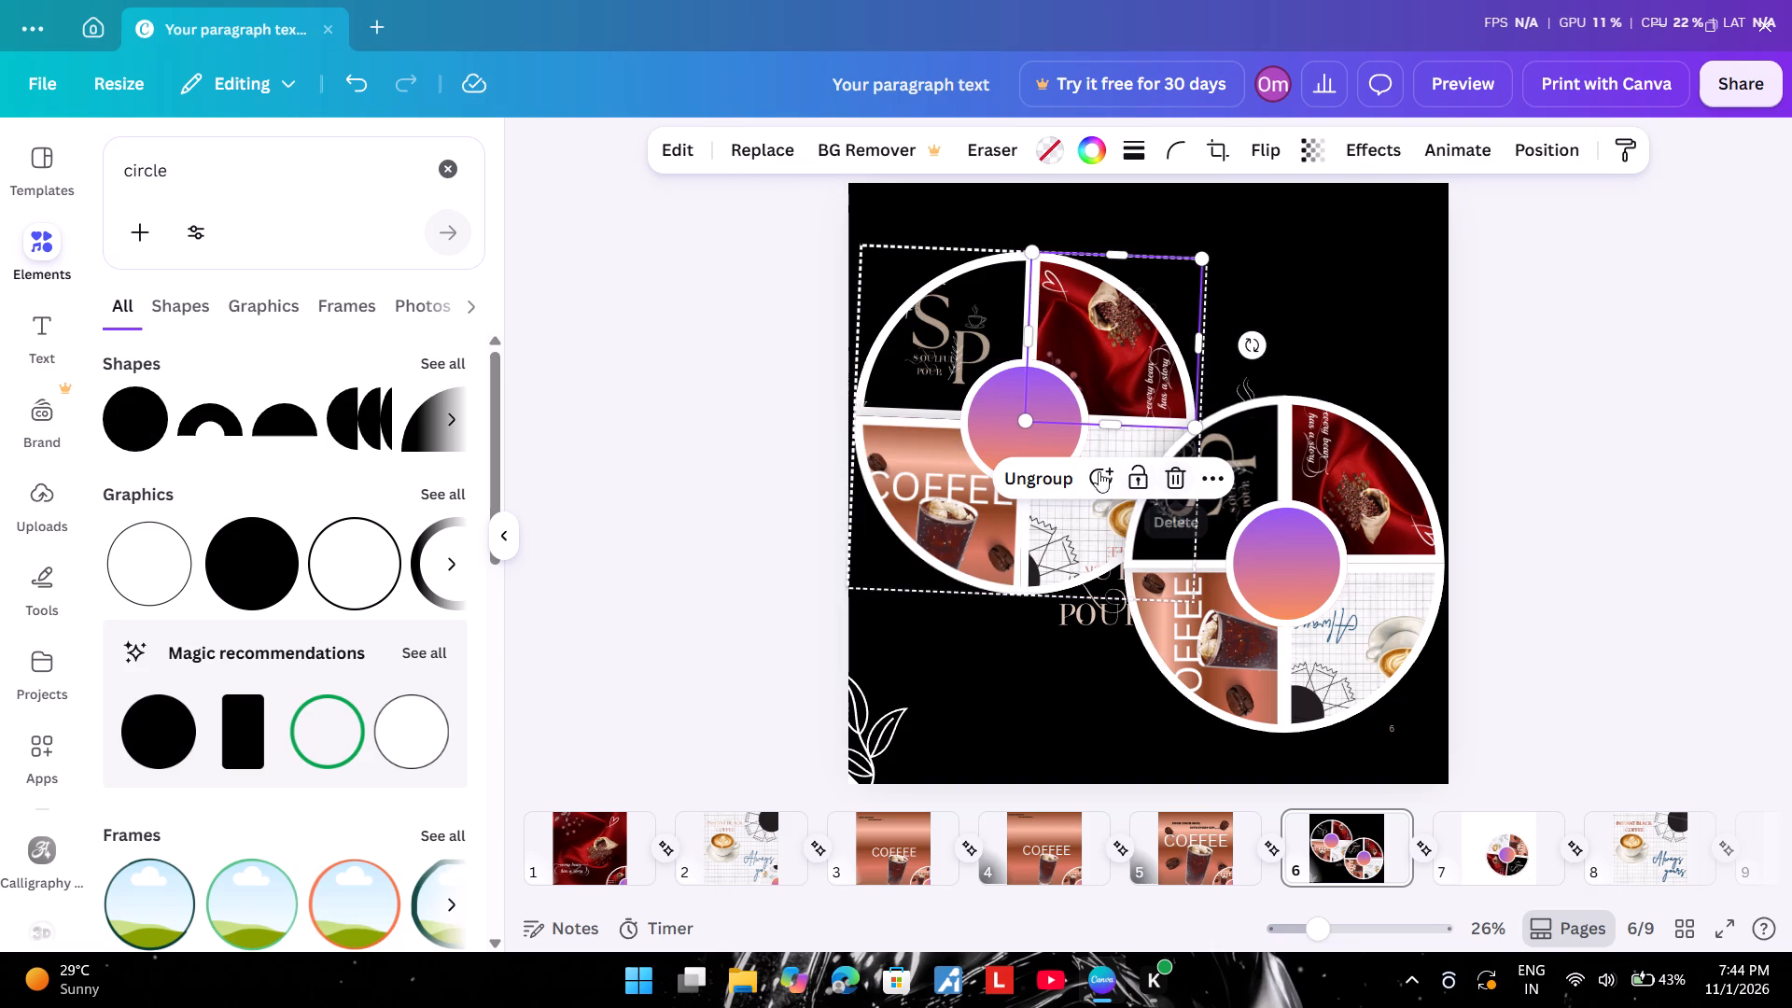
pyautogui.click(1057, 480)
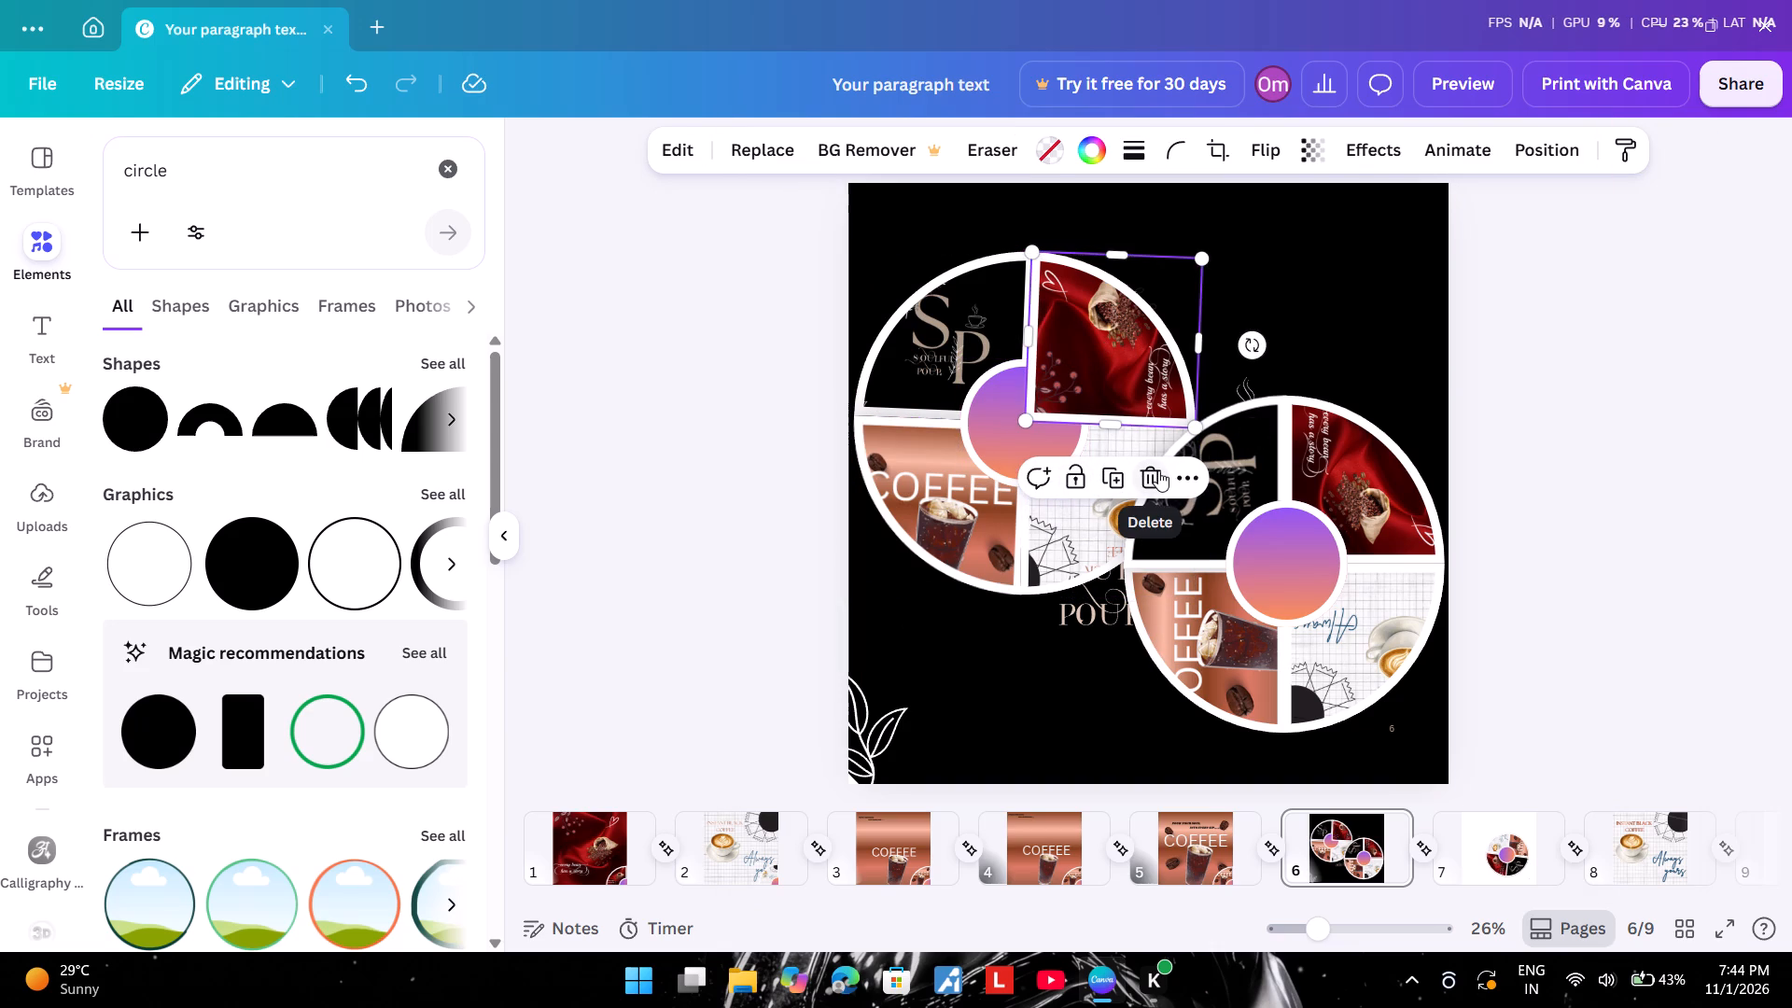
pyautogui.click(1157, 470)
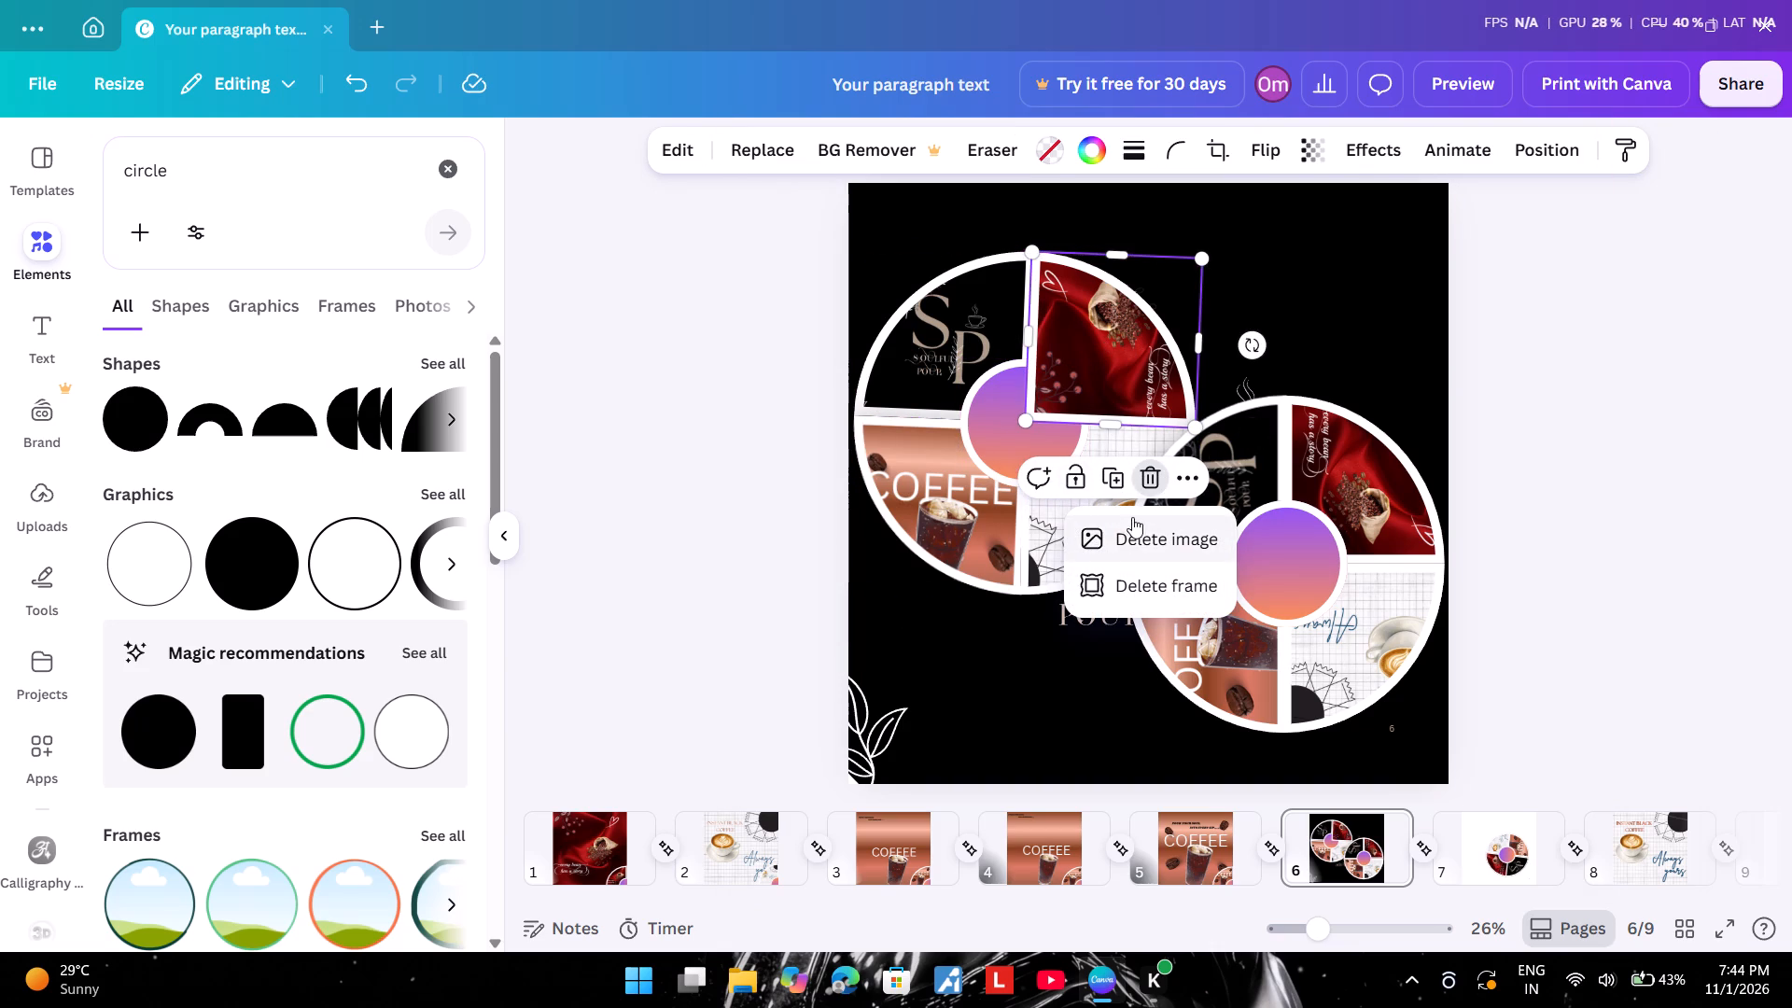
pyautogui.click(1134, 579)
pyautogui.click(1078, 549)
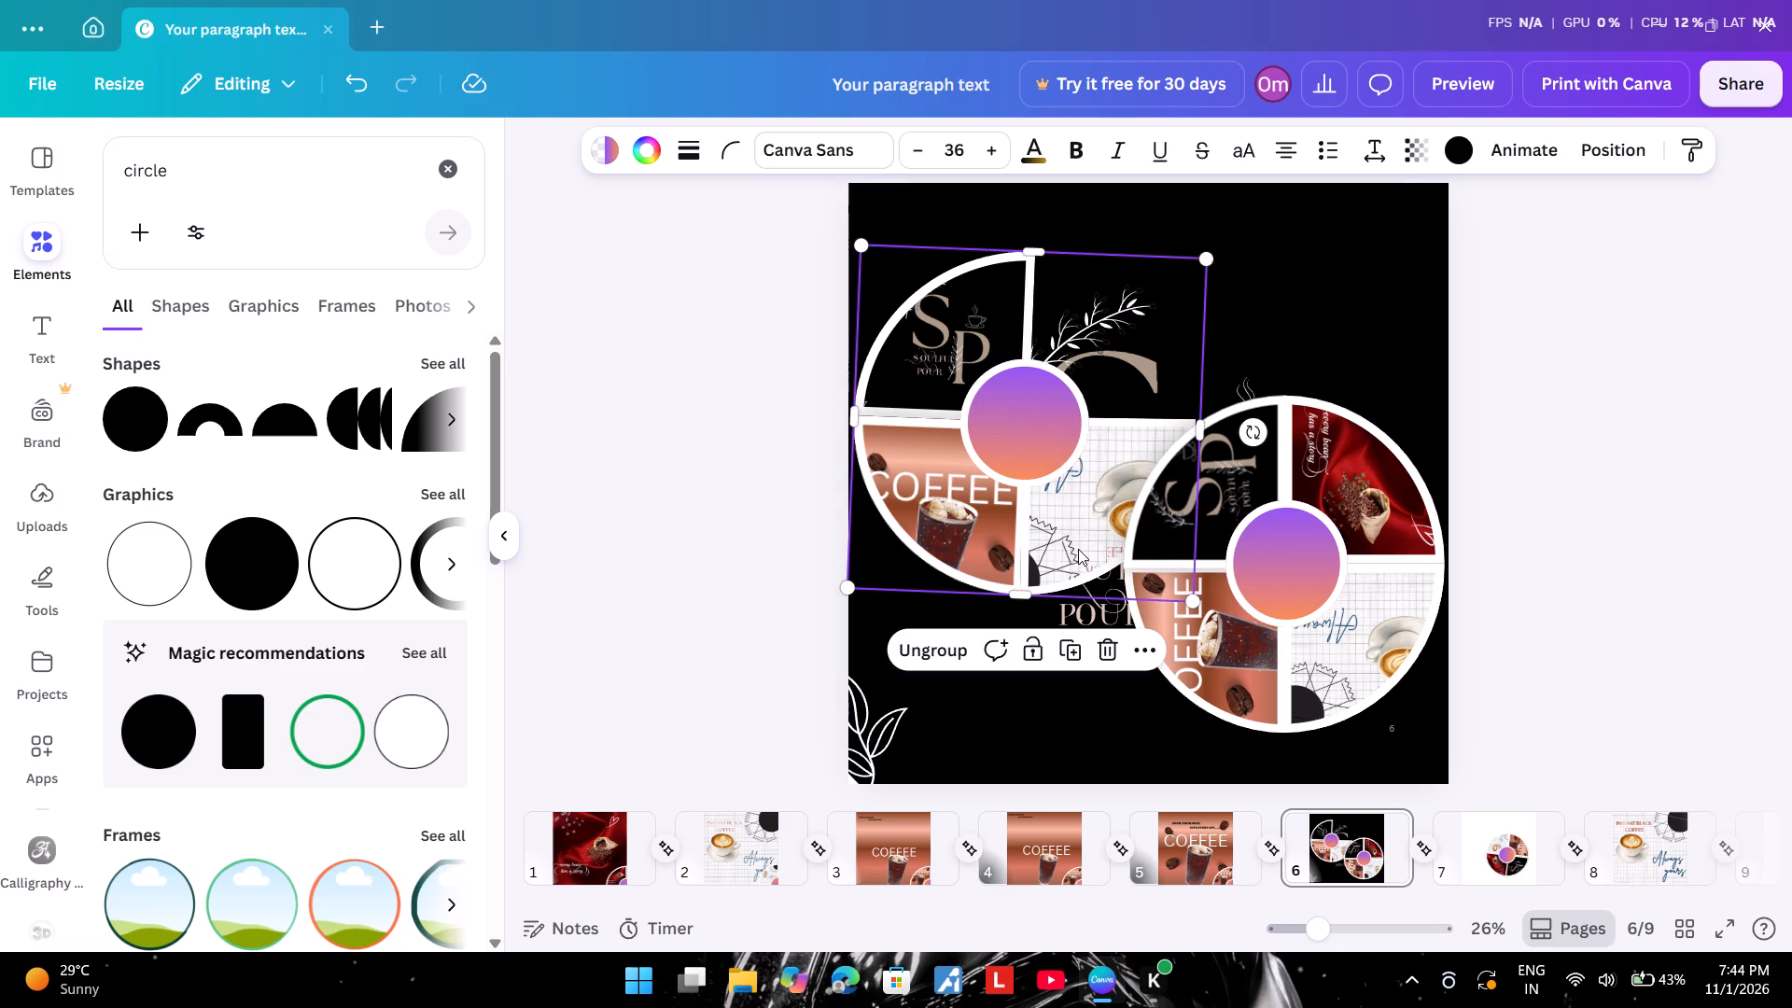
# Delete the original wheel's latte quadrant, centre circle and COFFEE quadrant on page 6, frames included, keeping only the upright SP logo quadrant.
pyautogui.click(954, 644)
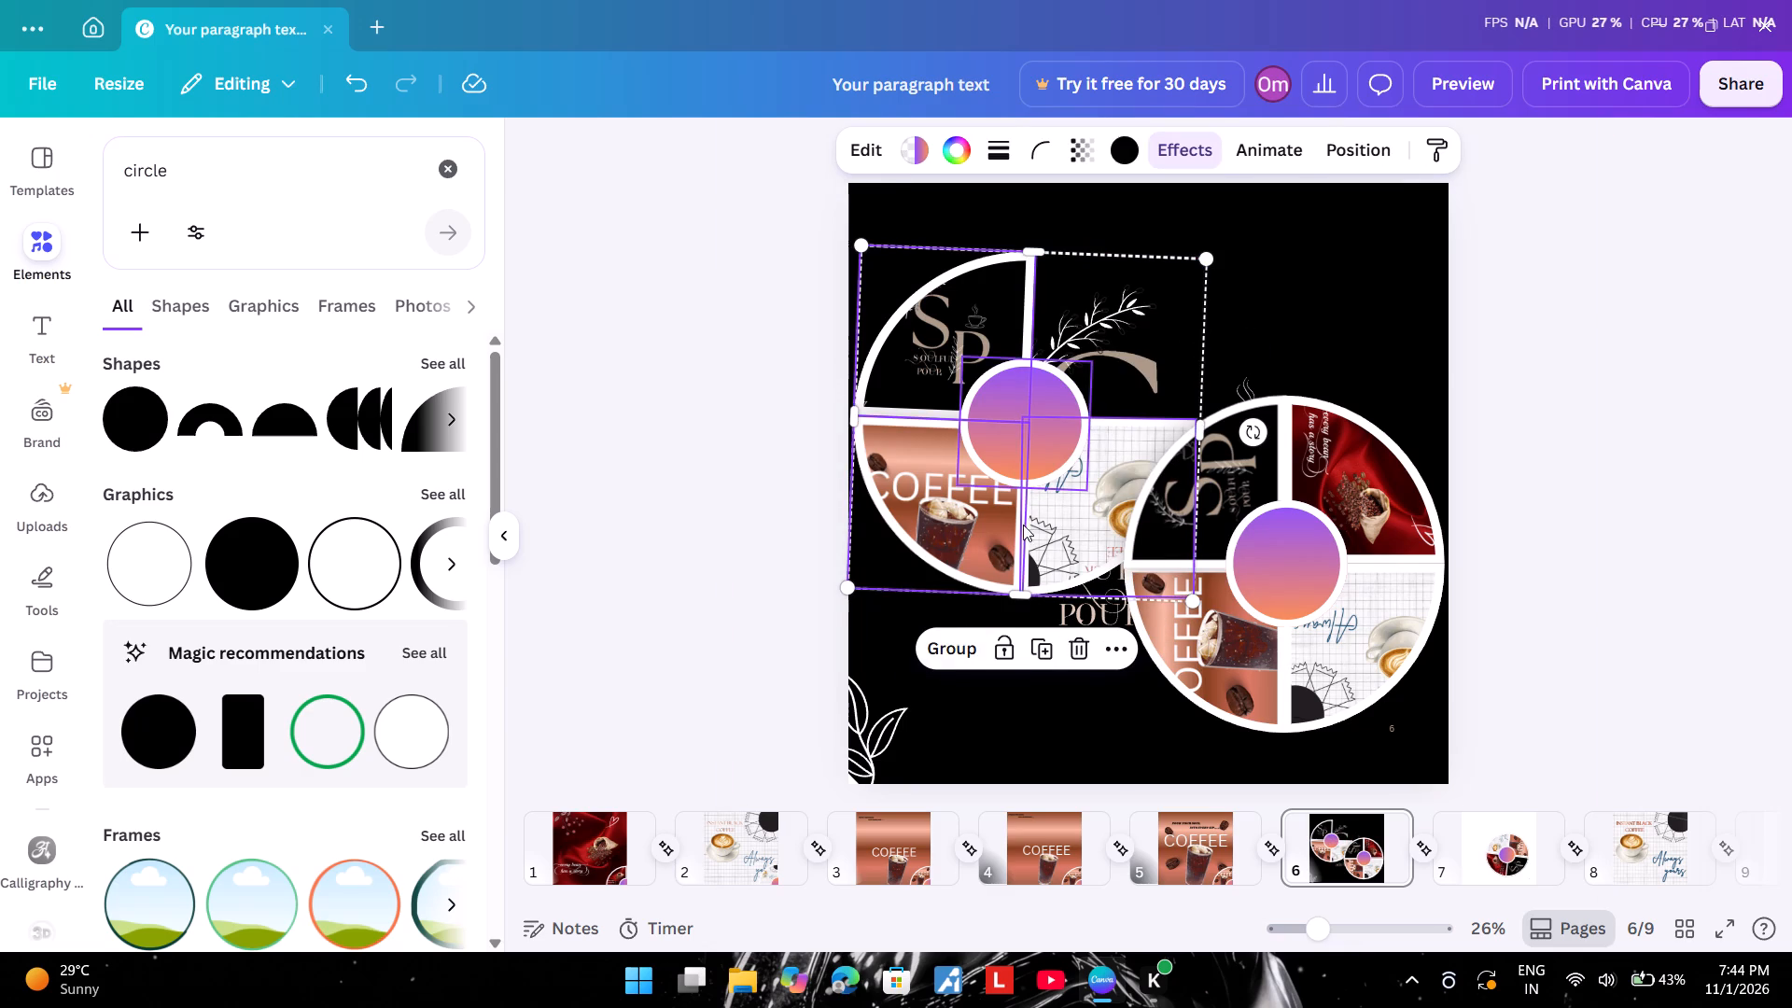
pyautogui.click(1034, 453)
pyautogui.click(1035, 452)
pyautogui.moveTo(1029, 504); pyautogui.dragTo(999, 515)
pyautogui.click(1076, 524)
pyautogui.click(1063, 536)
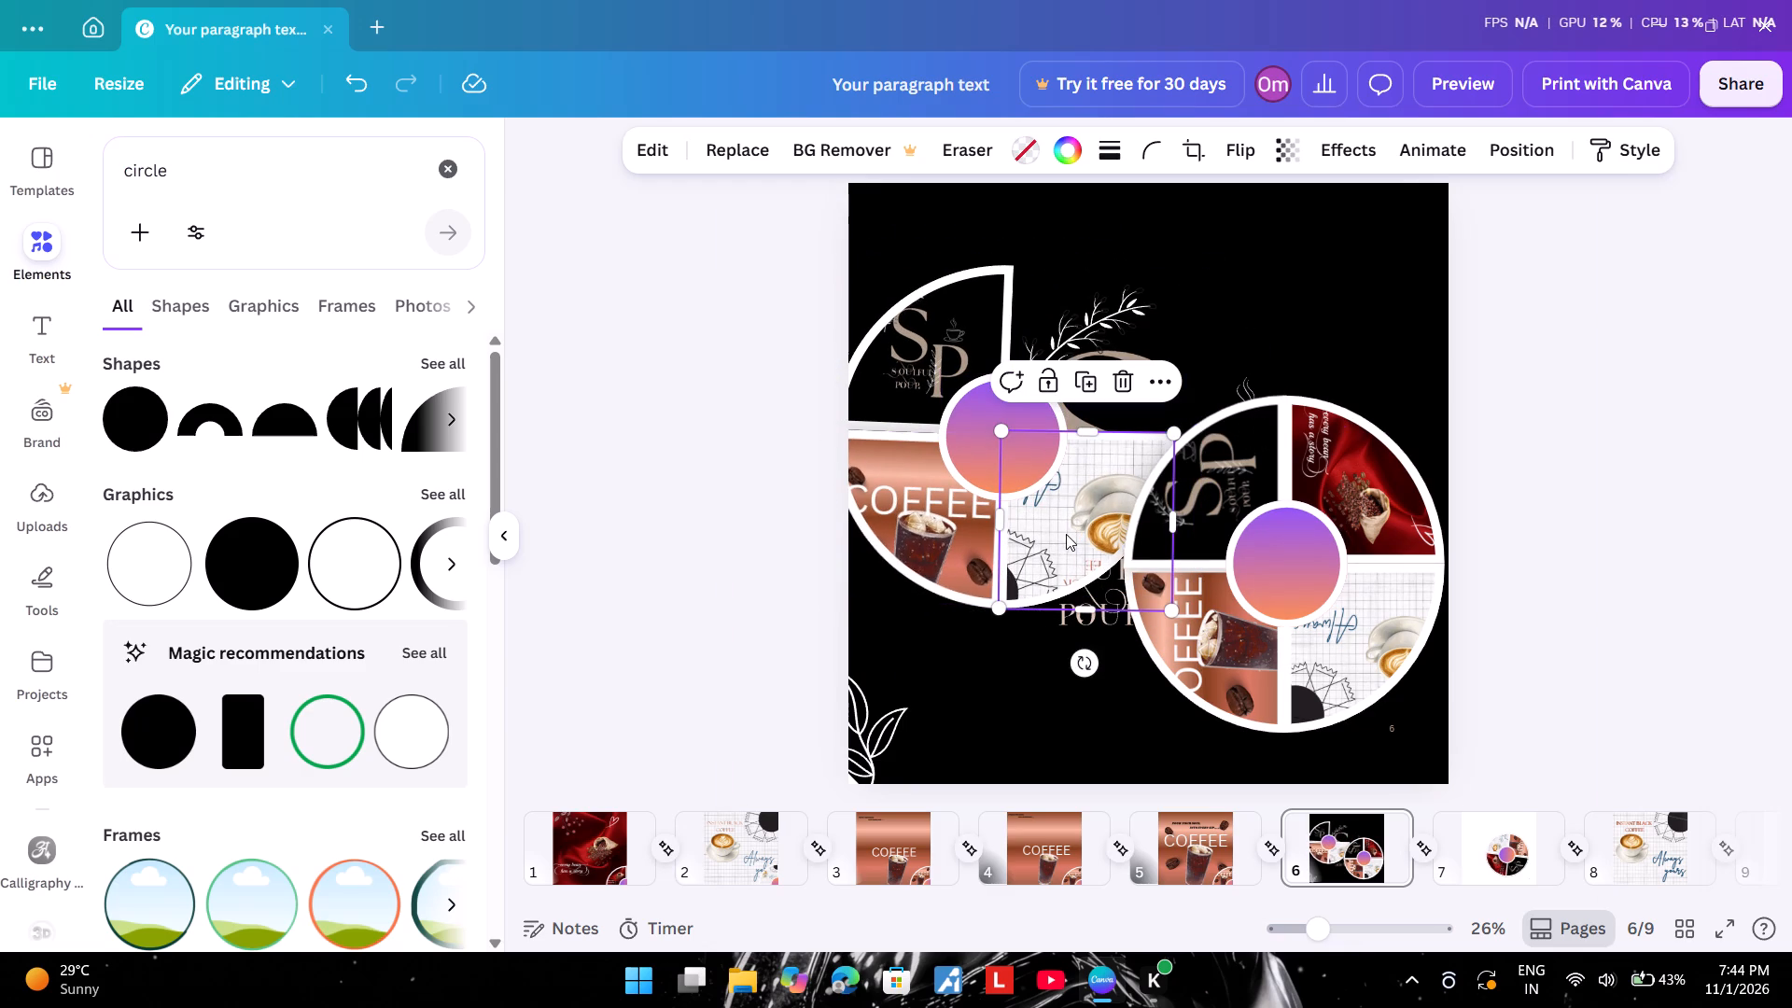
pyautogui.click(1108, 385)
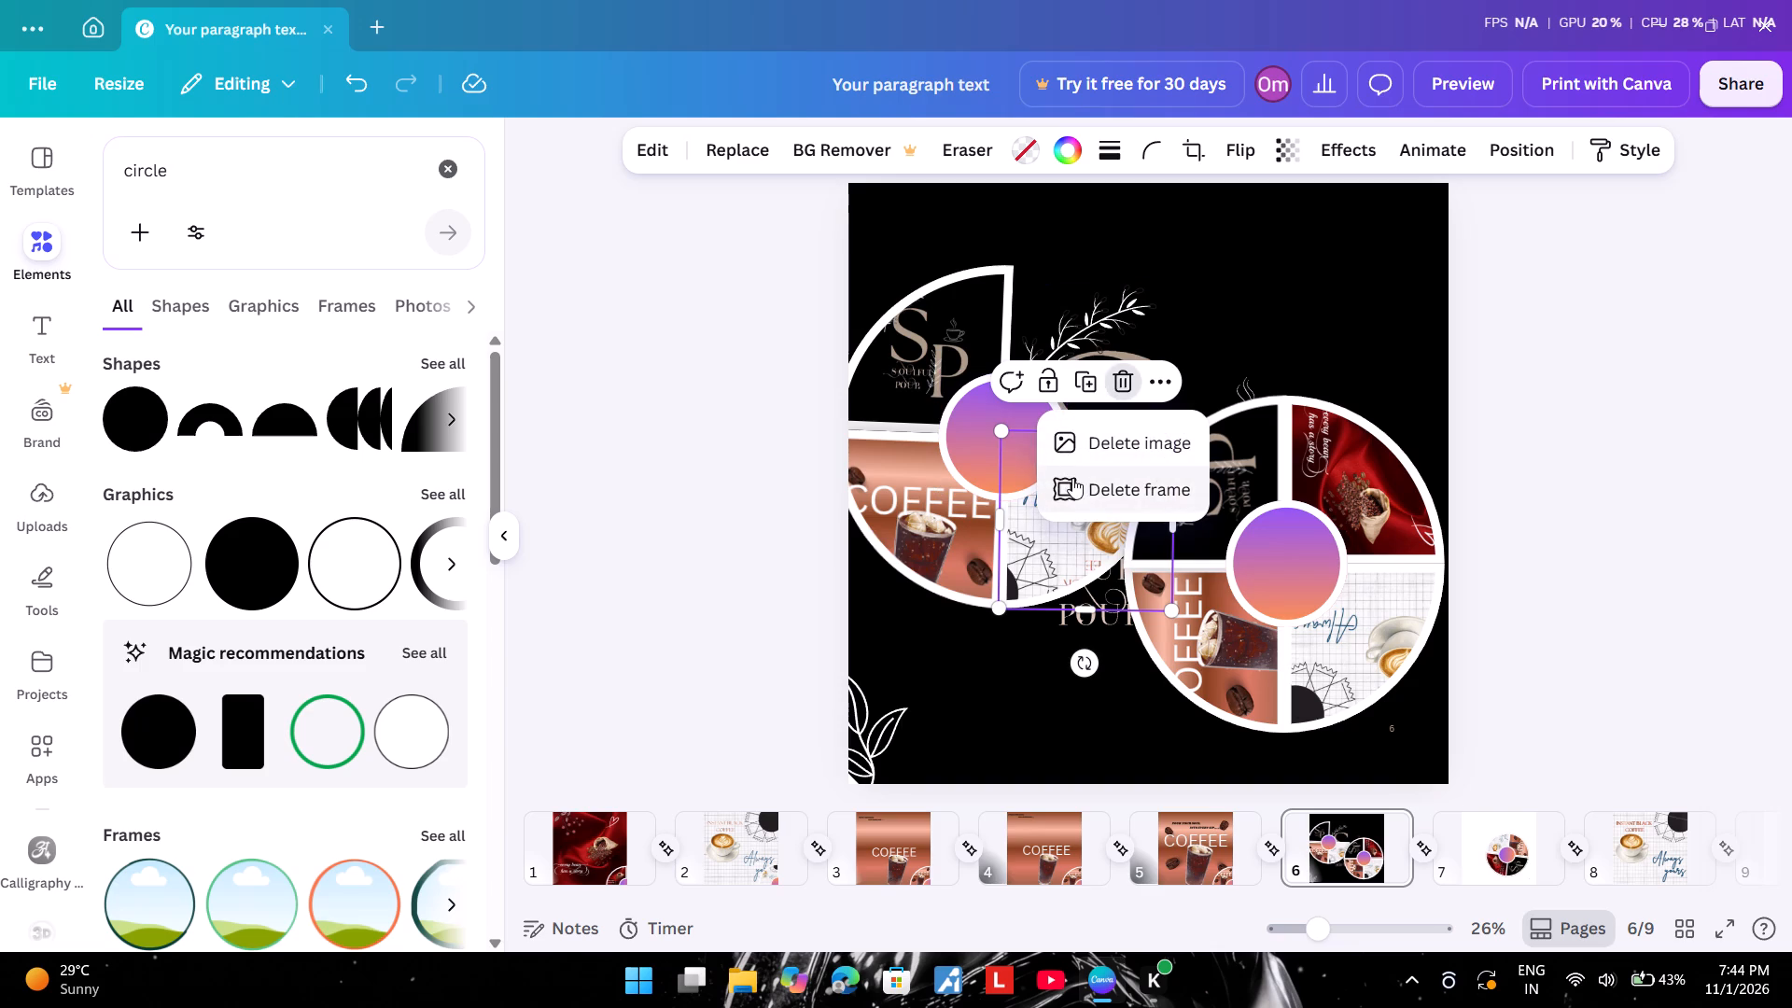
pyautogui.click(1072, 478)
pyautogui.click(1038, 466)
pyautogui.click(1042, 327)
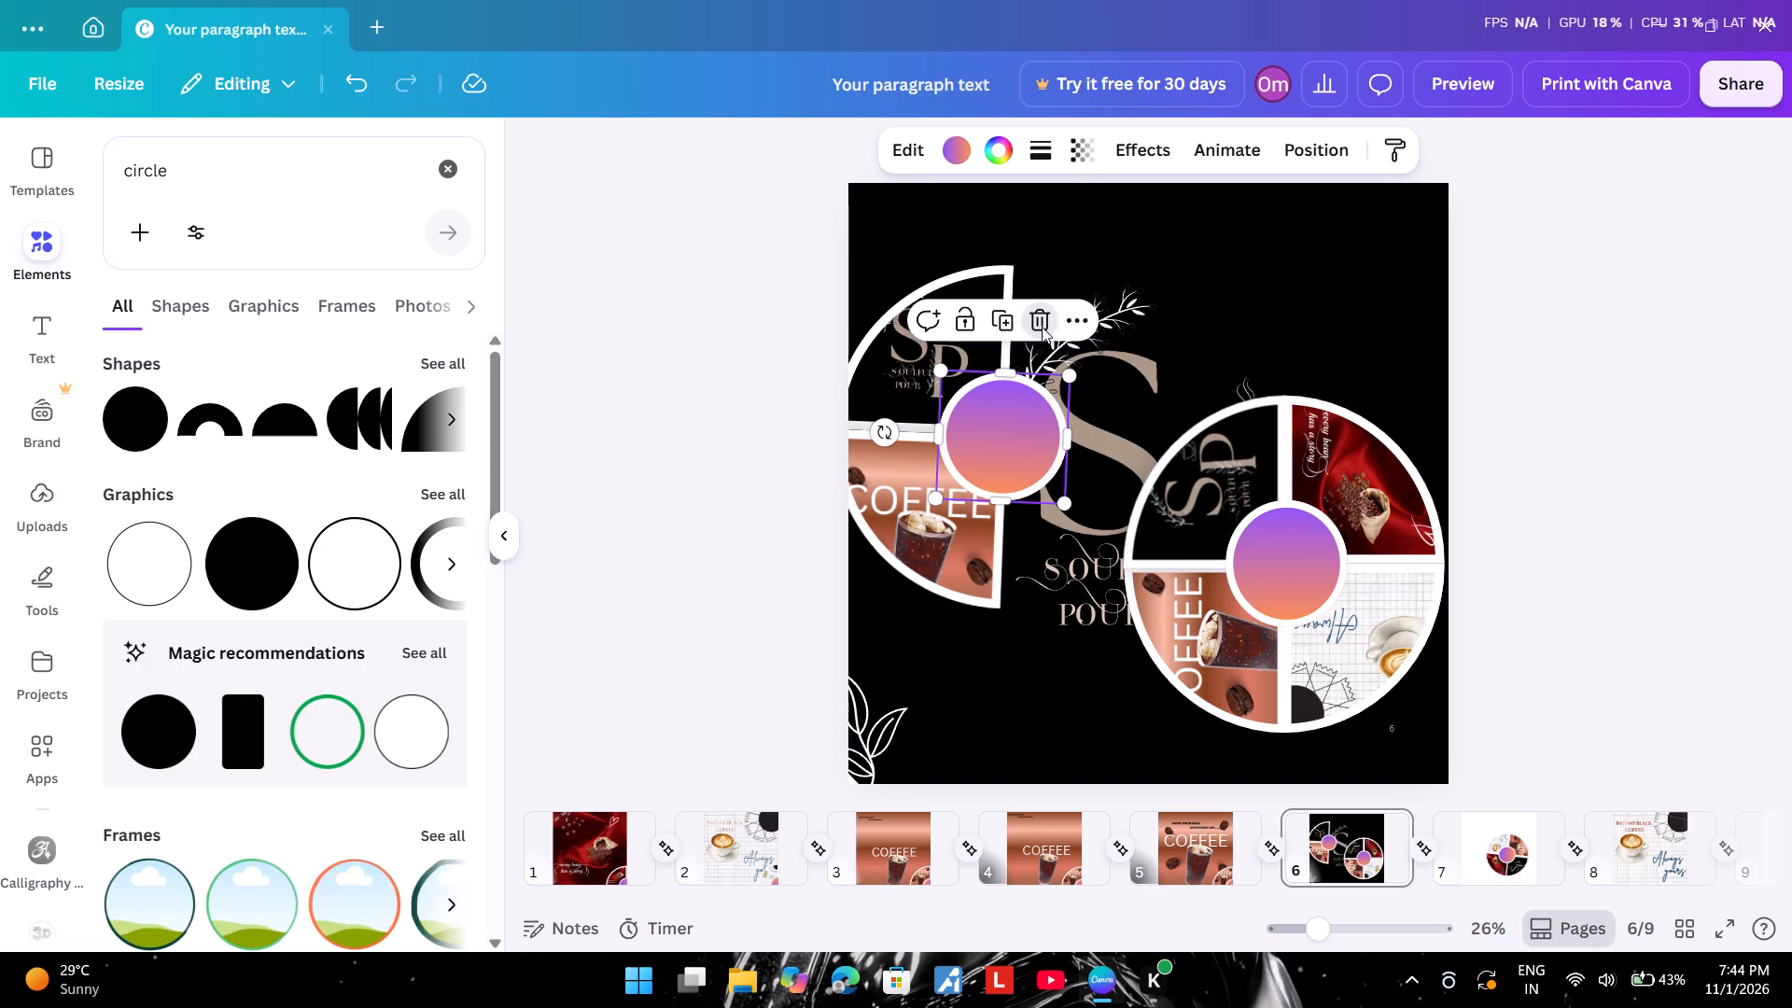
pyautogui.click(916, 536)
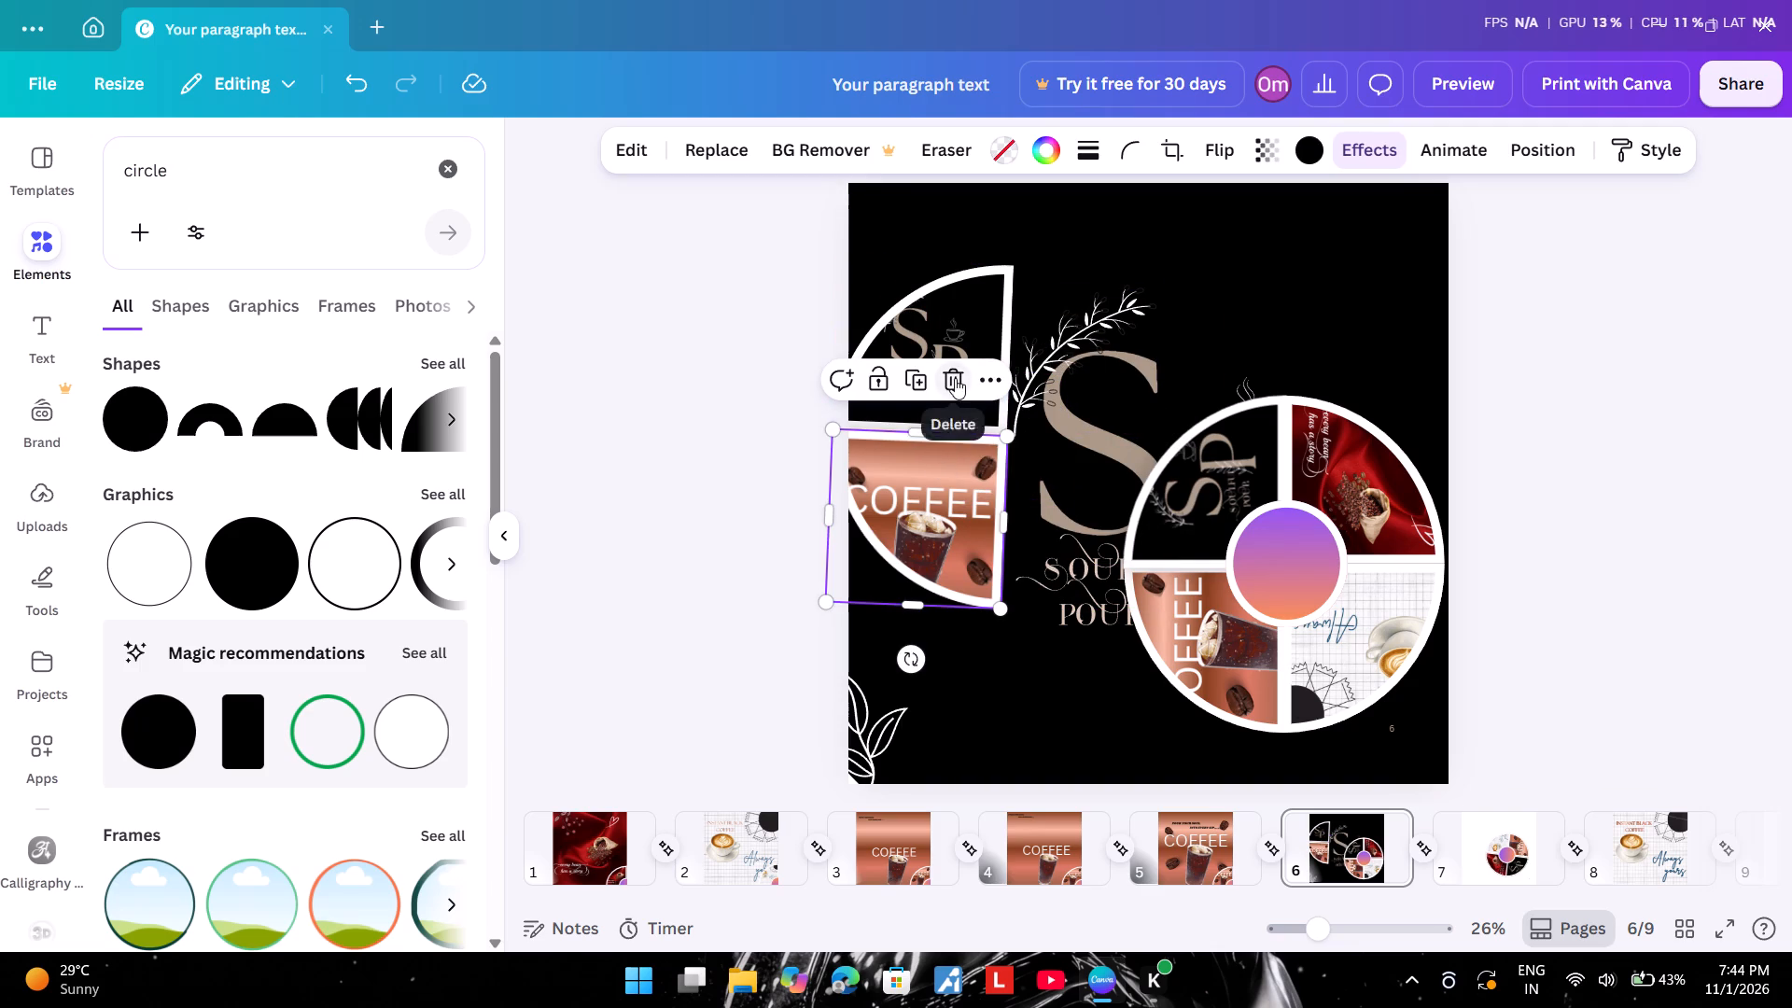
pyautogui.click(955, 378)
pyautogui.click(947, 485)
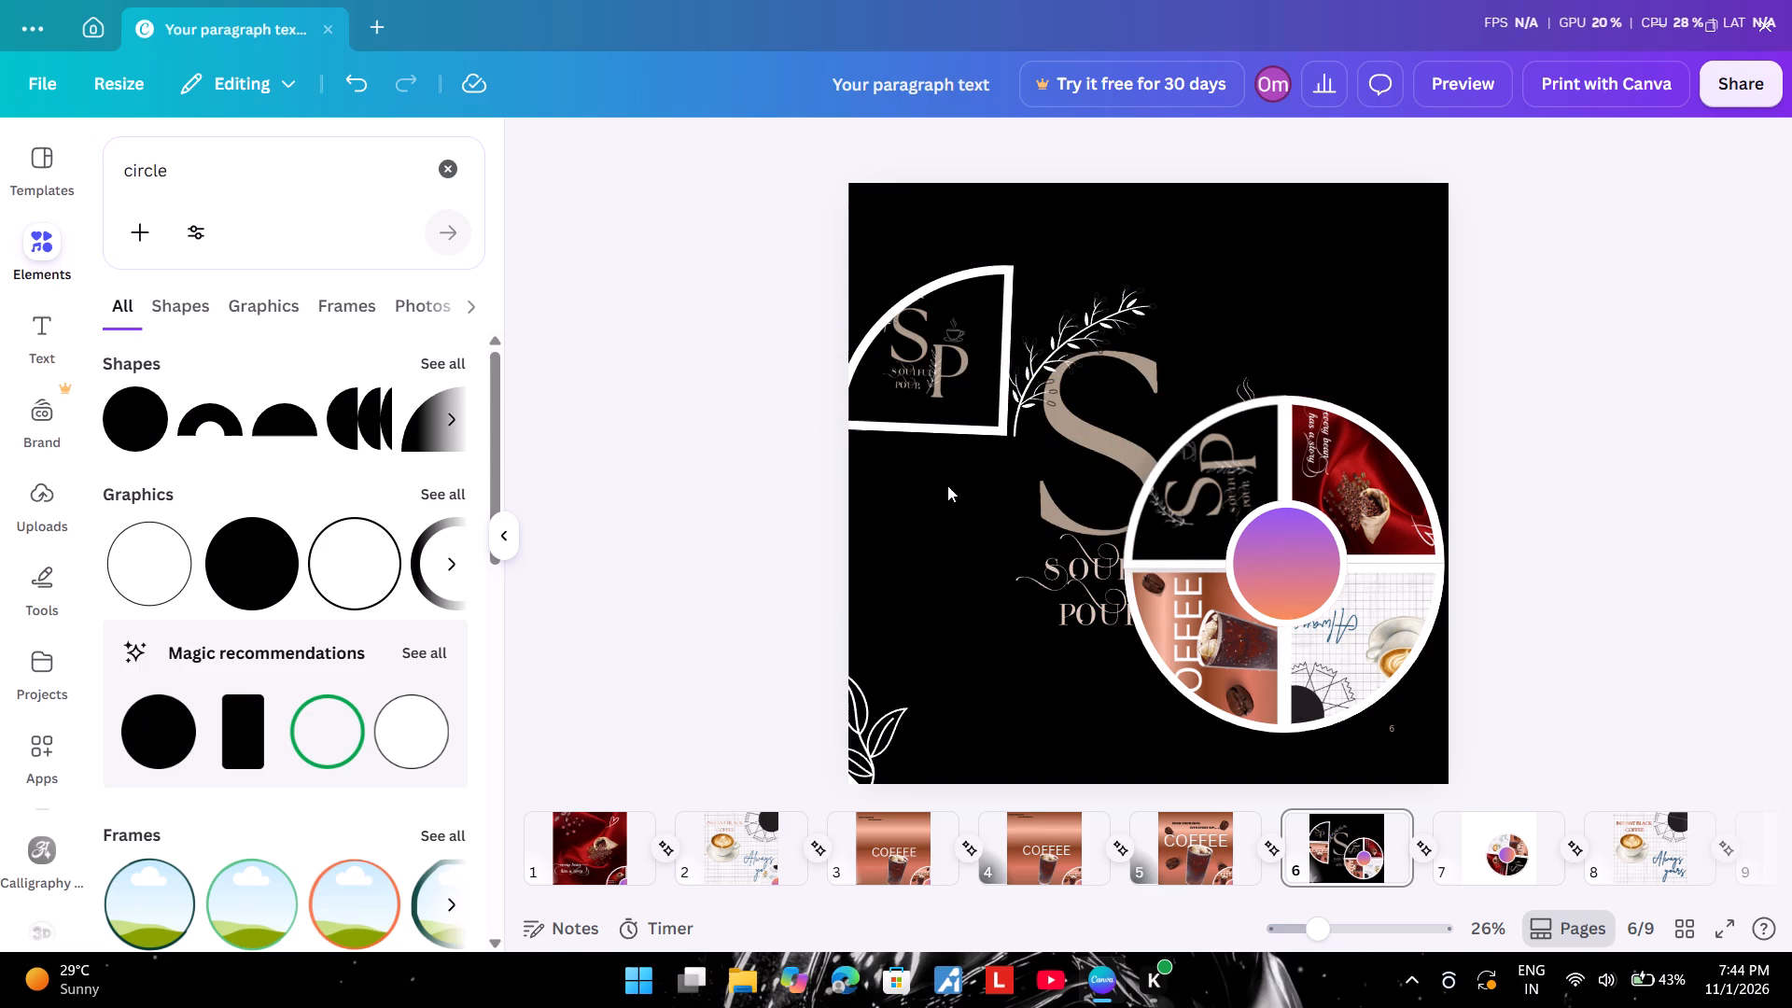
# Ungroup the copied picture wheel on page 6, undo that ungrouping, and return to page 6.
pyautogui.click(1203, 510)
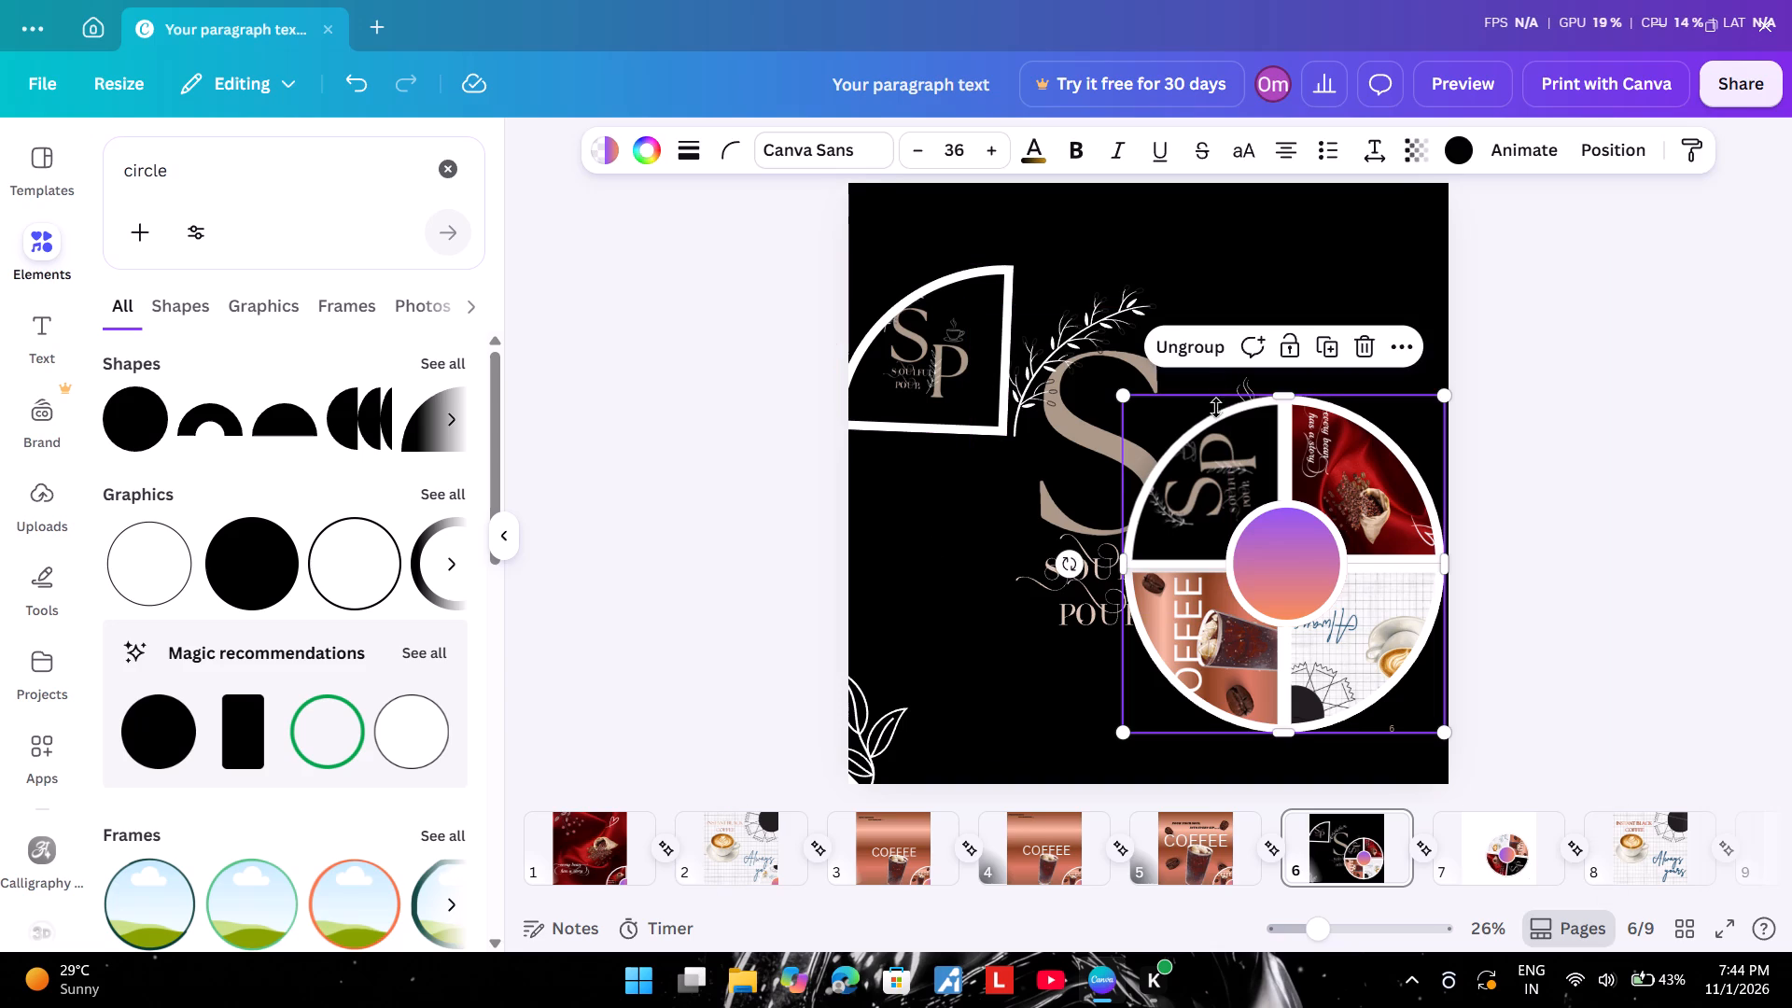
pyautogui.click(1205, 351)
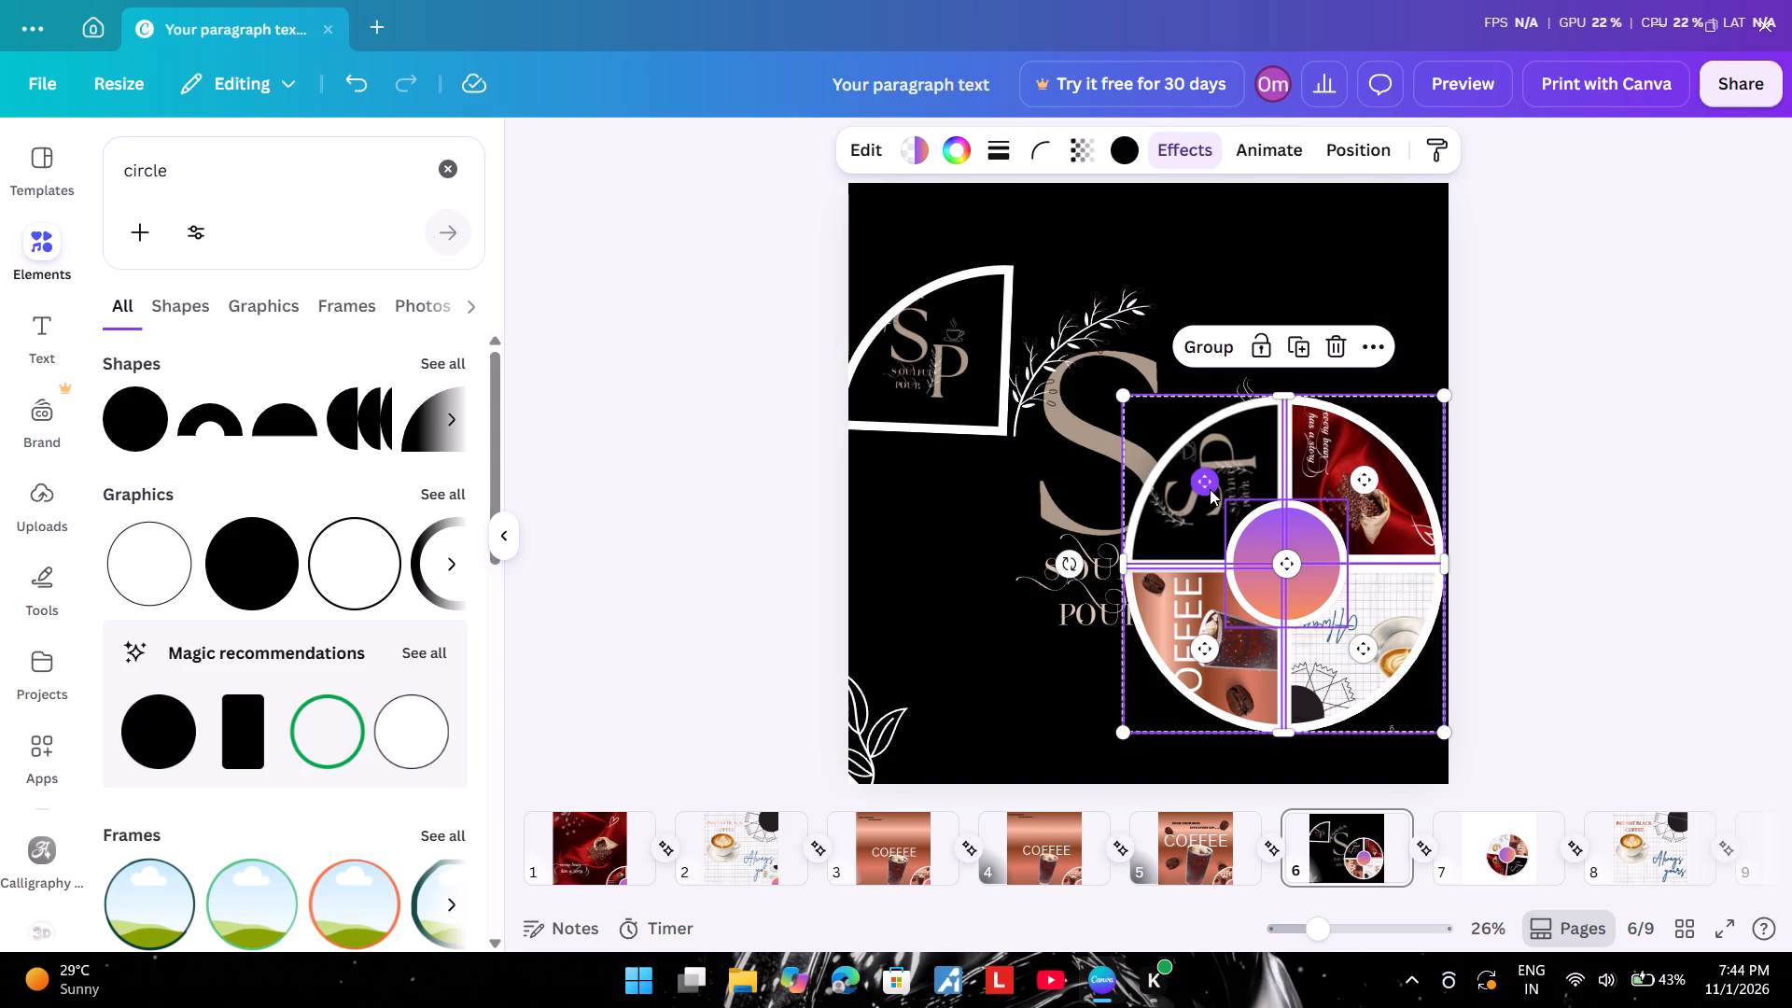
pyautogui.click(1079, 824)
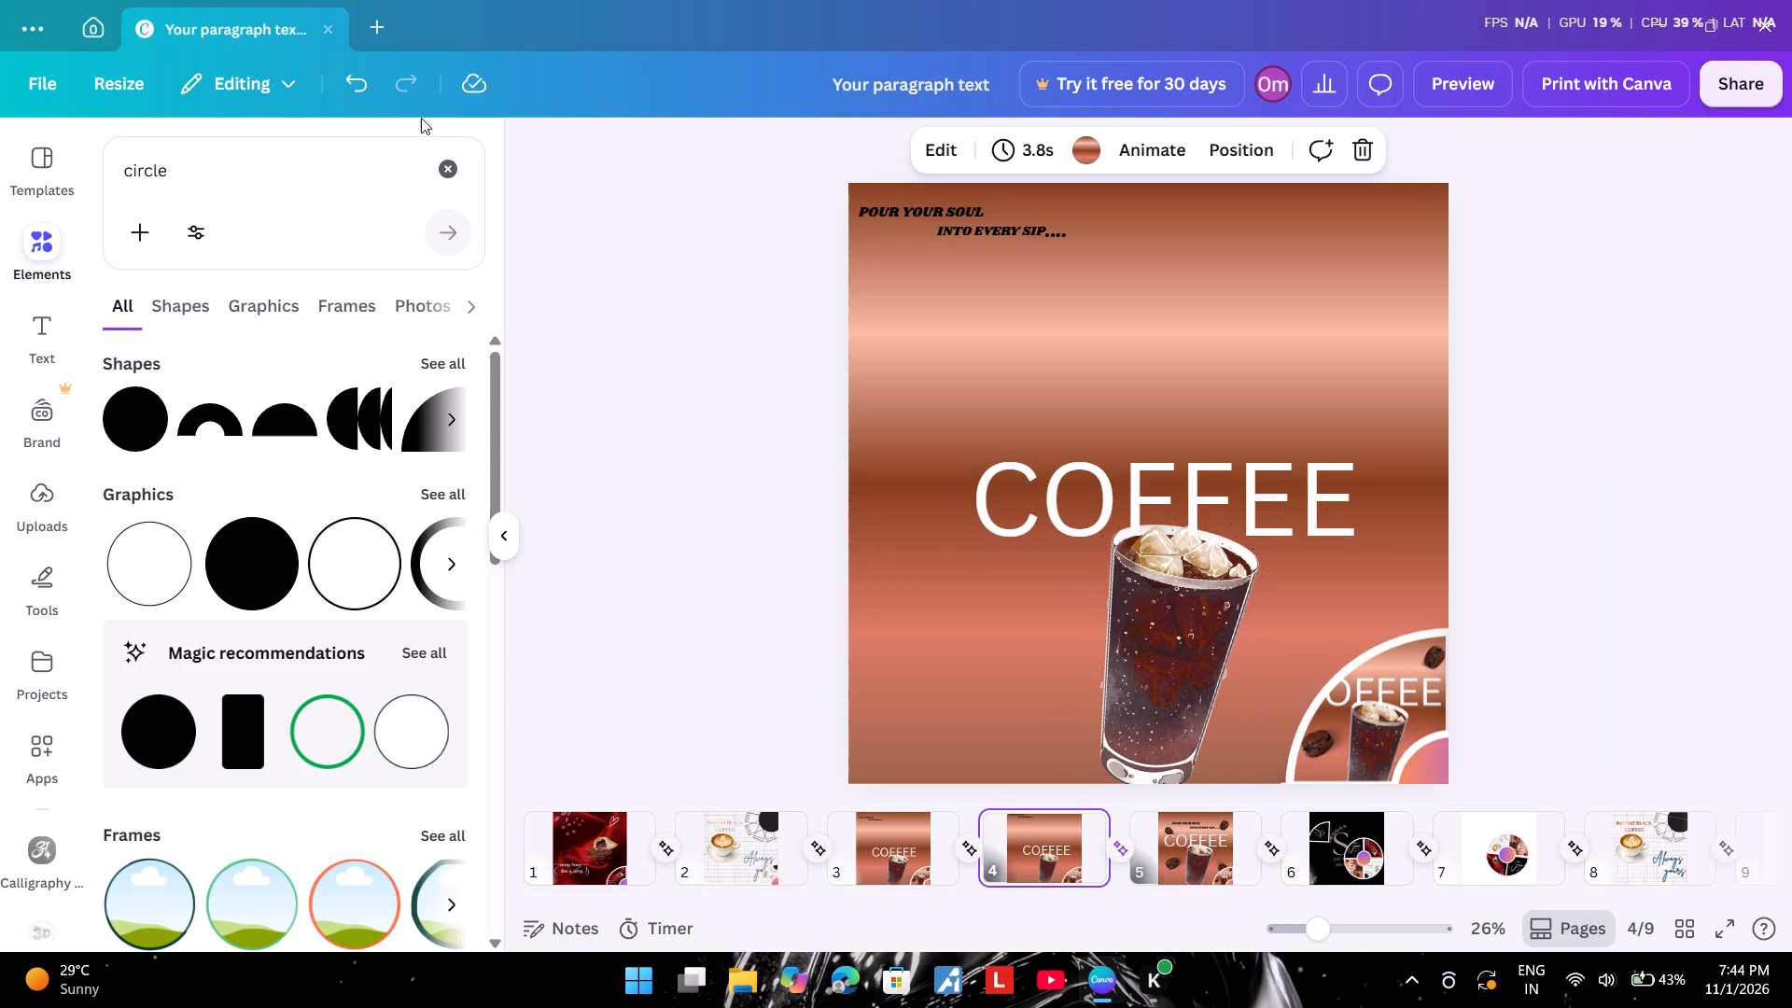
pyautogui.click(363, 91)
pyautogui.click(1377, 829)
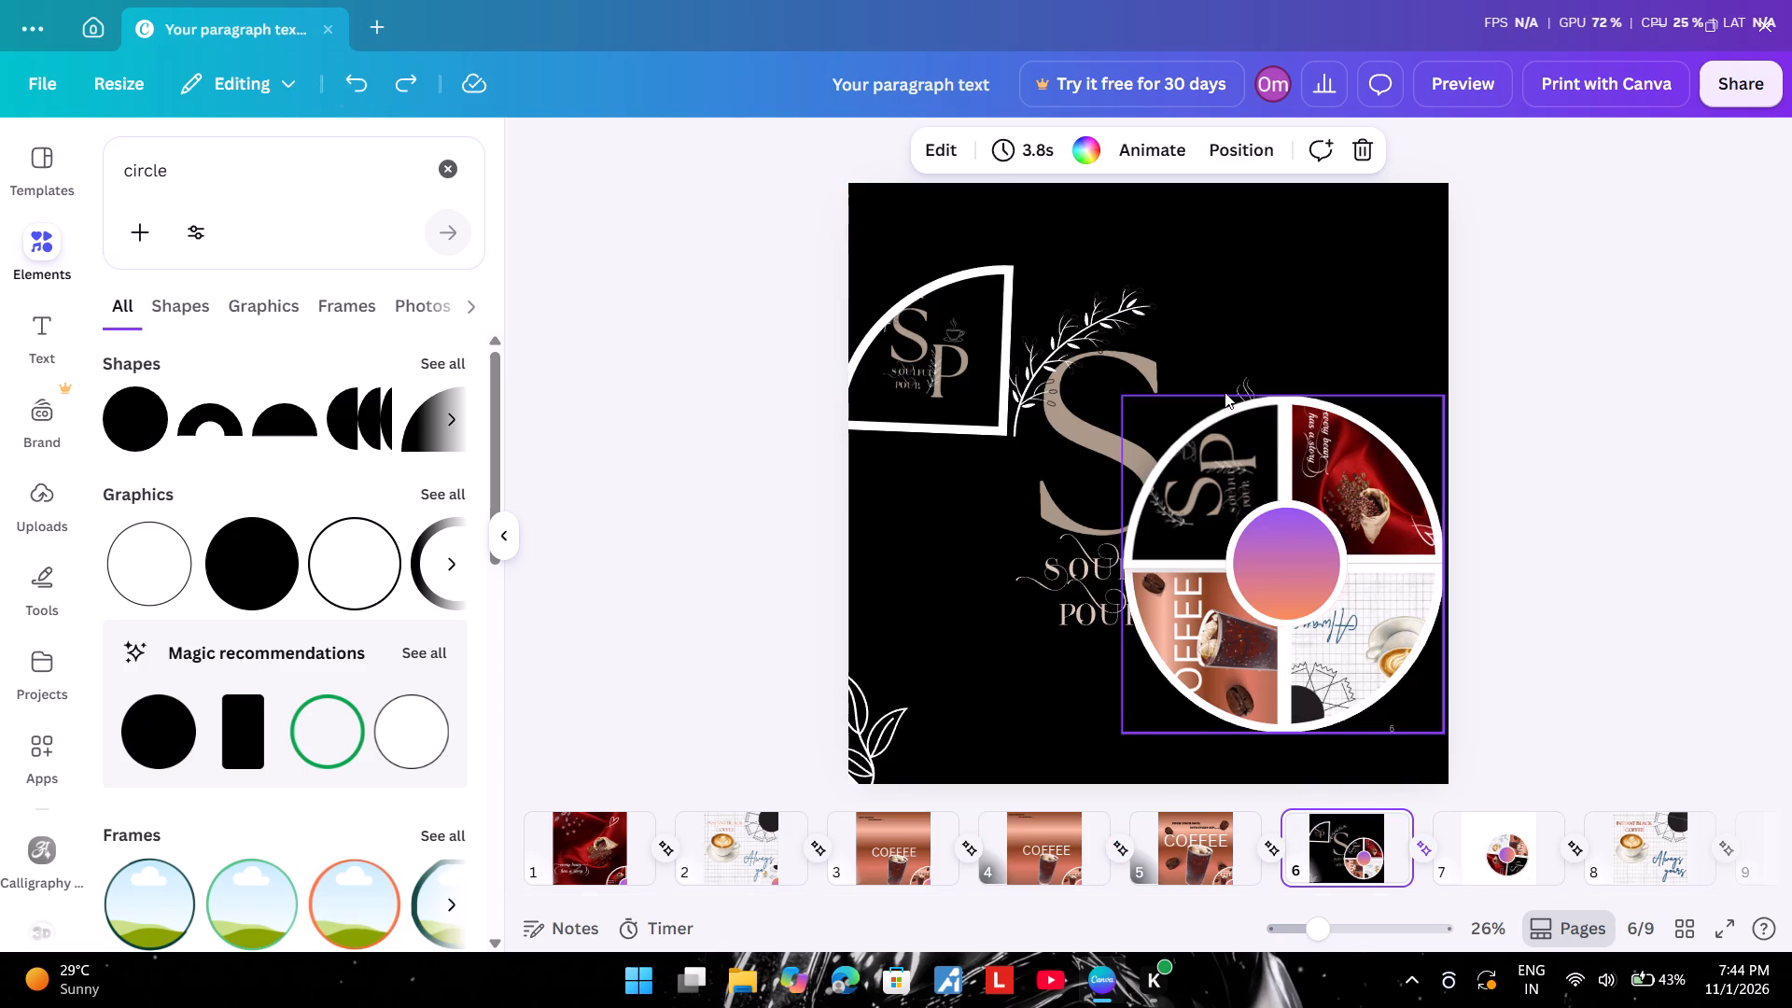
# Ungroup the copied wheel on page 6 and delete its sideways SP logo quadrant together with the frame.
pyautogui.click(1225, 455)
pyautogui.click(1195, 342)
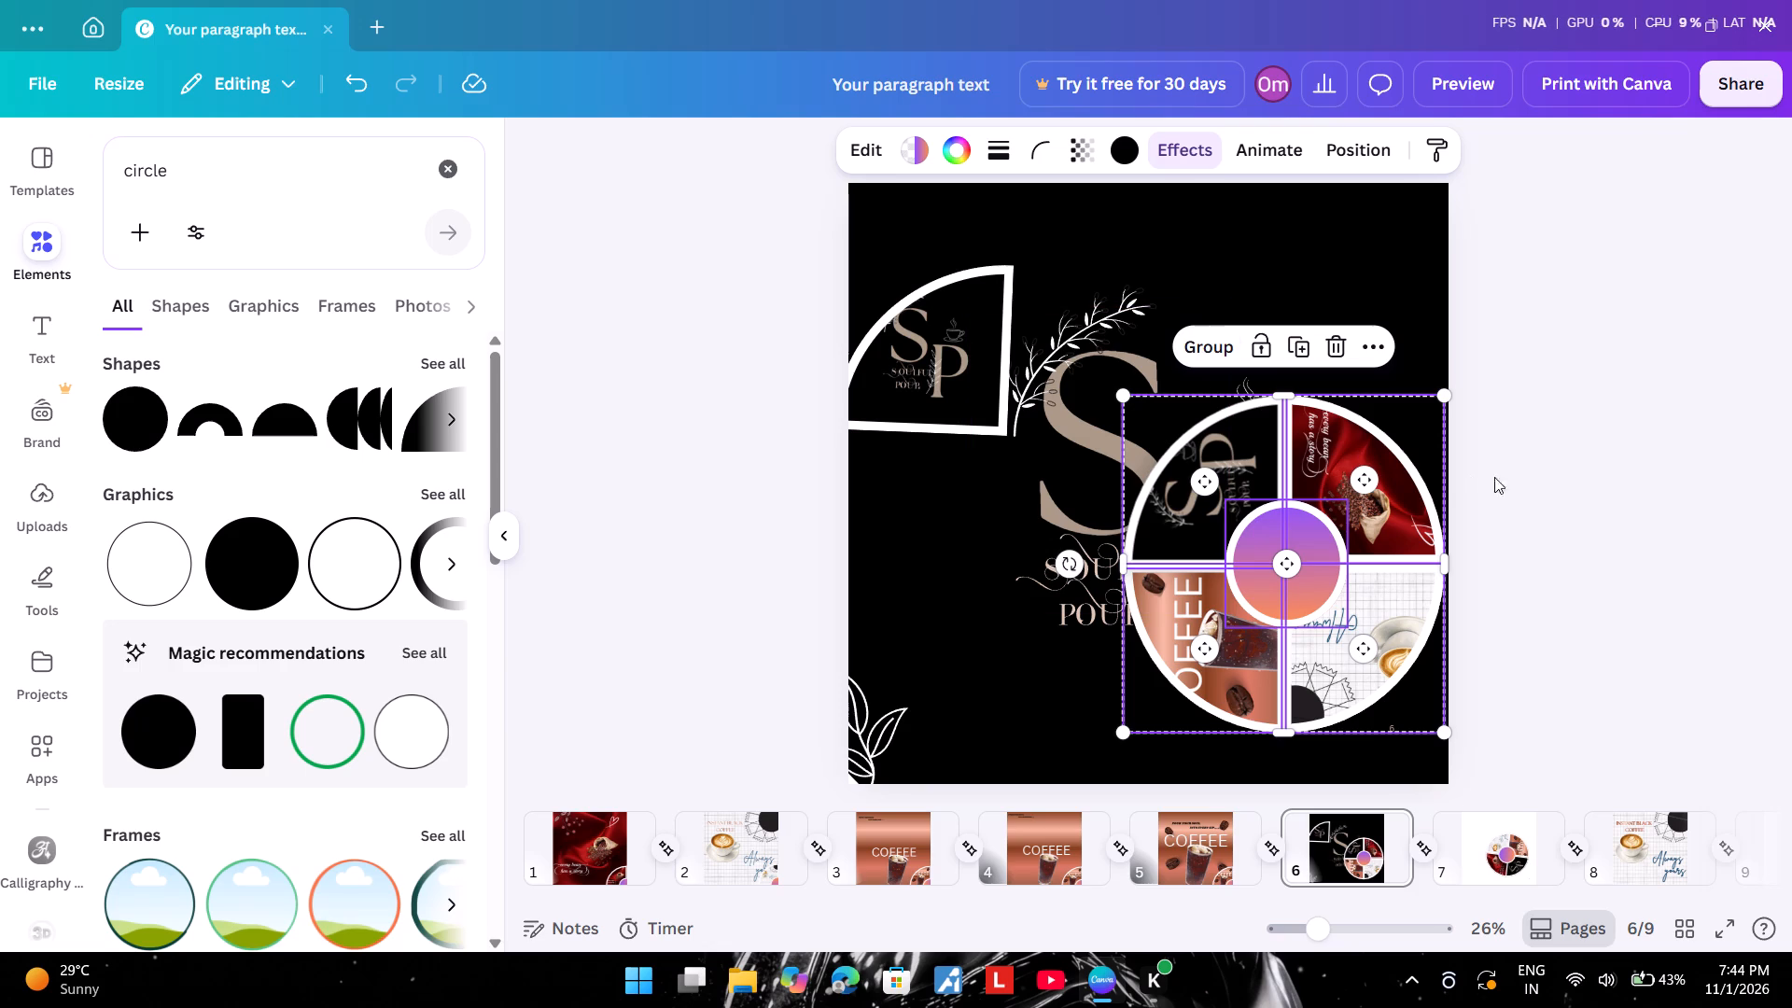
pyautogui.click(1560, 454)
pyautogui.rightClick(1558, 454)
pyautogui.click(1248, 471)
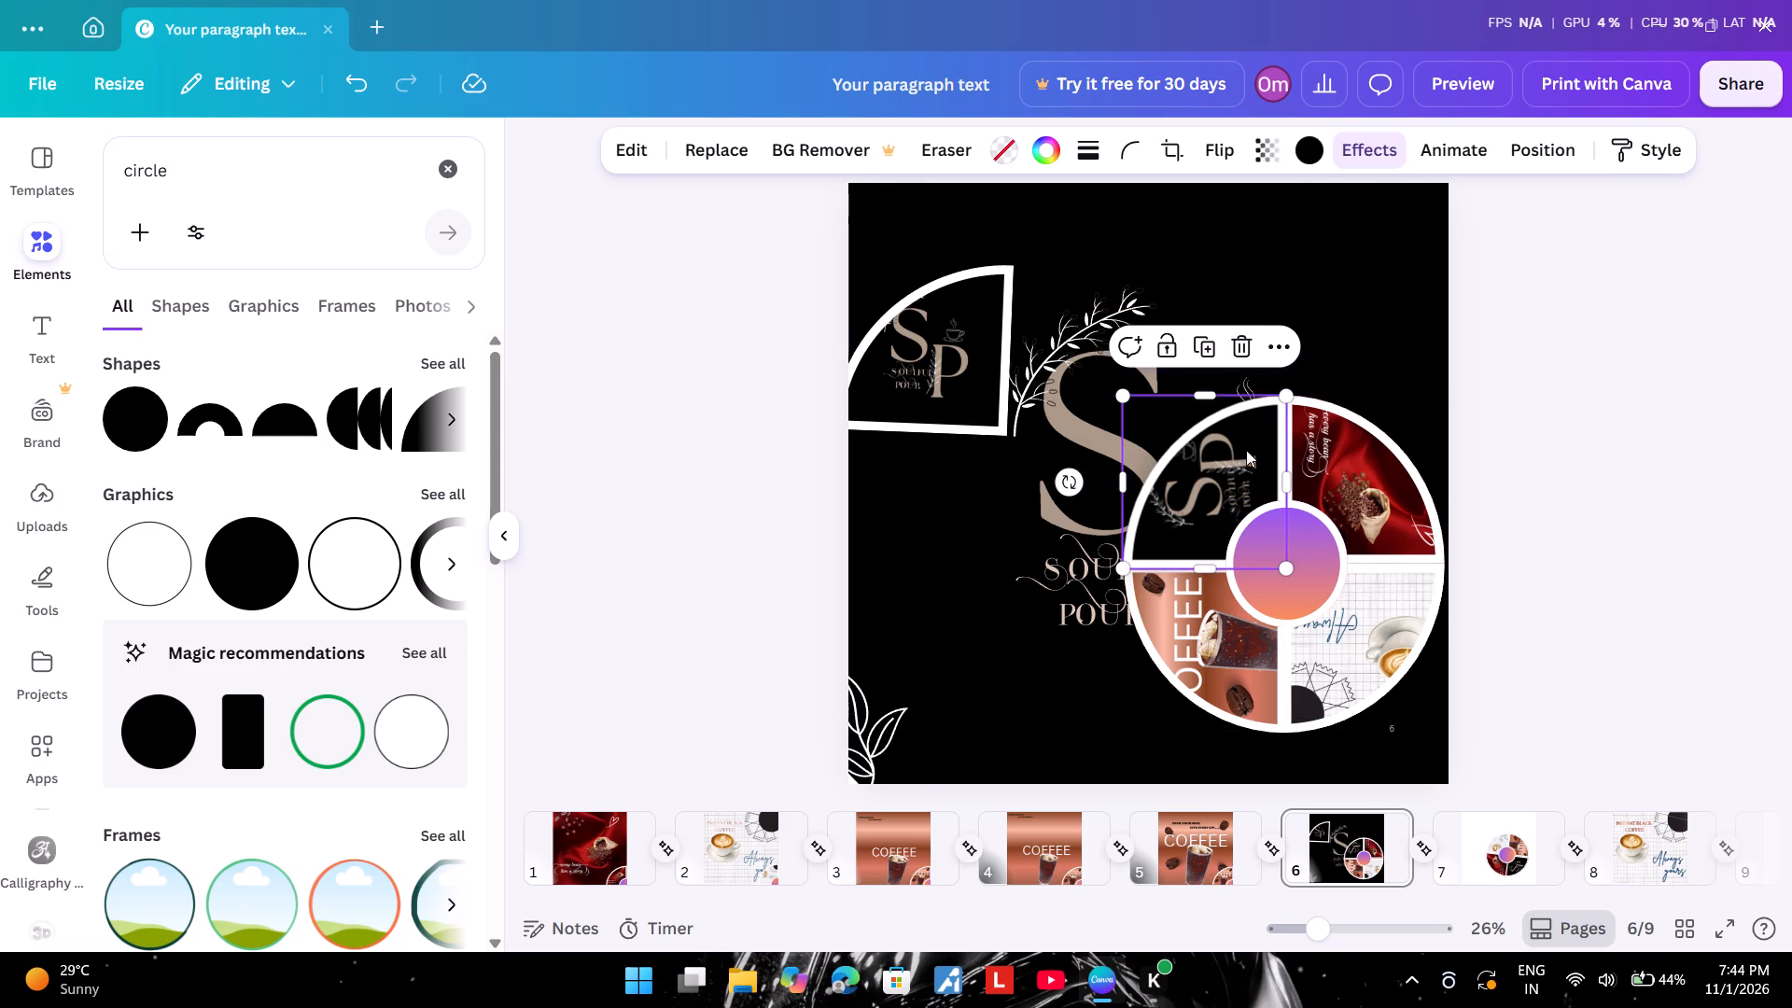
pyautogui.click(1244, 350)
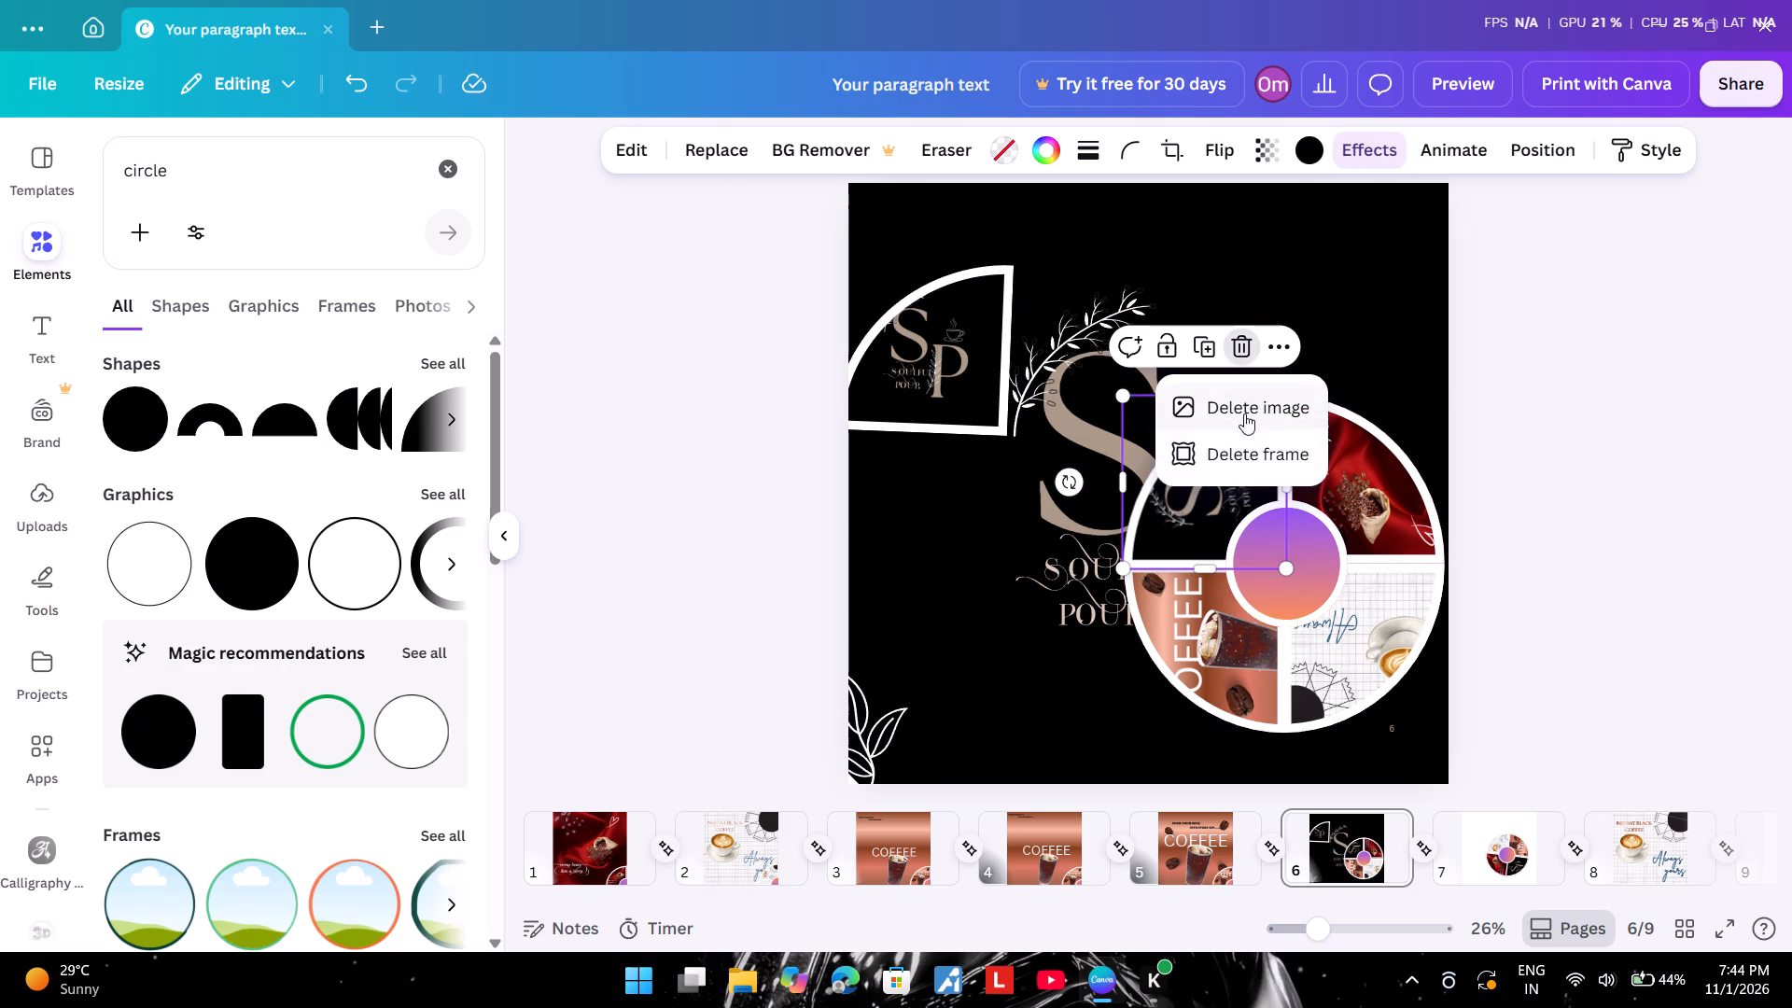
pyautogui.click(1246, 451)
# Move the remaining upright SP logo quadrant into the copied wheel's empty upper-left slot and straighten it to -180°.
pyautogui.moveTo(959, 411); pyautogui.dragTo(1135, 517)
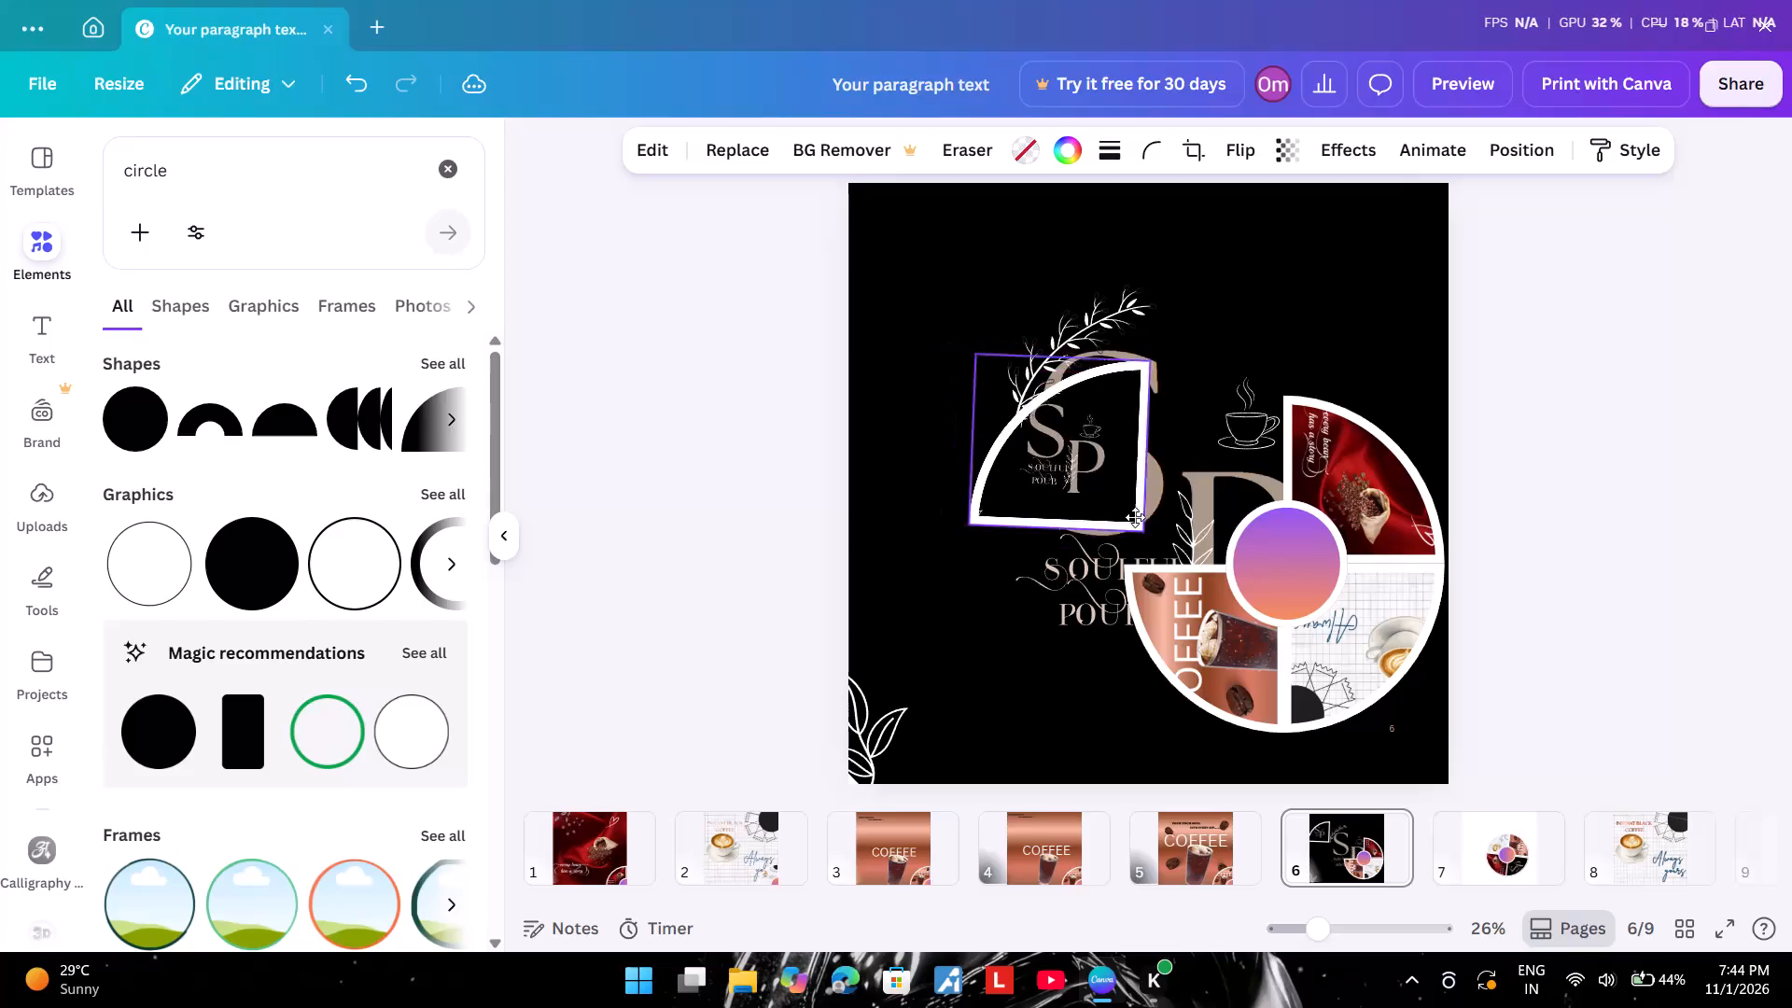
pyautogui.moveTo(1135, 517); pyautogui.dragTo(1219, 530)
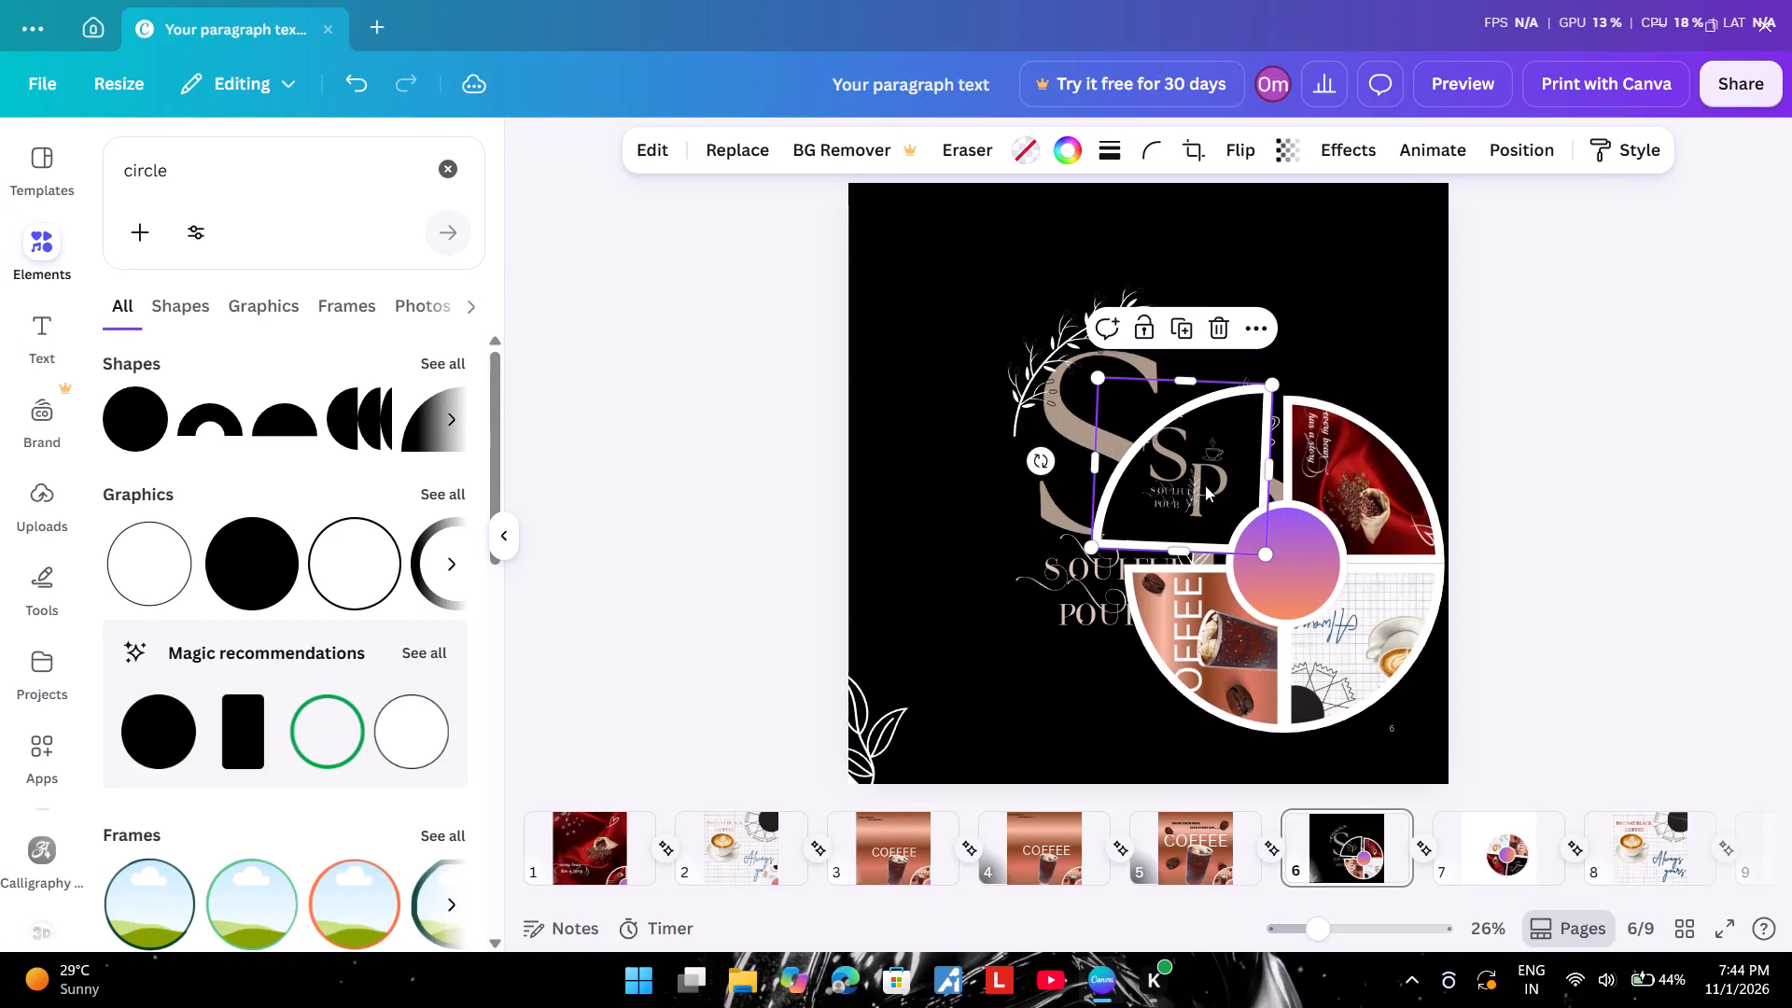
pyautogui.click(1043, 456)
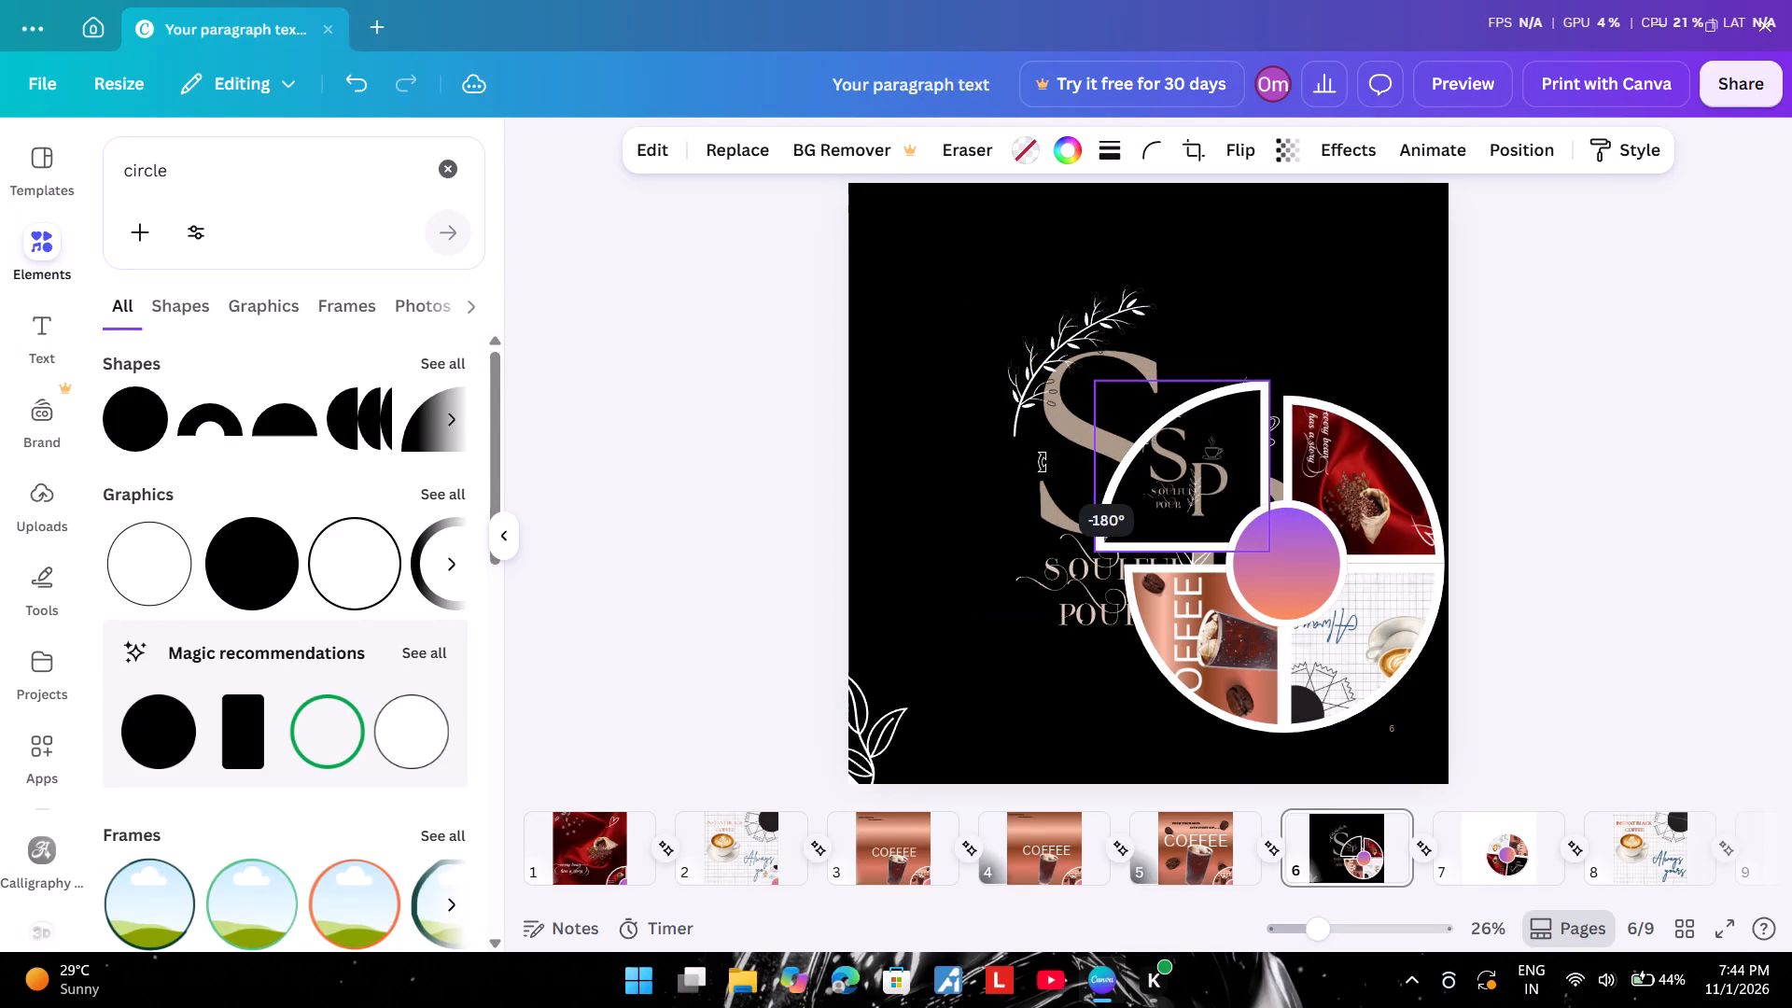
pyautogui.moveTo(1147, 483); pyautogui.dragTo(1177, 497)
pyautogui.click(1537, 473)
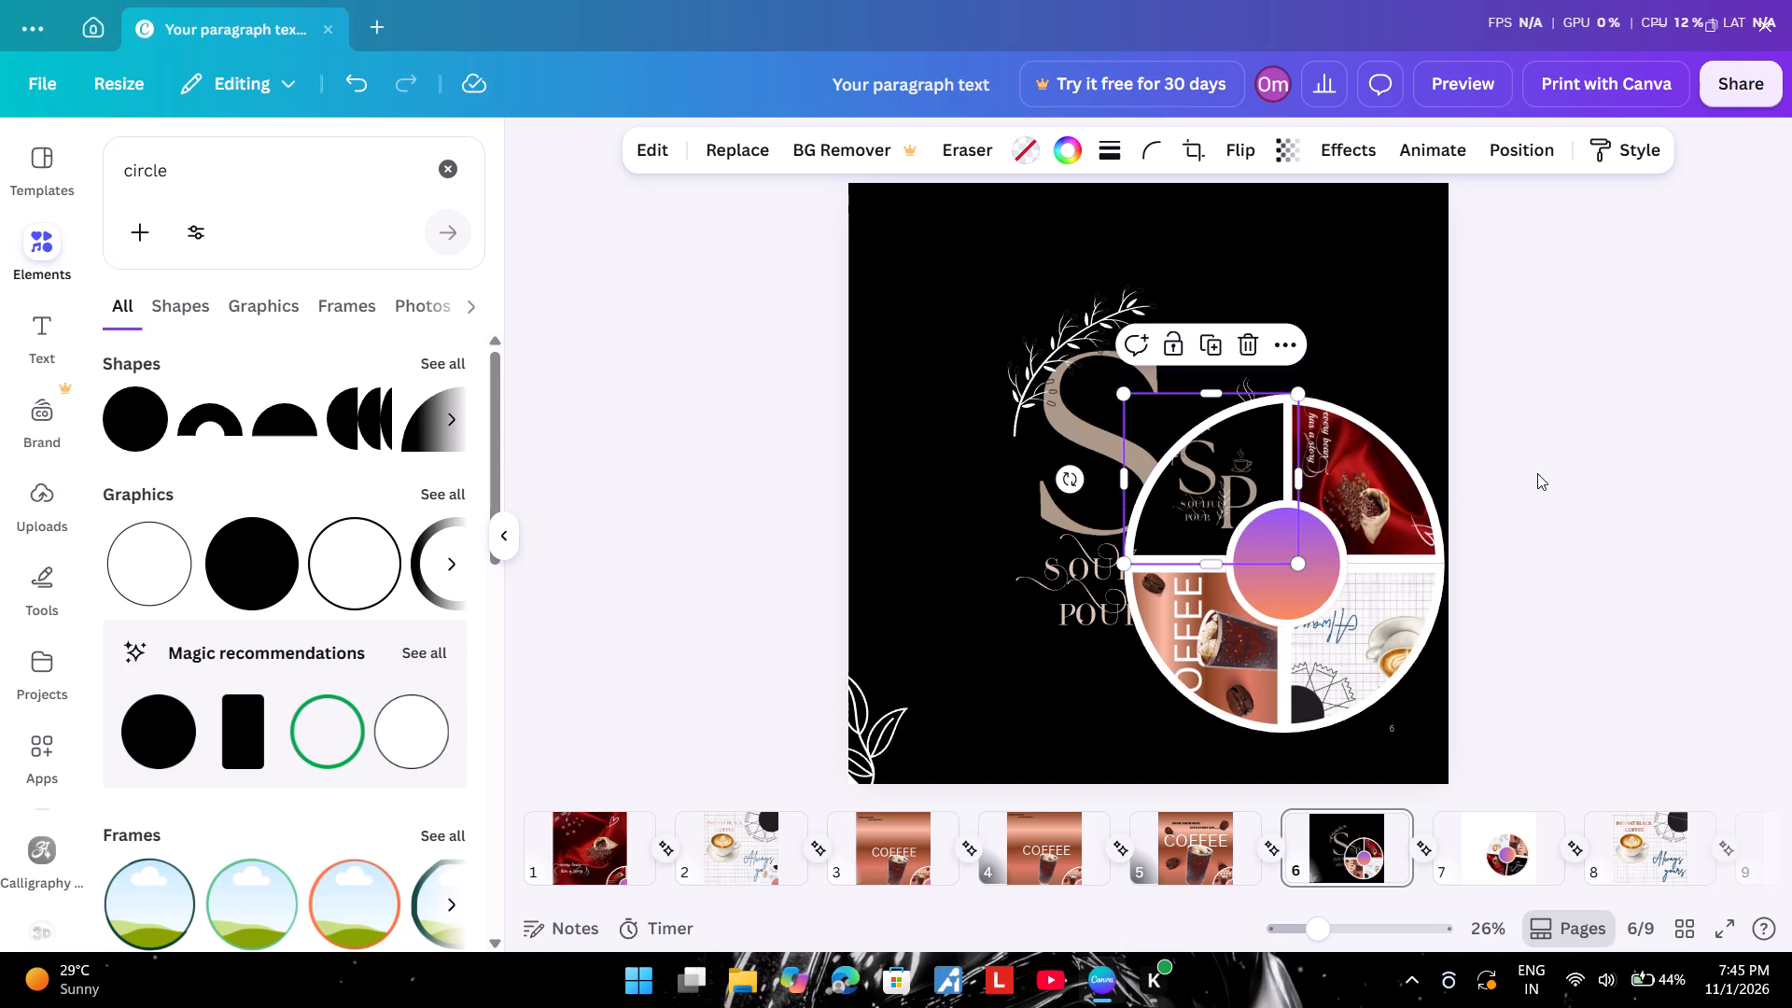
# Nudge the SP logo quadrant until it lines up with the wheel's red and COFFEE quadrants.
pyautogui.click(1240, 478)
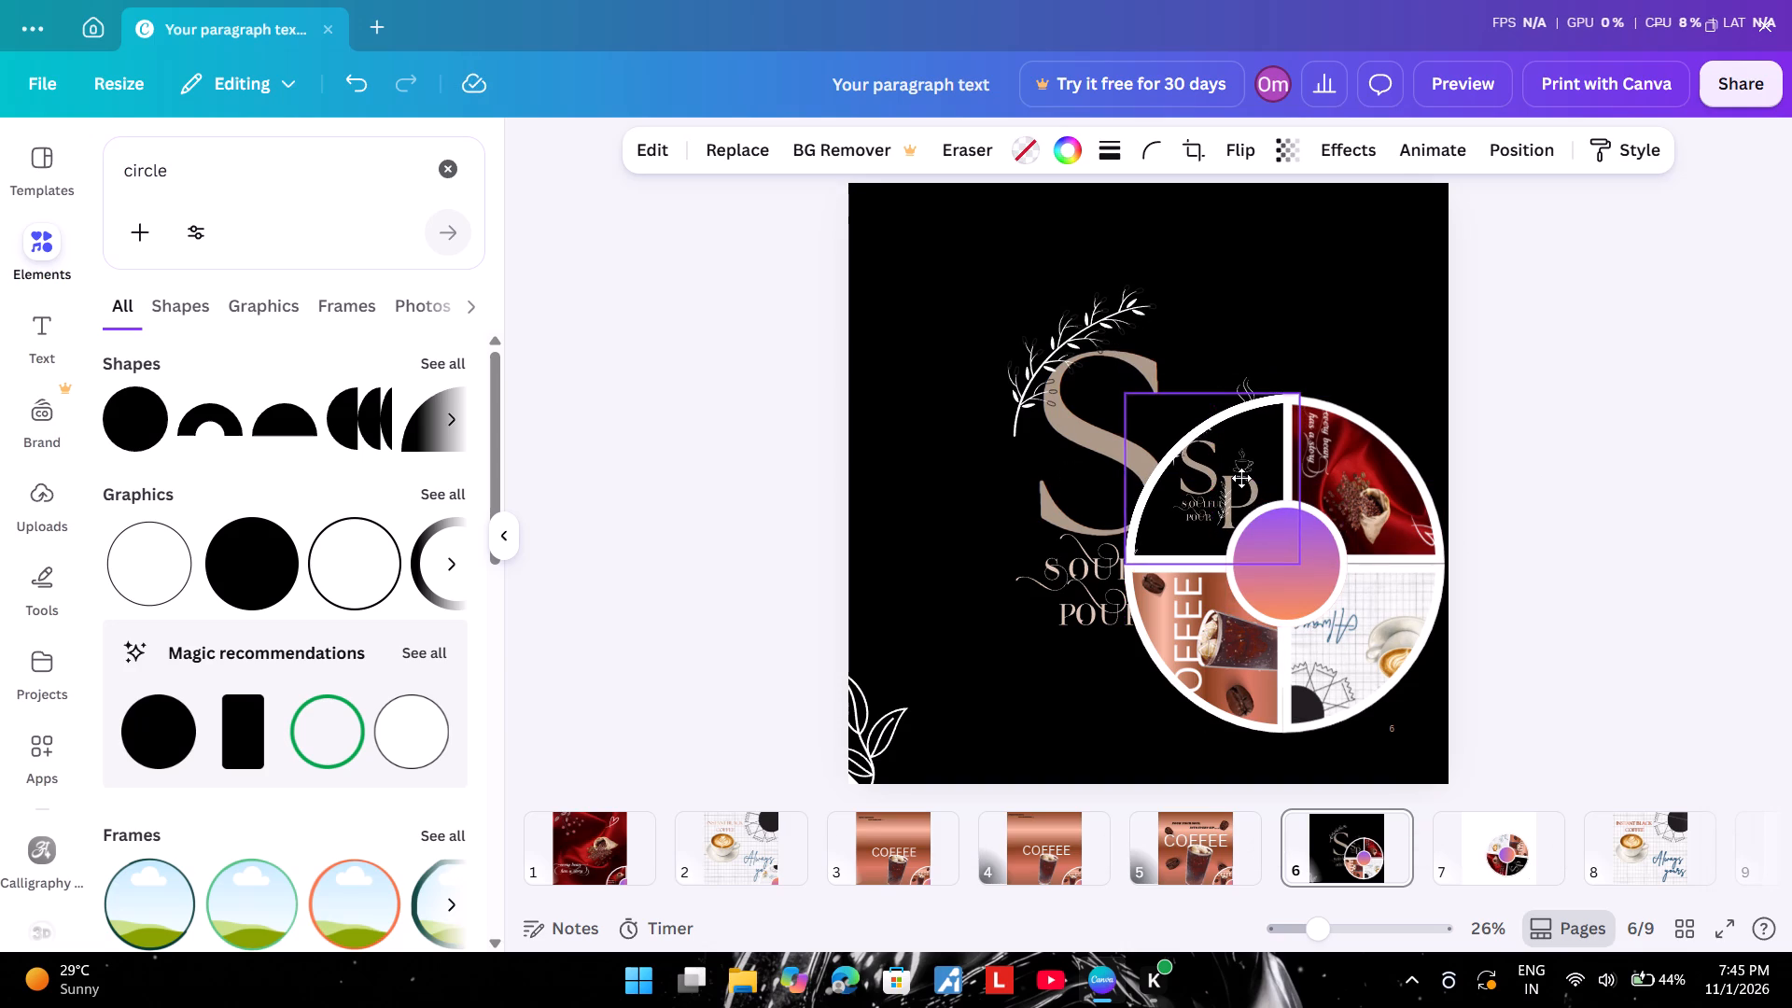
pyautogui.click(1518, 447)
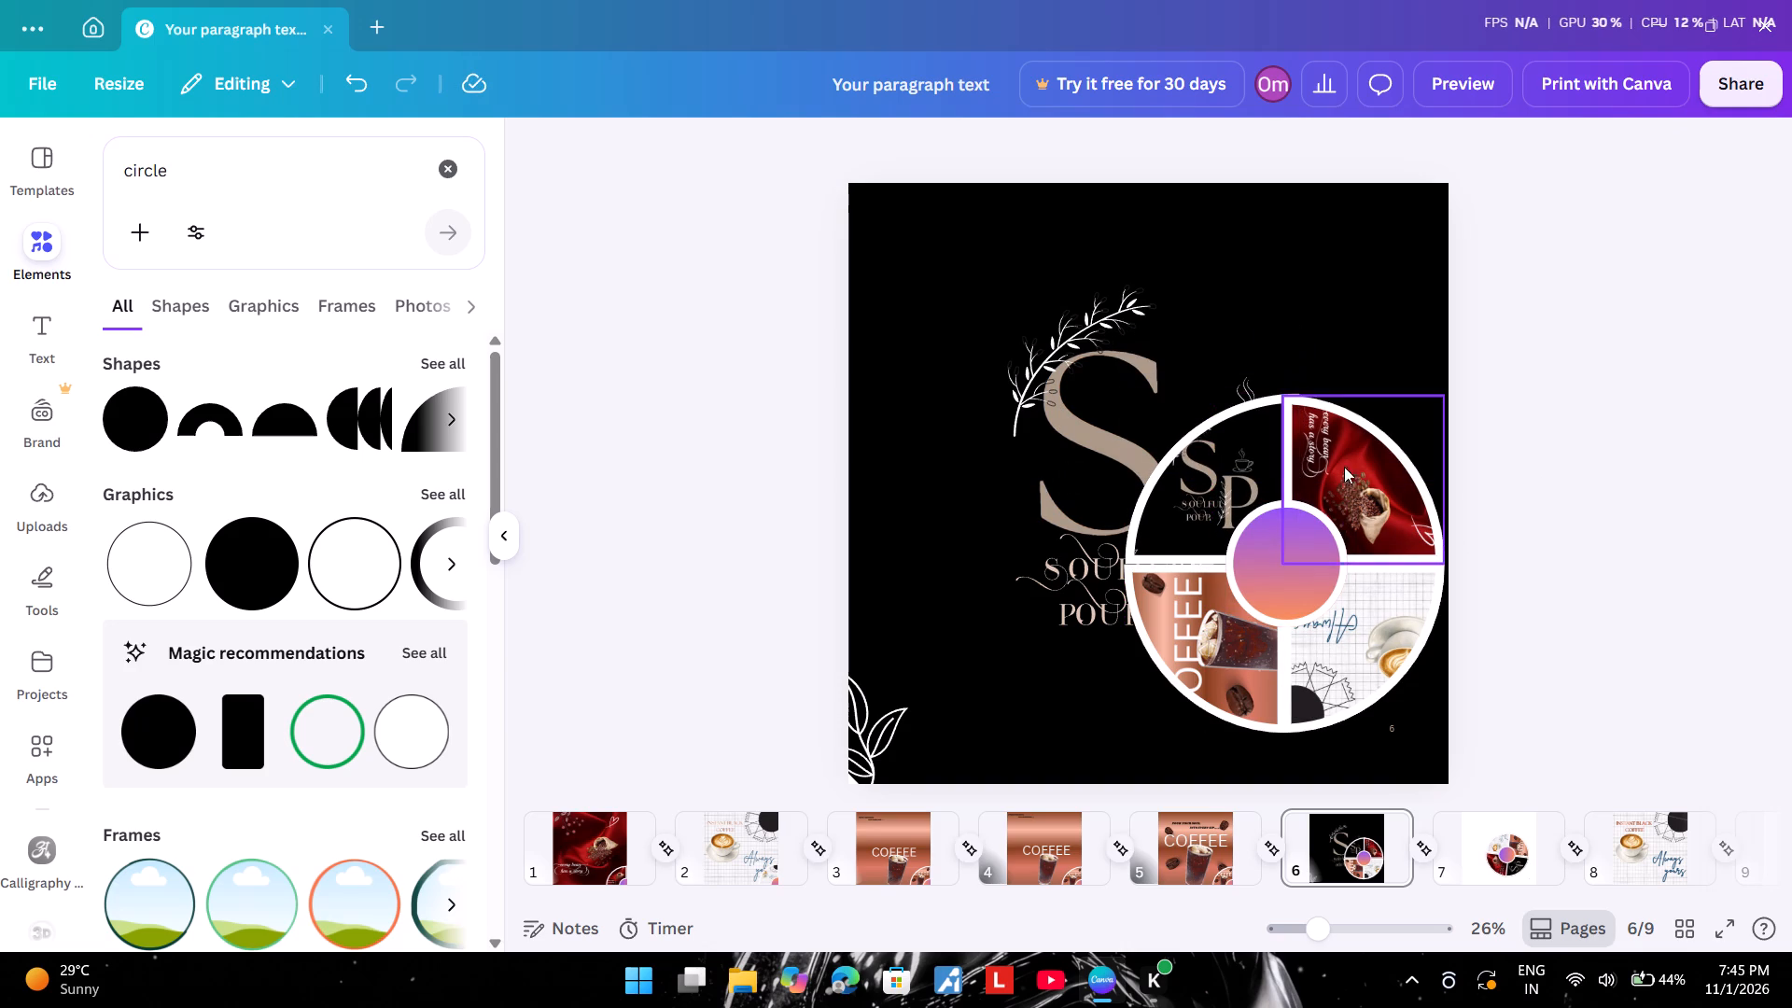
pyautogui.click(1239, 472)
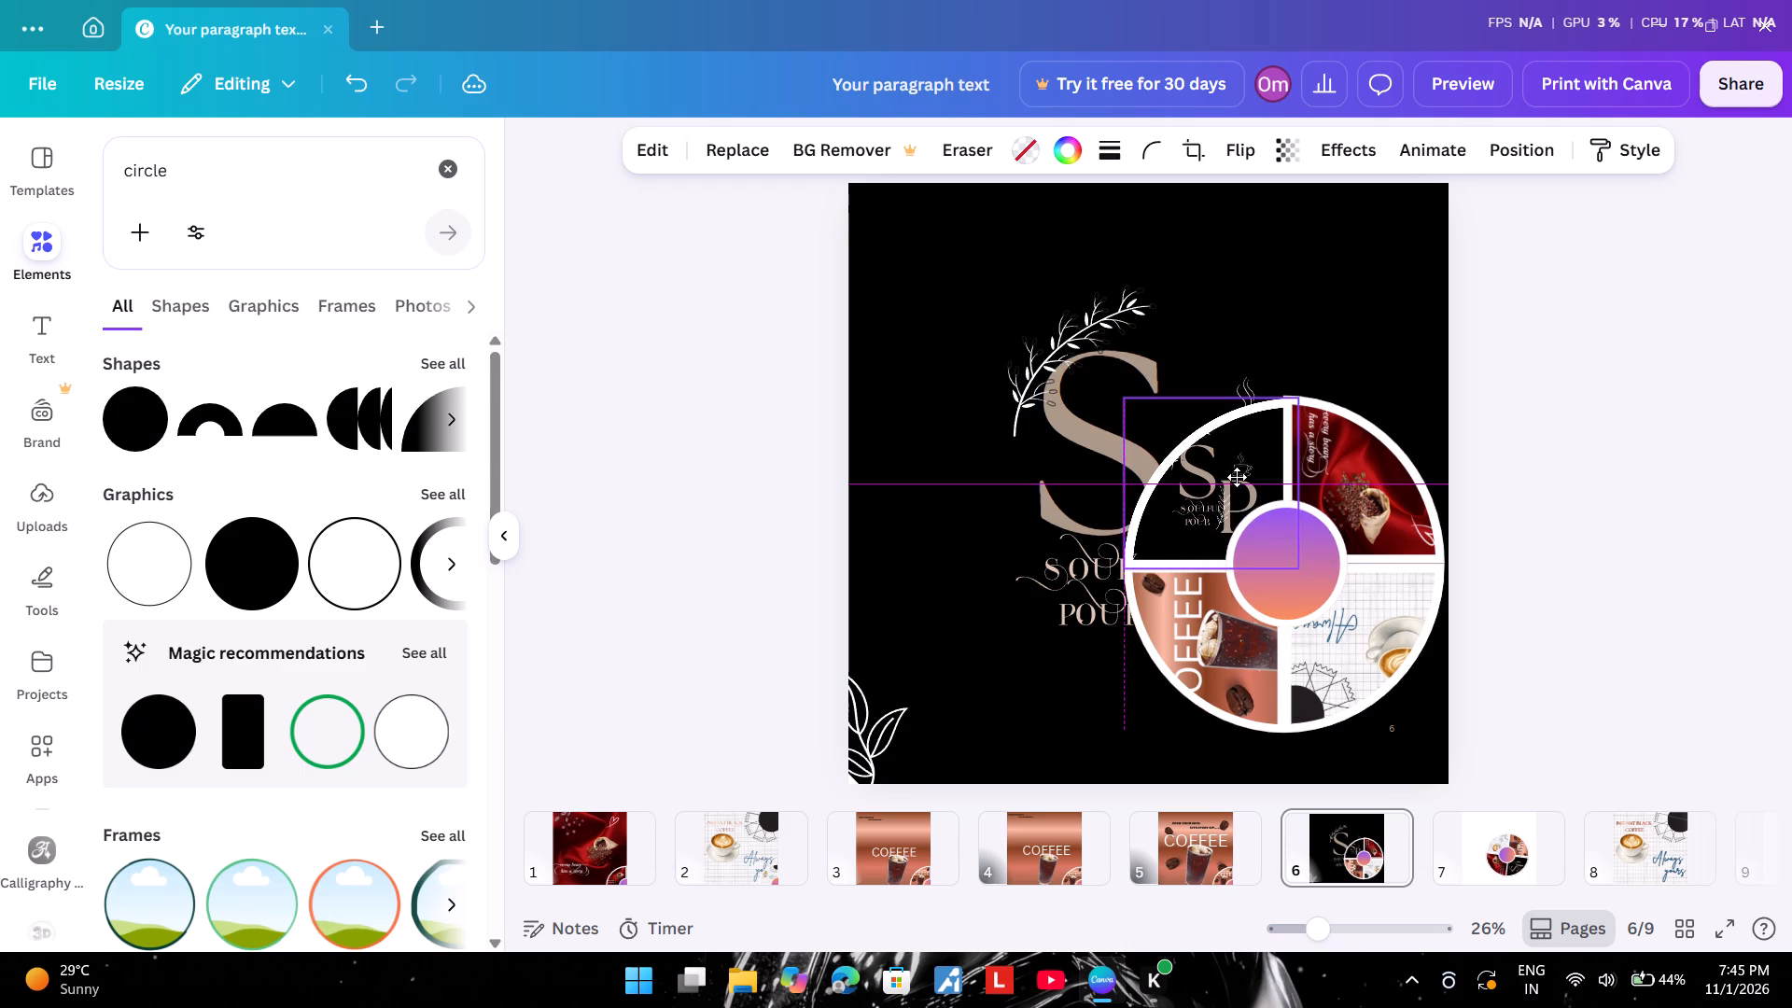
pyautogui.click(1610, 435)
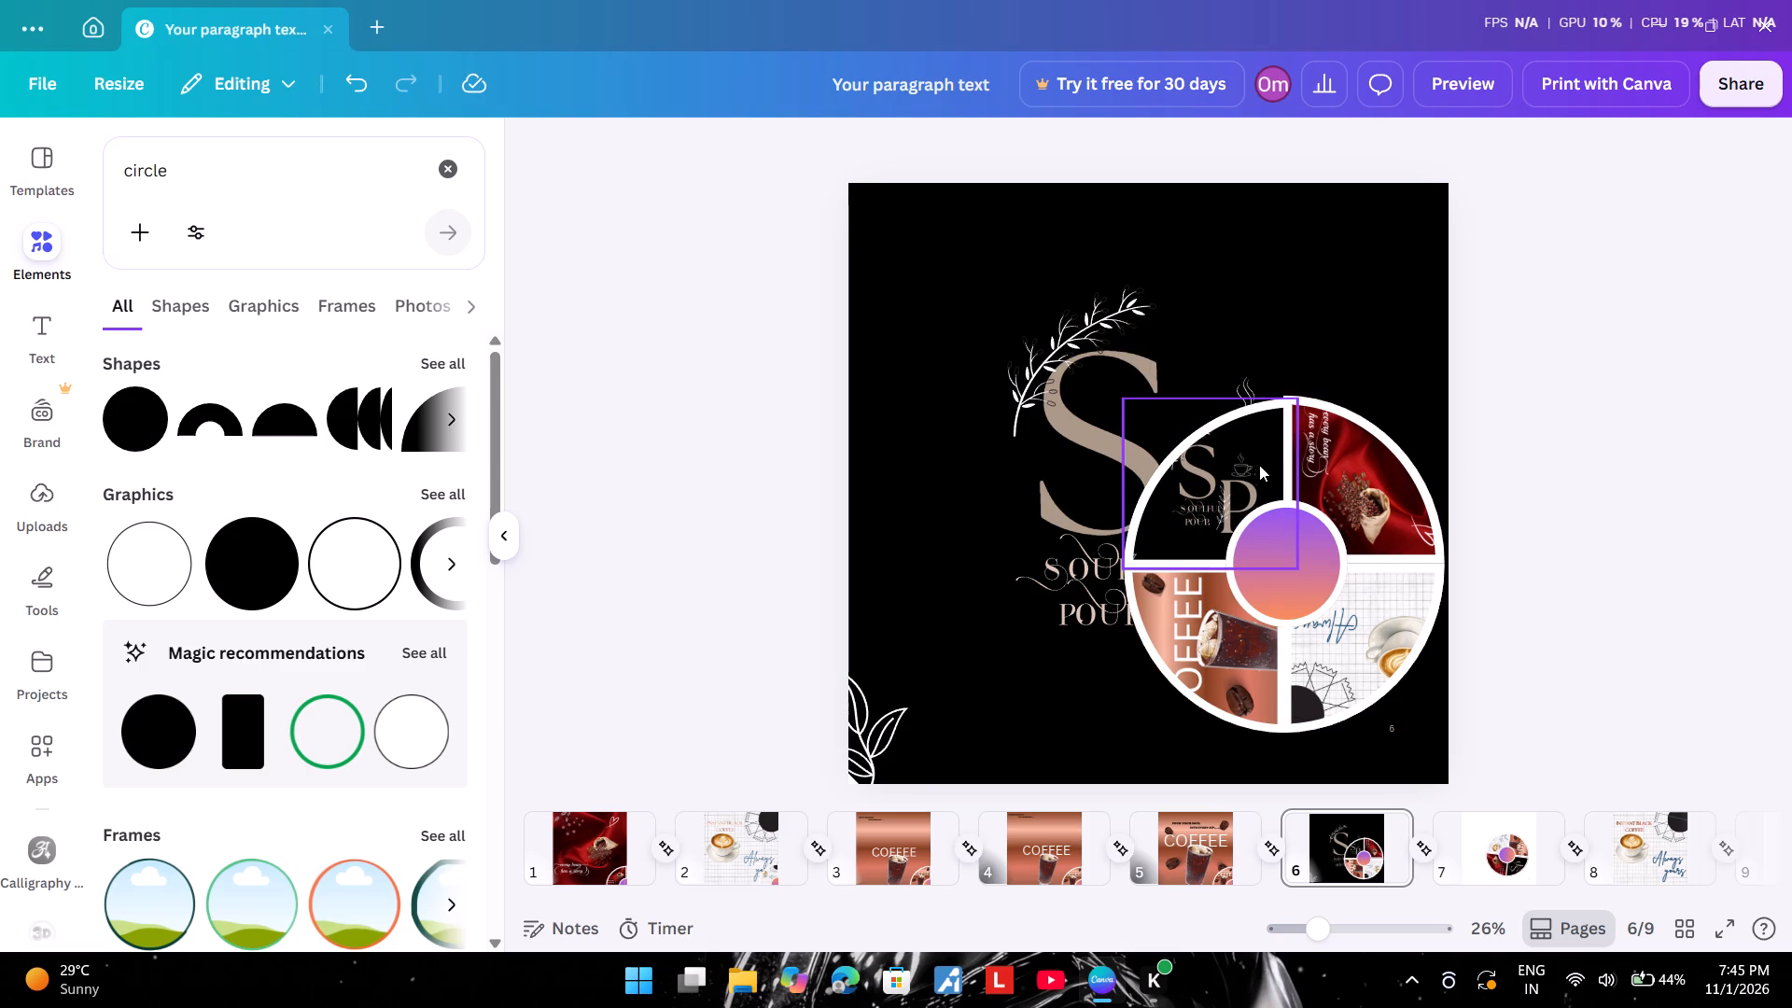
pyautogui.moveTo(1249, 465); pyautogui.dragTo(1243, 457)
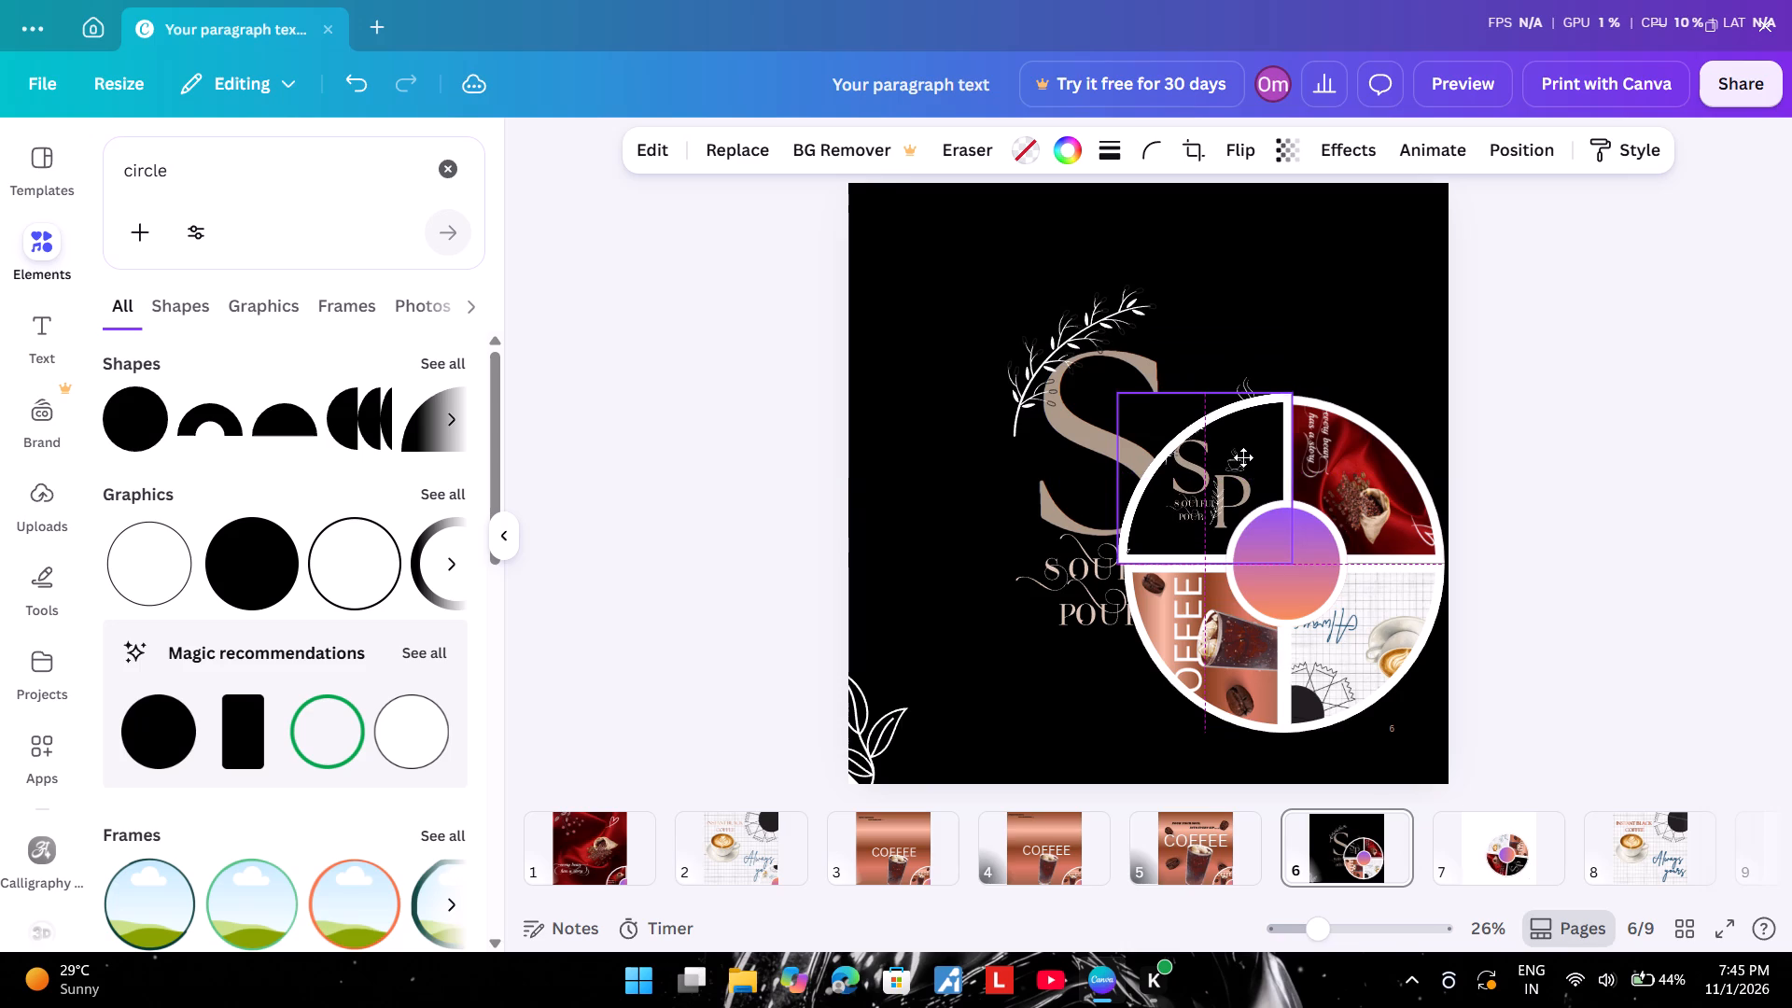
pyautogui.moveTo(1243, 457); pyautogui.dragTo(1235, 465)
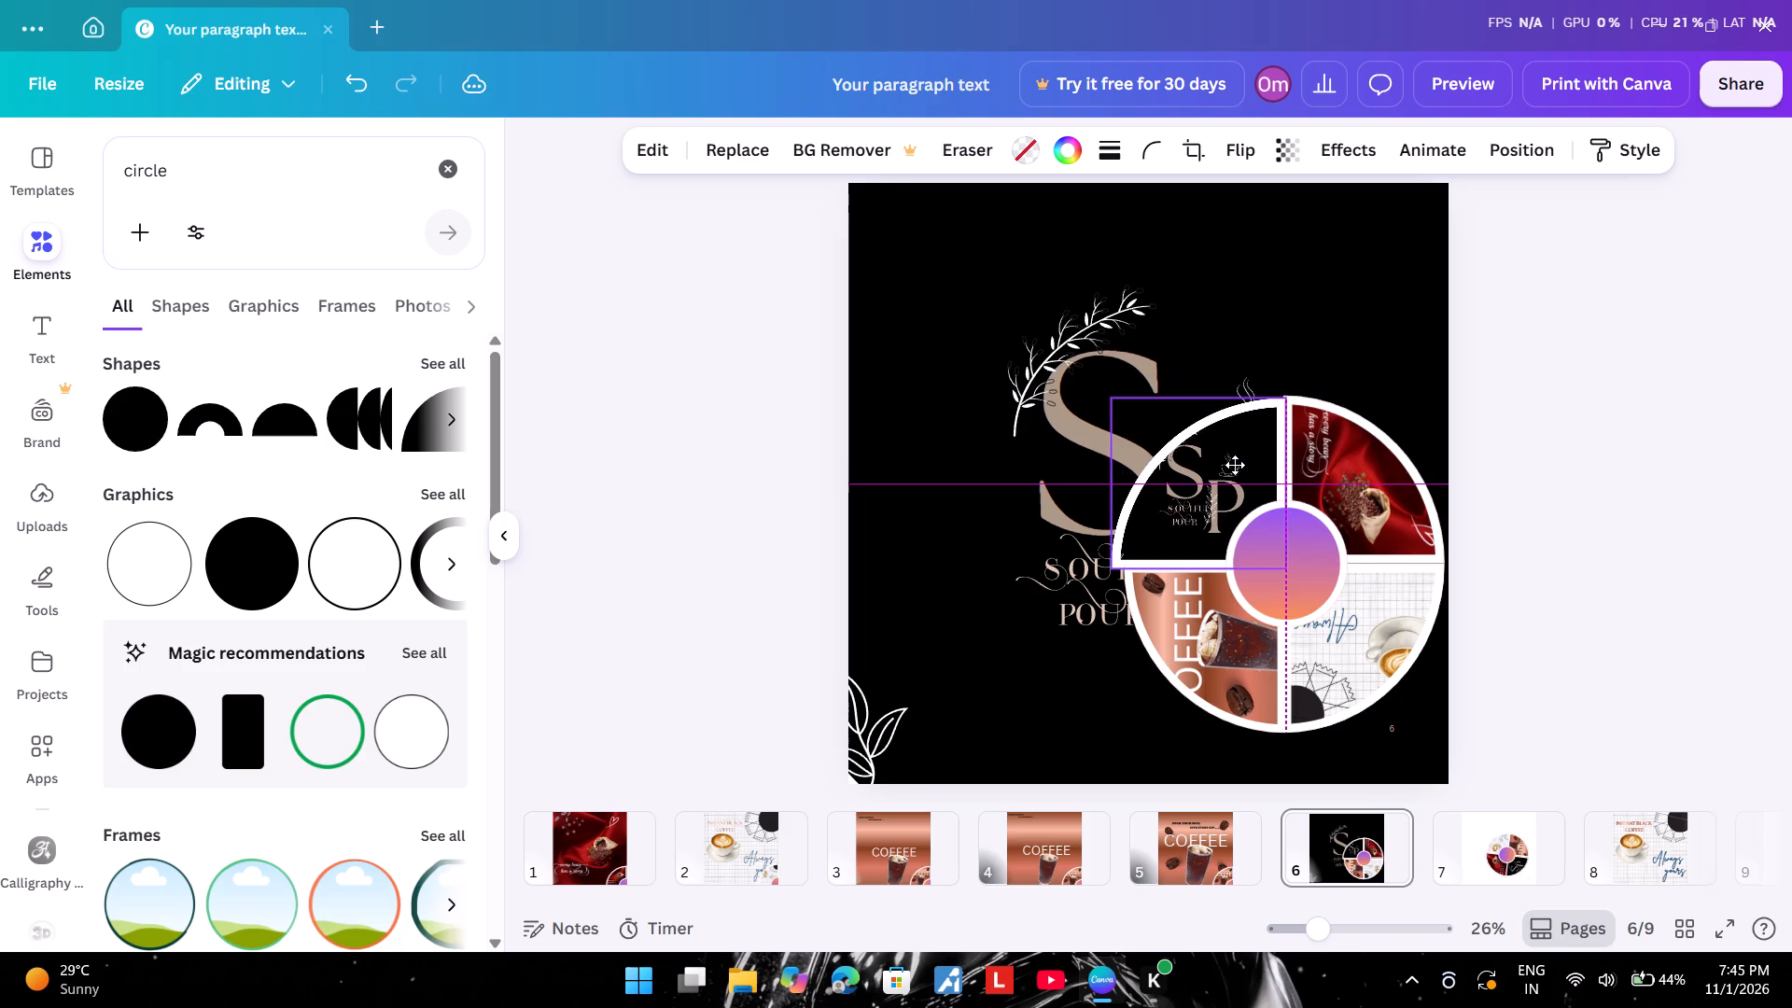
pyautogui.moveTo(1235, 465); pyautogui.dragTo(1239, 464)
pyautogui.click(1571, 456)
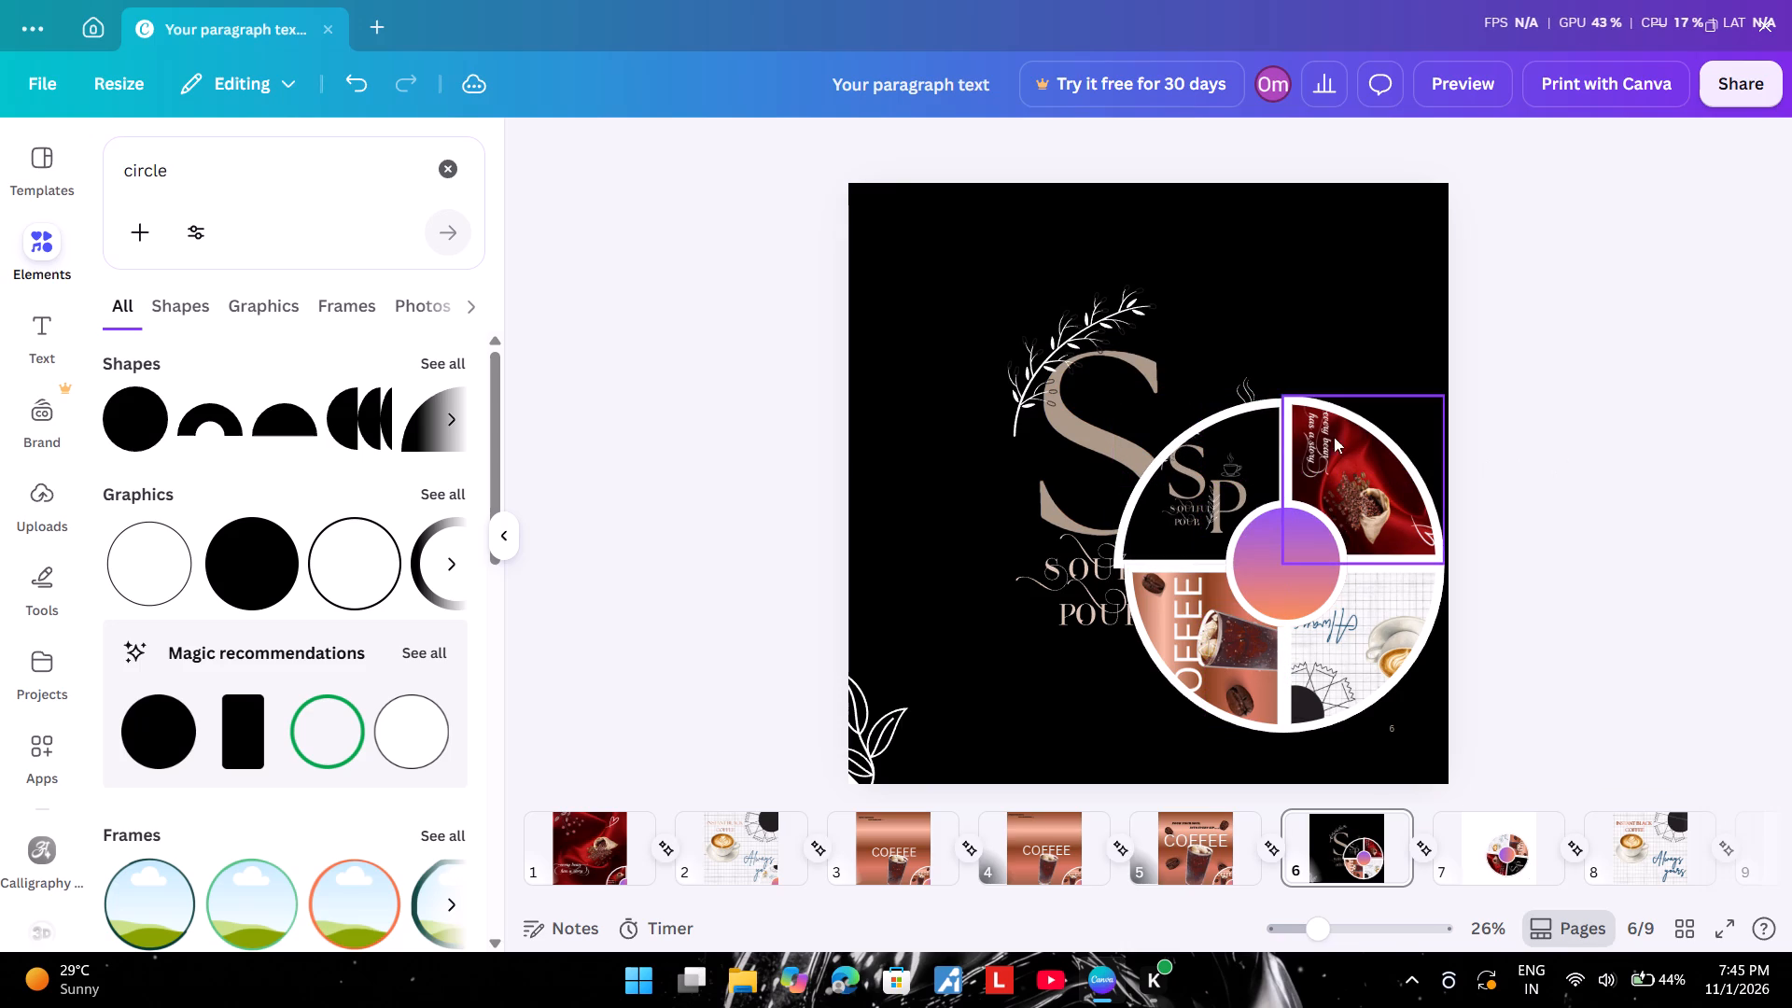
pyautogui.click(1264, 453)
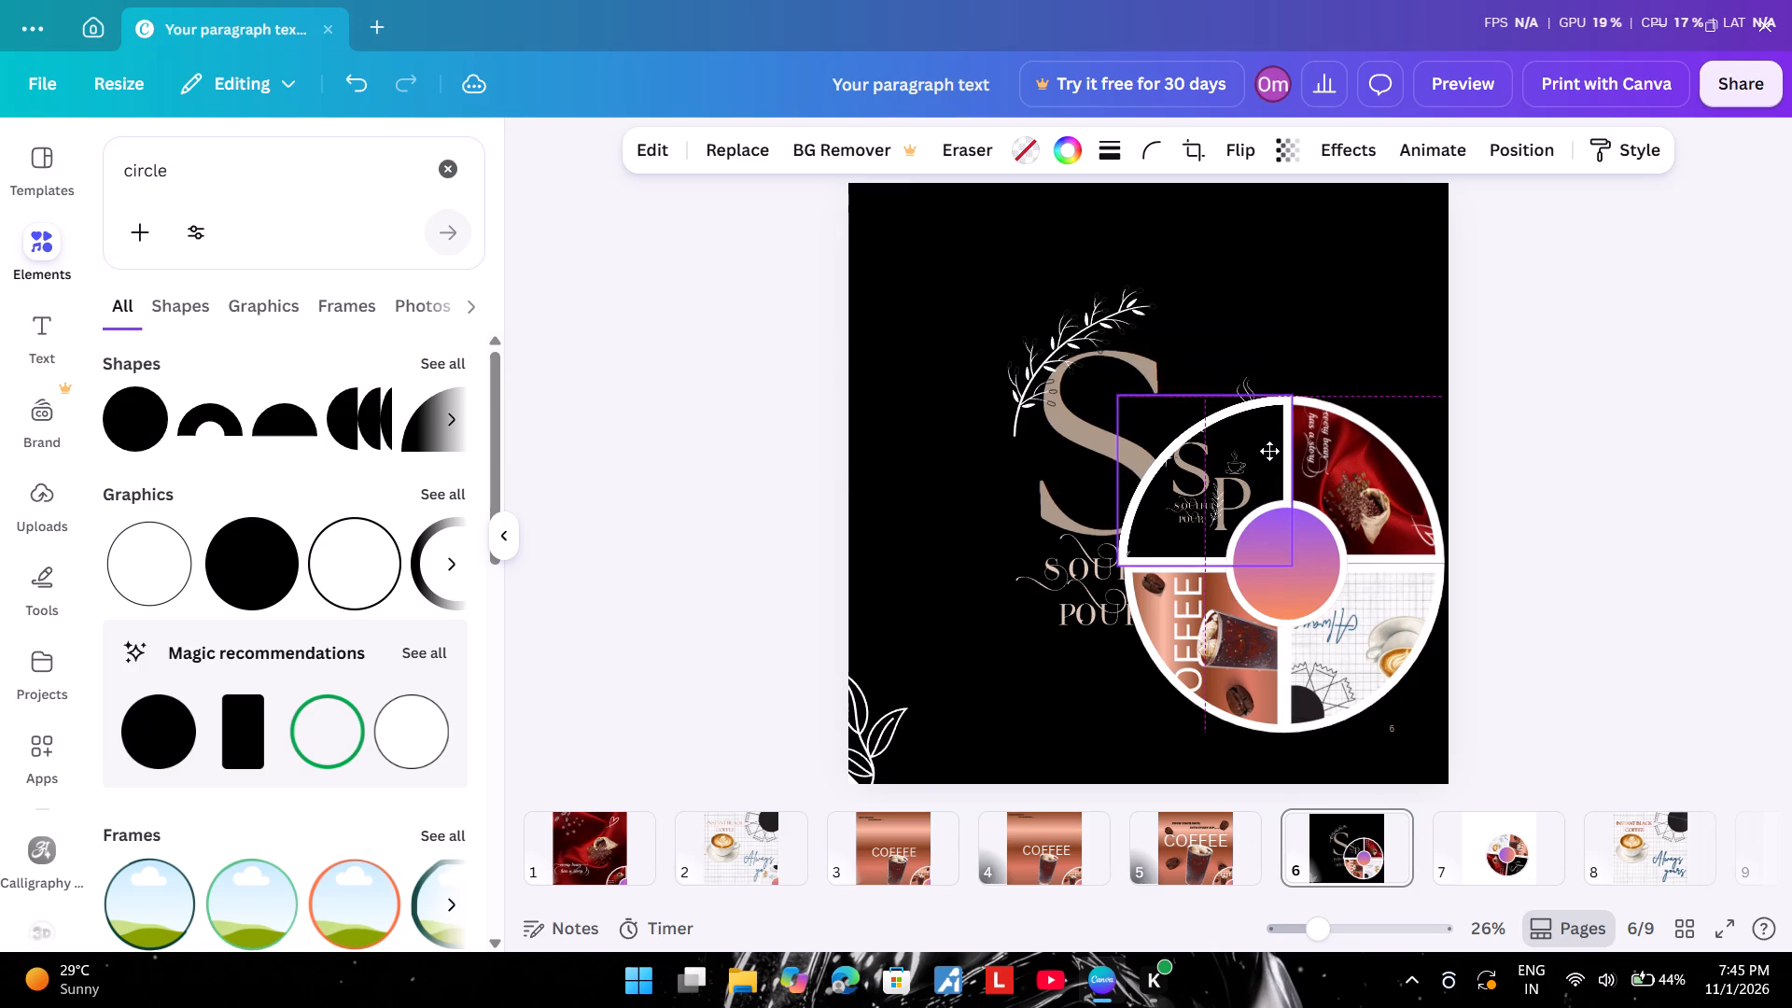
pyautogui.click(1605, 443)
# Narrow the SP logo quadrant slightly from its left side so its outer edge meets the wheel's rim.
pyautogui.click(1211, 507)
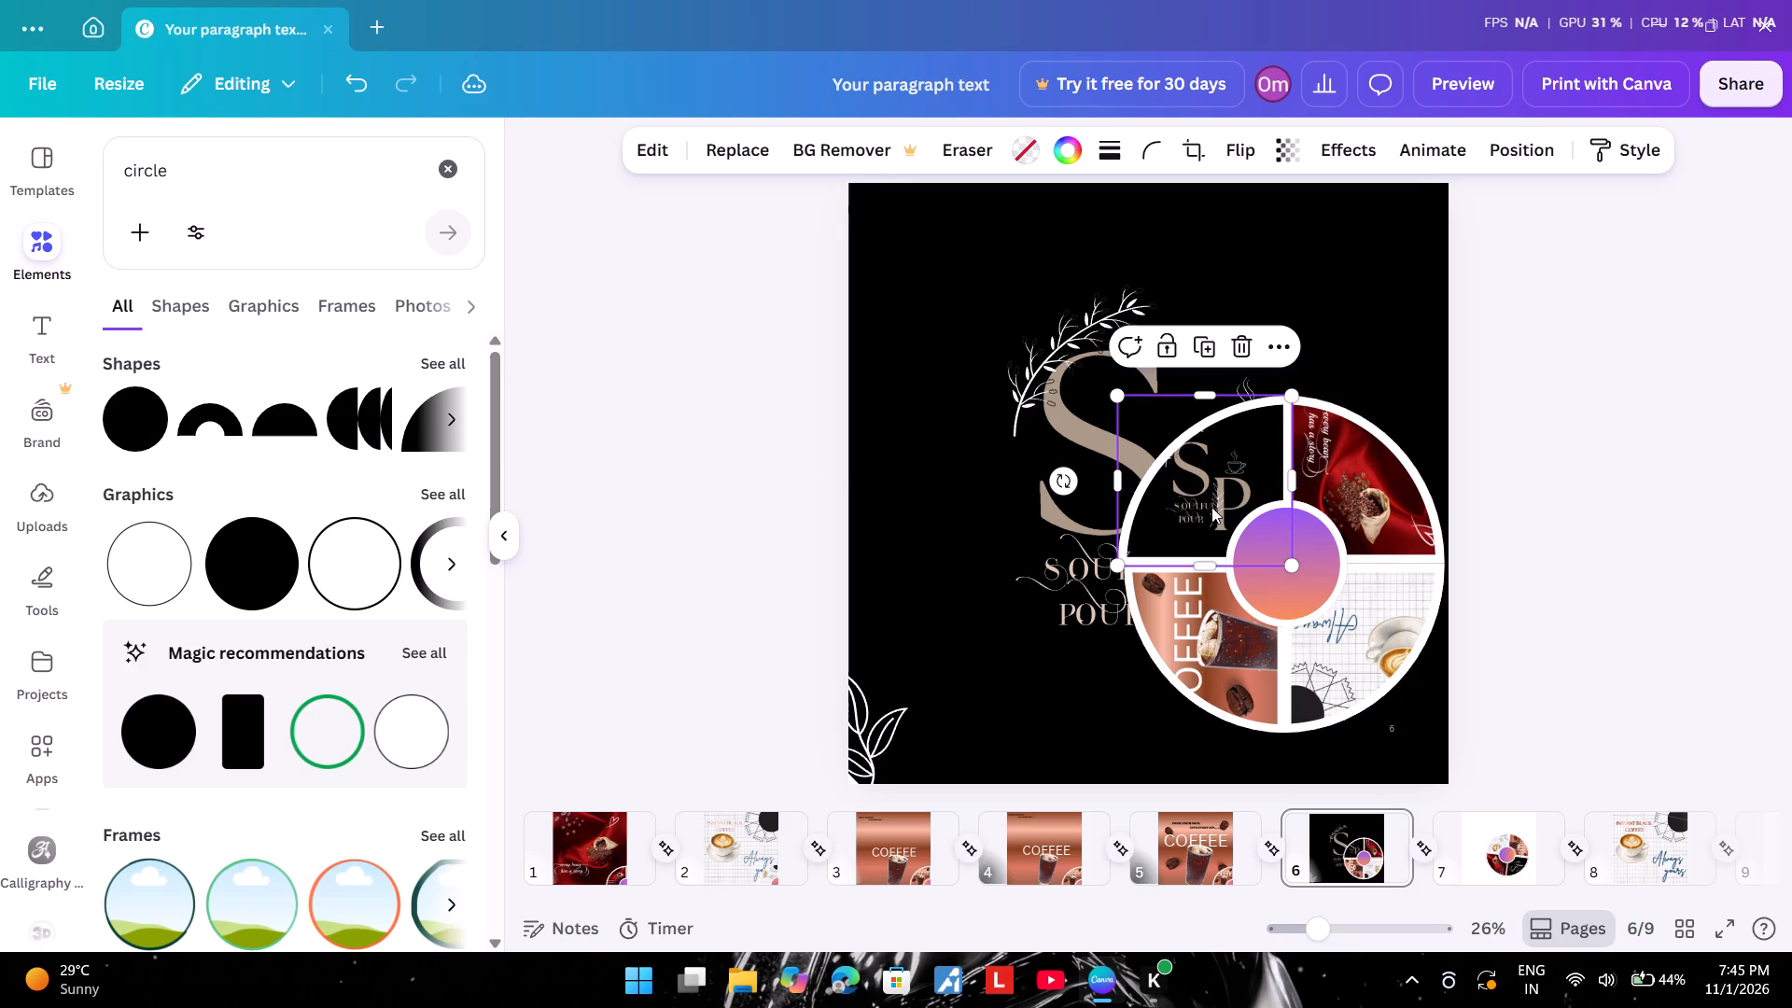
pyautogui.click(1121, 474)
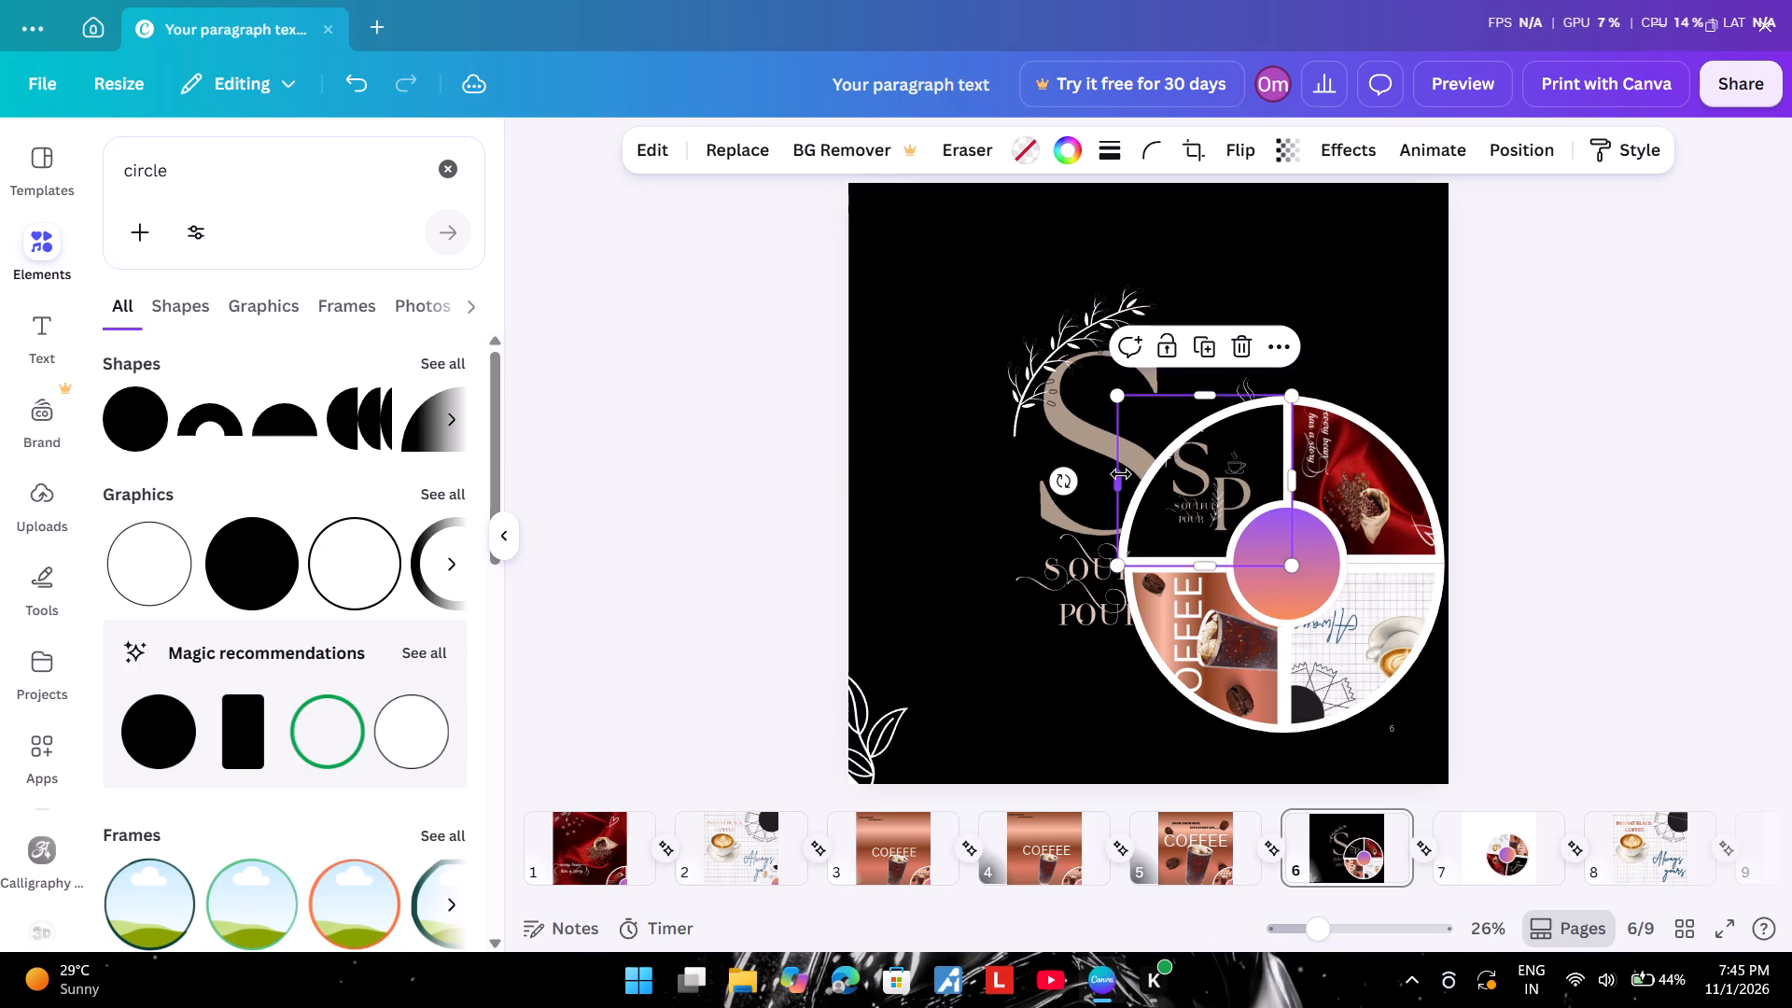
pyautogui.click(1566, 482)
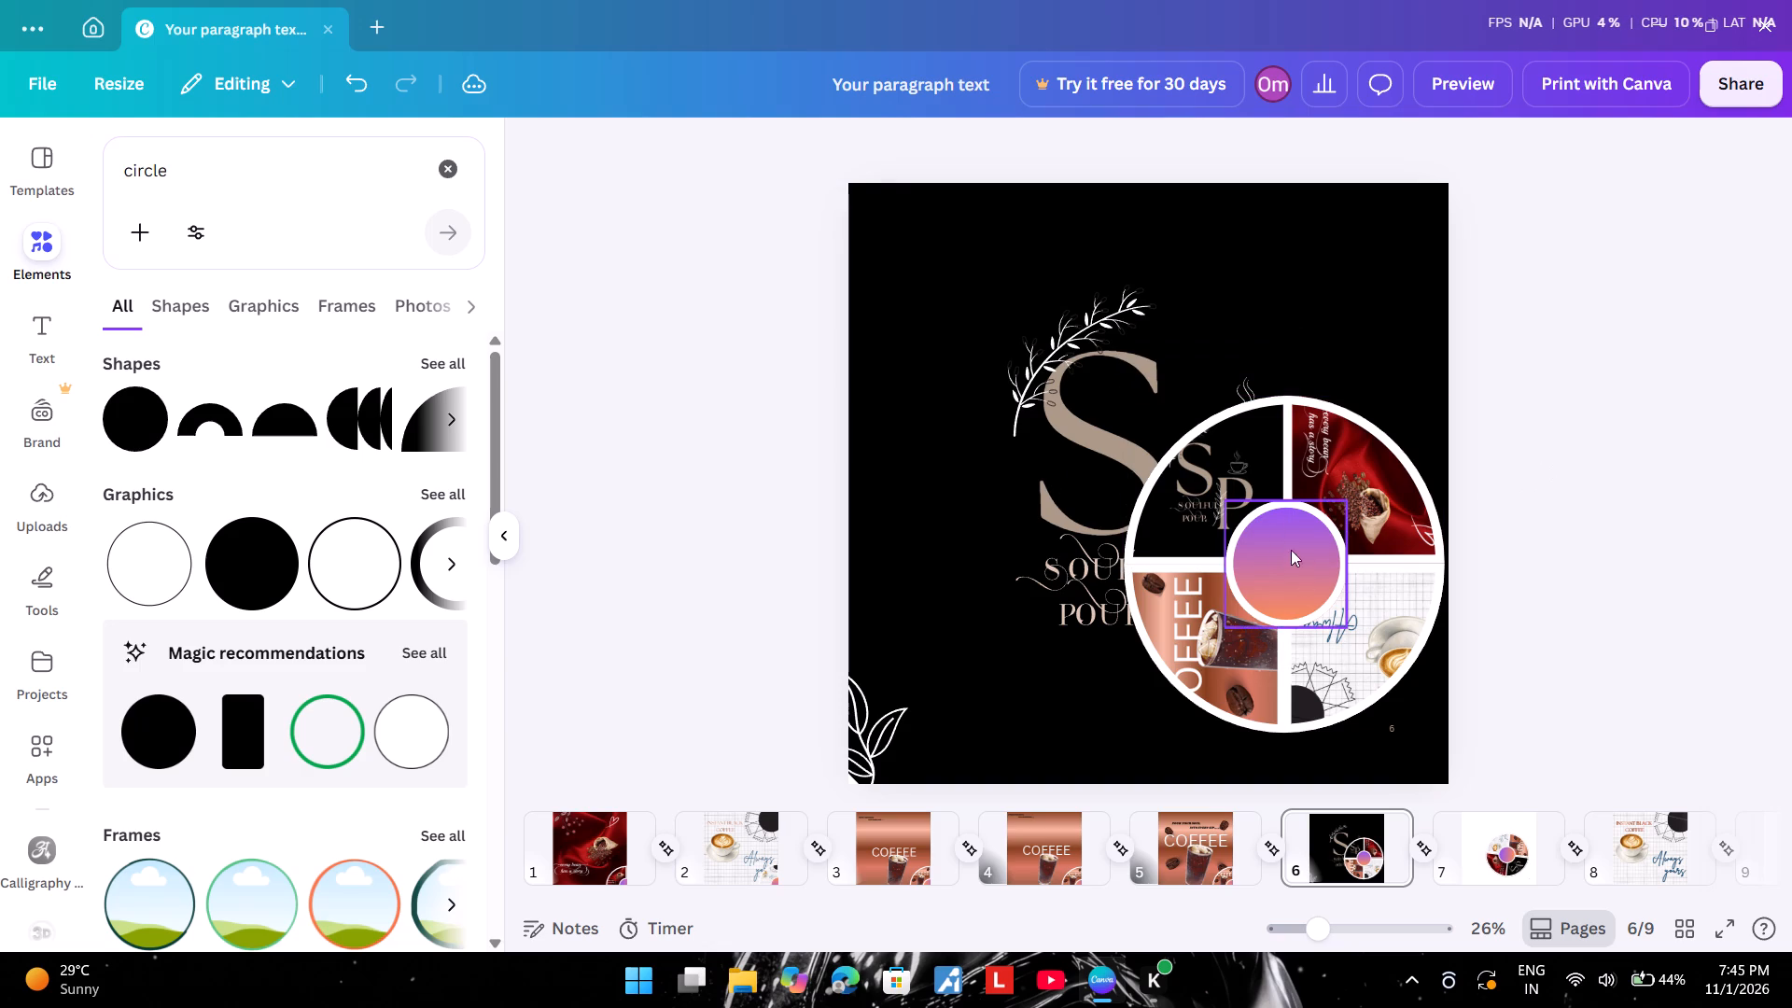
# Group the copied wheel's gradient center circle and four picture quadrants into one object on page 6.
pyautogui.click(1696, 455)
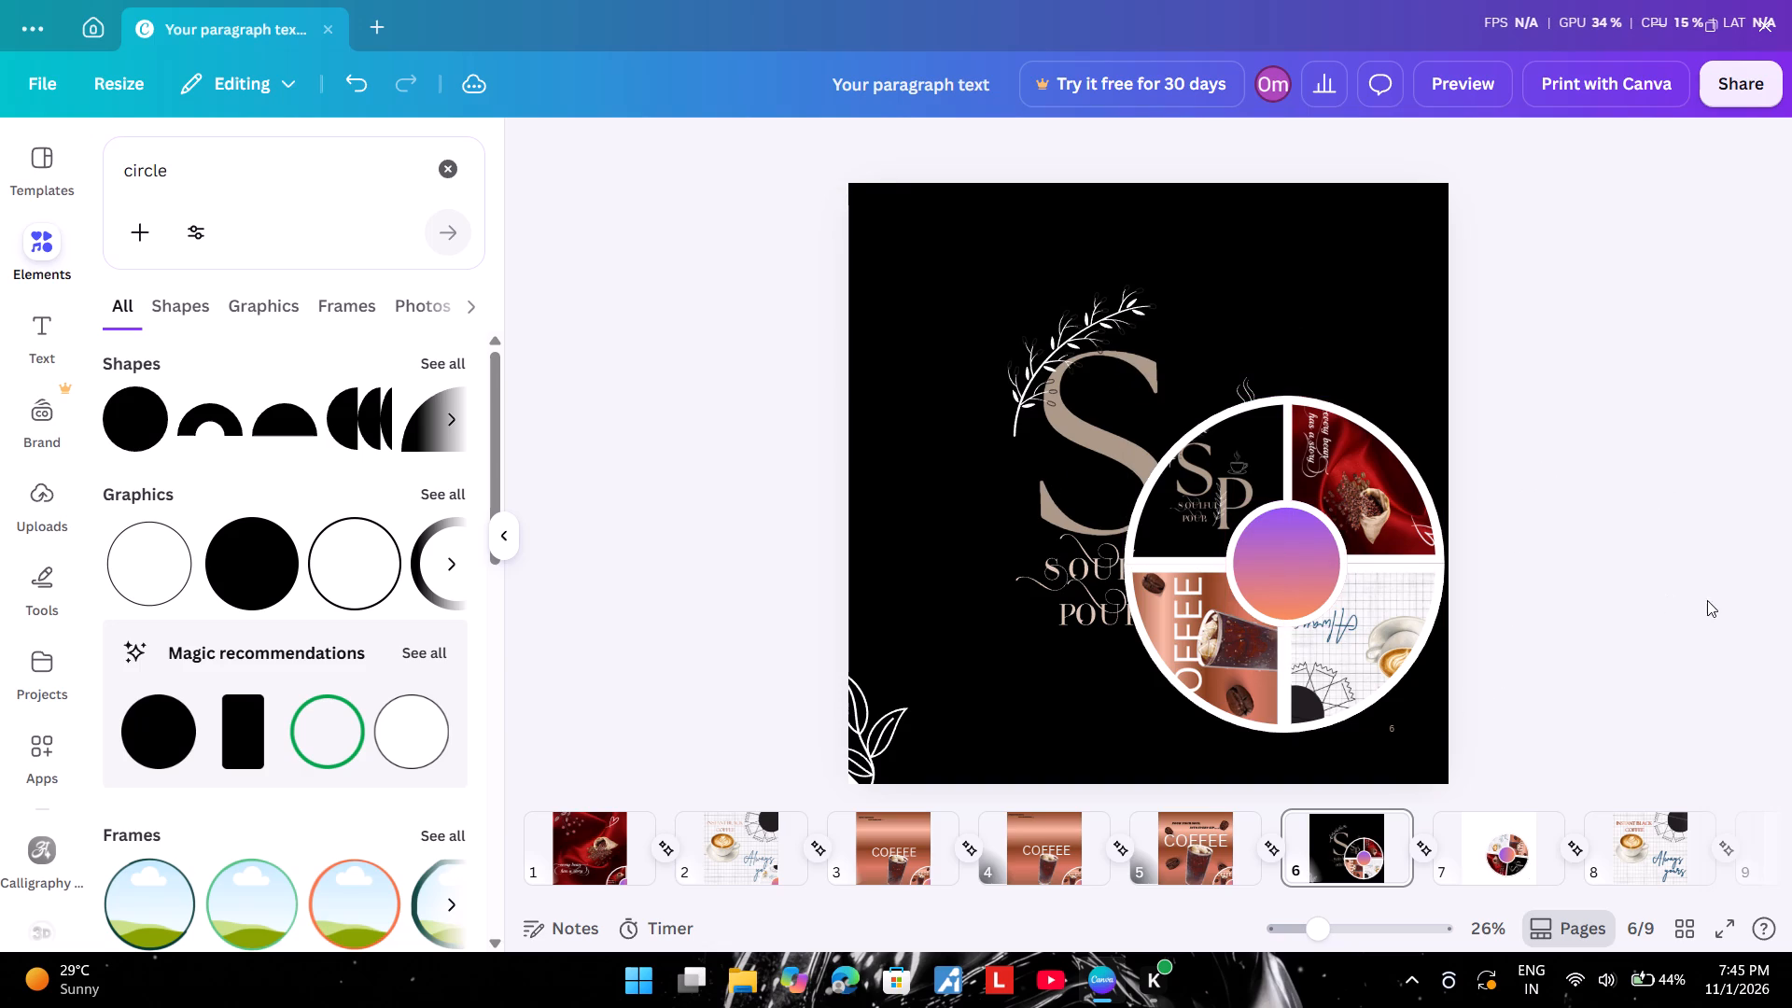
pyautogui.keyDown('shift'); pyautogui.click(1233, 523); pyautogui.keyUp('shift')
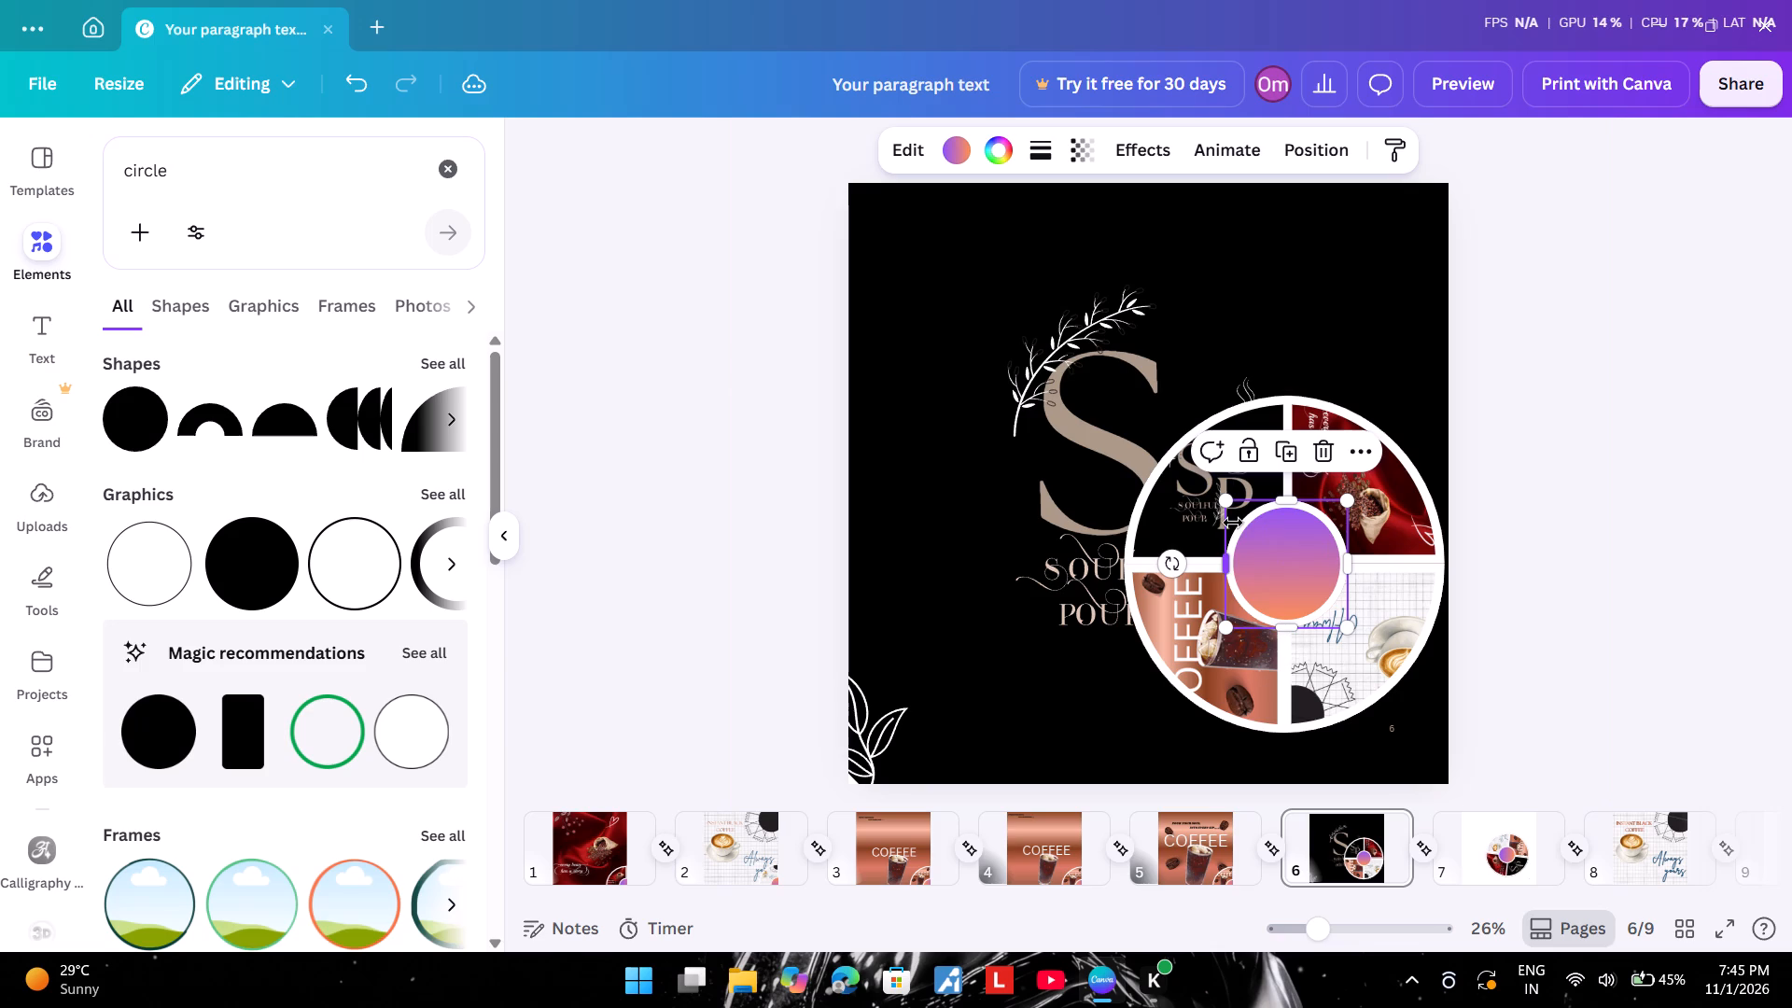
pyautogui.keyDown('shift'); pyautogui.click(1157, 536); pyautogui.keyUp('shift')
pyautogui.keyDown('shift'); pyautogui.click(1182, 643); pyautogui.keyUp('shift')
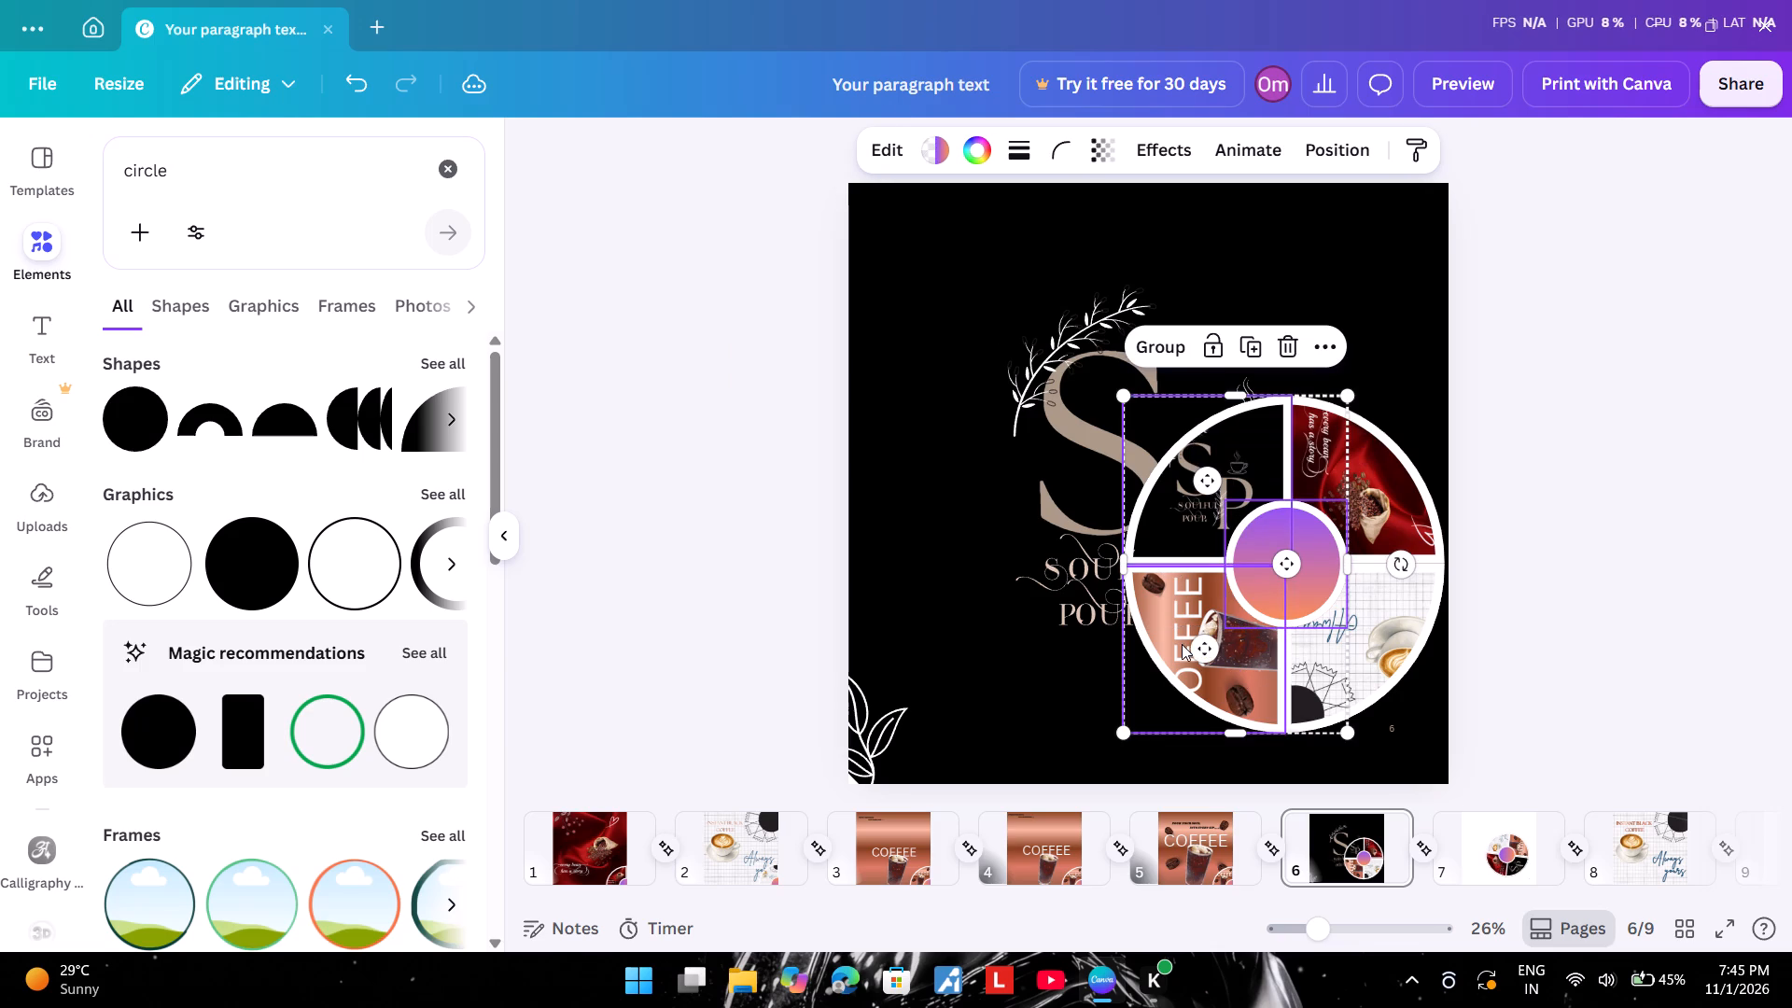
pyautogui.keyDown('shift'); pyautogui.click(1362, 667); pyautogui.keyUp('shift')
pyautogui.keyDown('shift'); pyautogui.click(1360, 480); pyautogui.keyUp('shift')
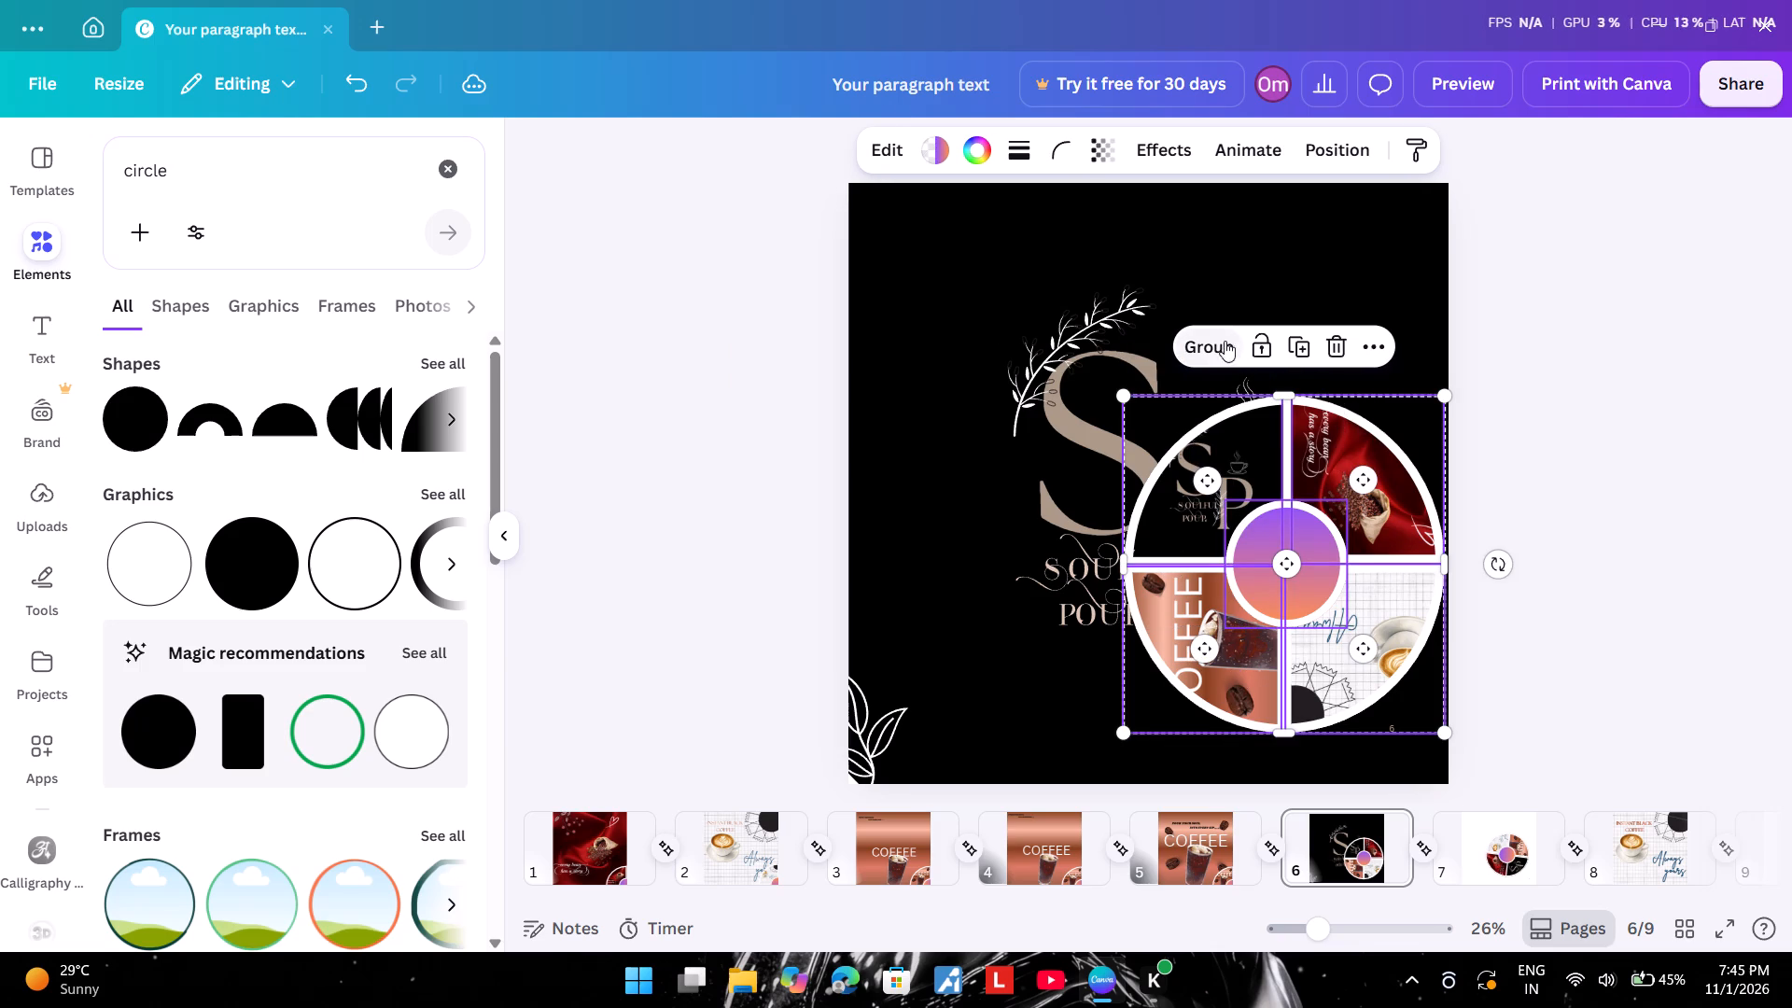
pyautogui.keyDown('shift'); pyautogui.click(1218, 346); pyautogui.keyUp('shift')
# Move the grouped wheel into page 6's lower-right corner so only its SP logo quadrant shows on the page.
pyautogui.moveTo(1271, 541); pyautogui.dragTo(1272, 541)
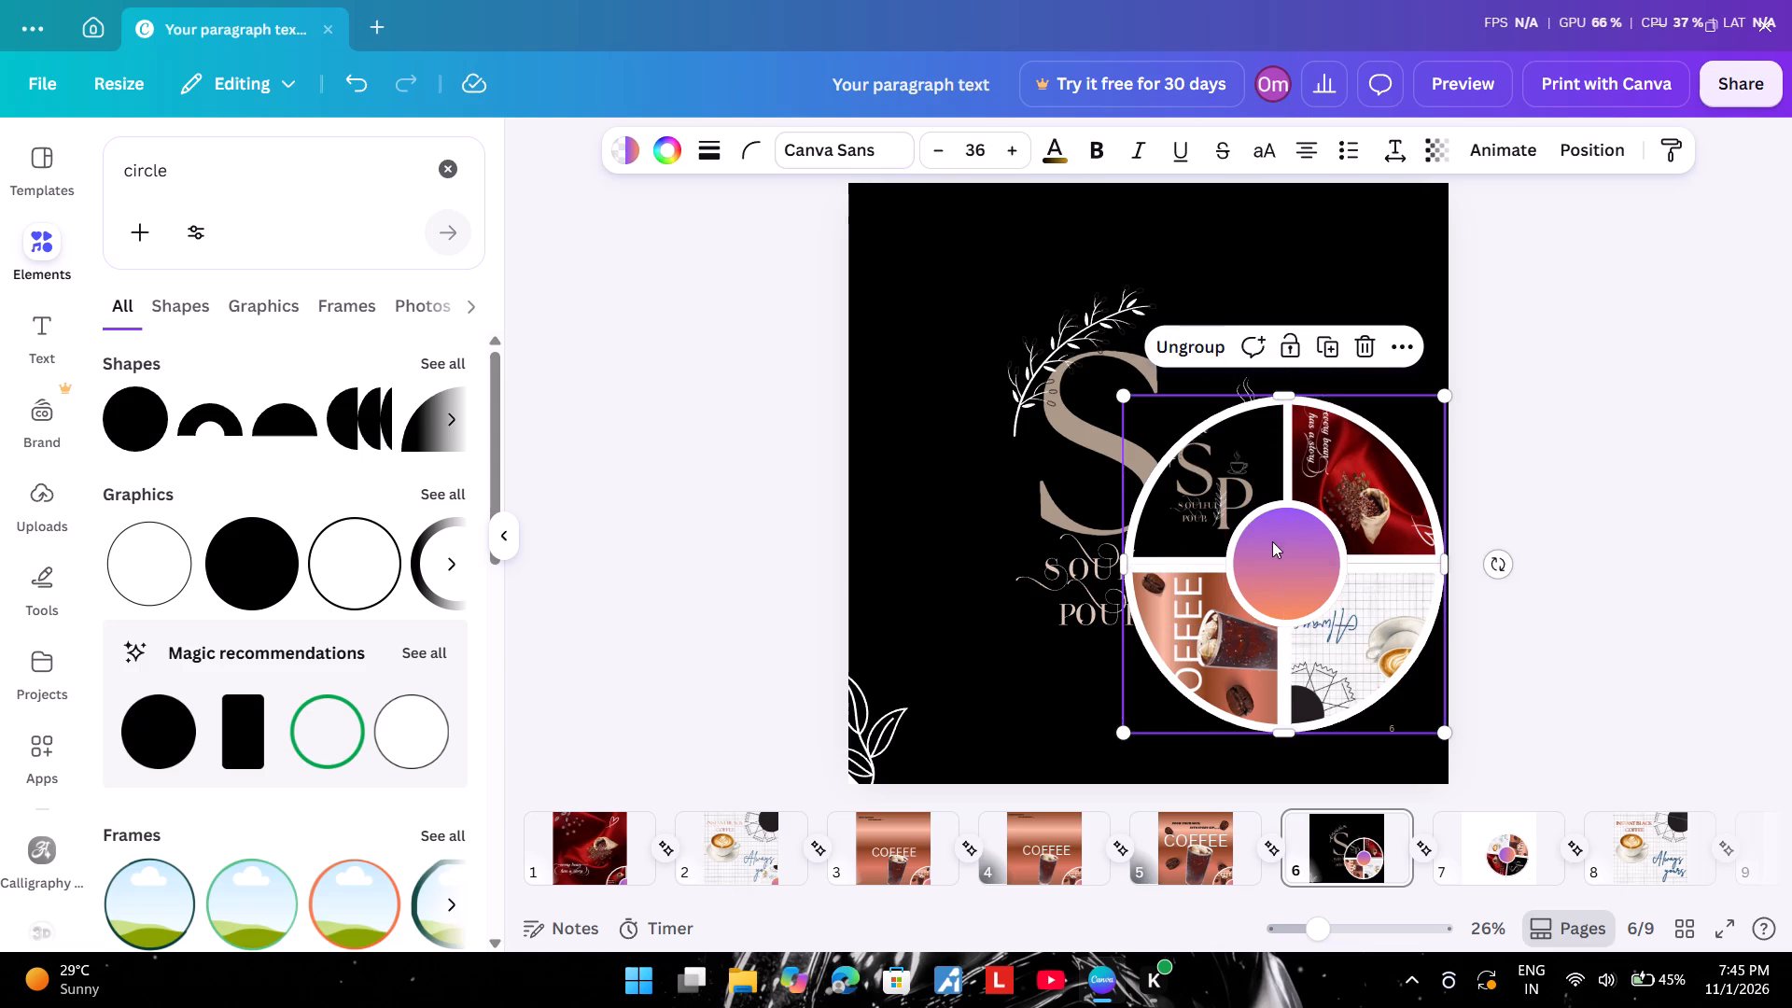
pyautogui.moveTo(1272, 541); pyautogui.dragTo(1437, 743)
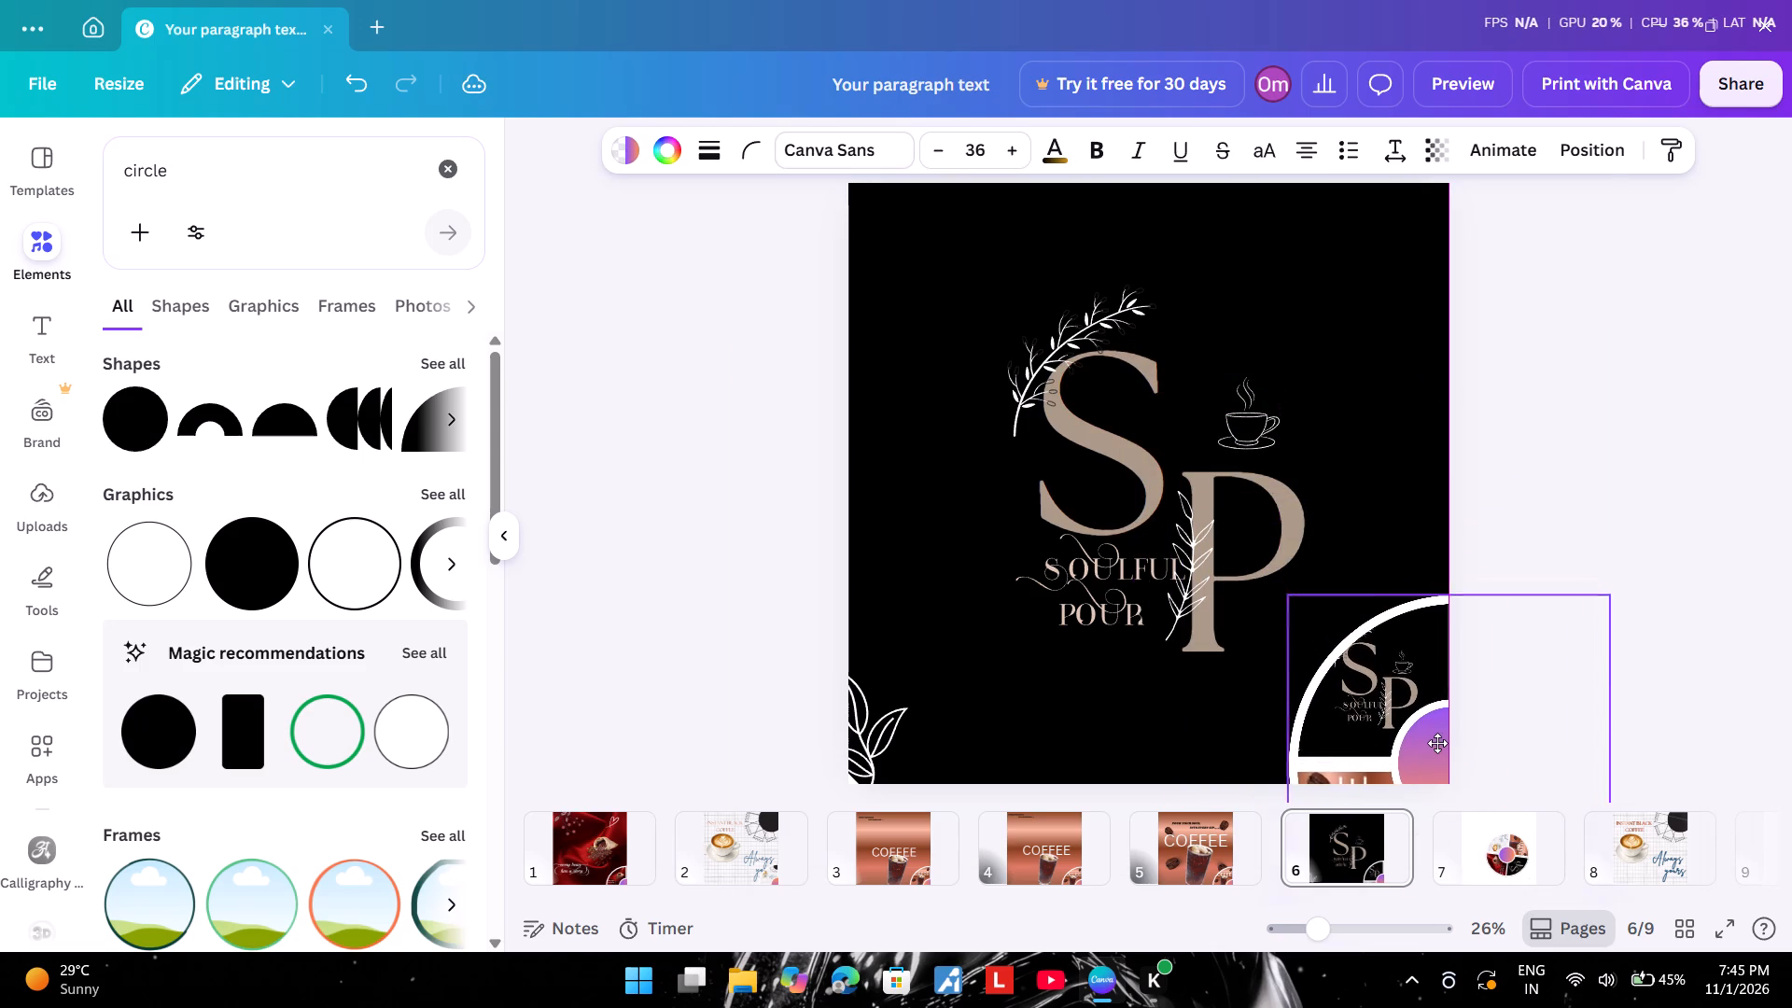
pyautogui.moveTo(1437, 743); pyautogui.dragTo(1453, 766)
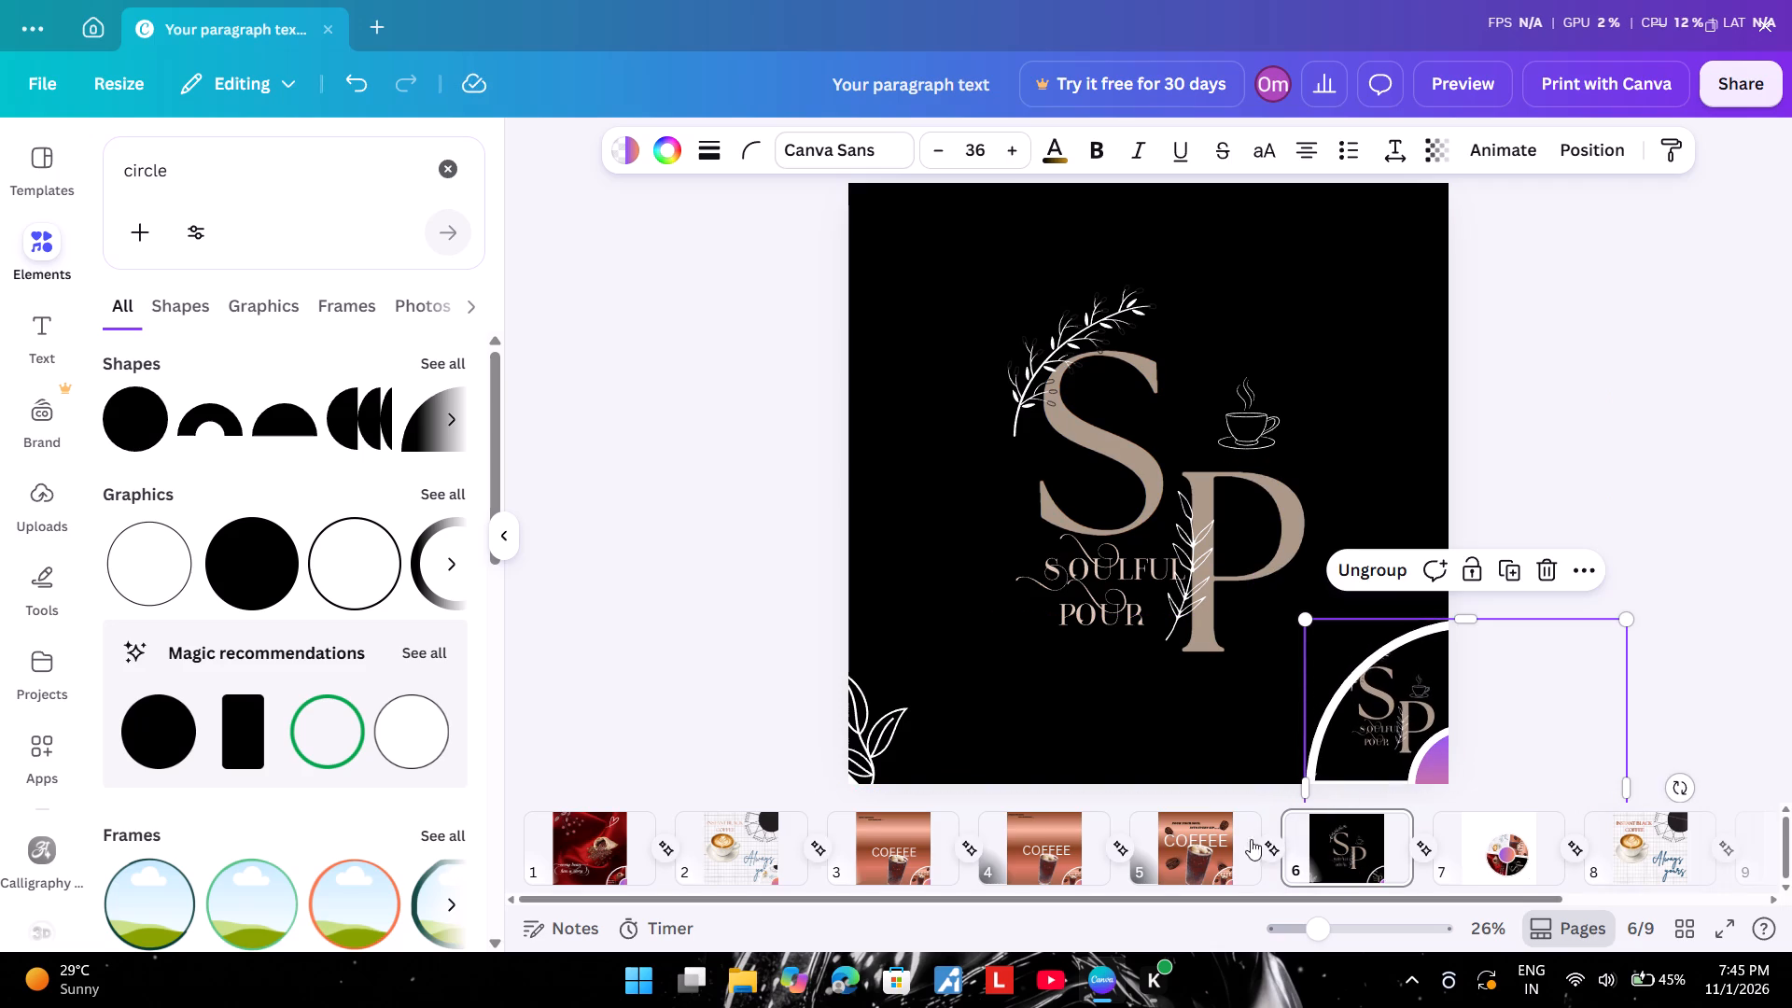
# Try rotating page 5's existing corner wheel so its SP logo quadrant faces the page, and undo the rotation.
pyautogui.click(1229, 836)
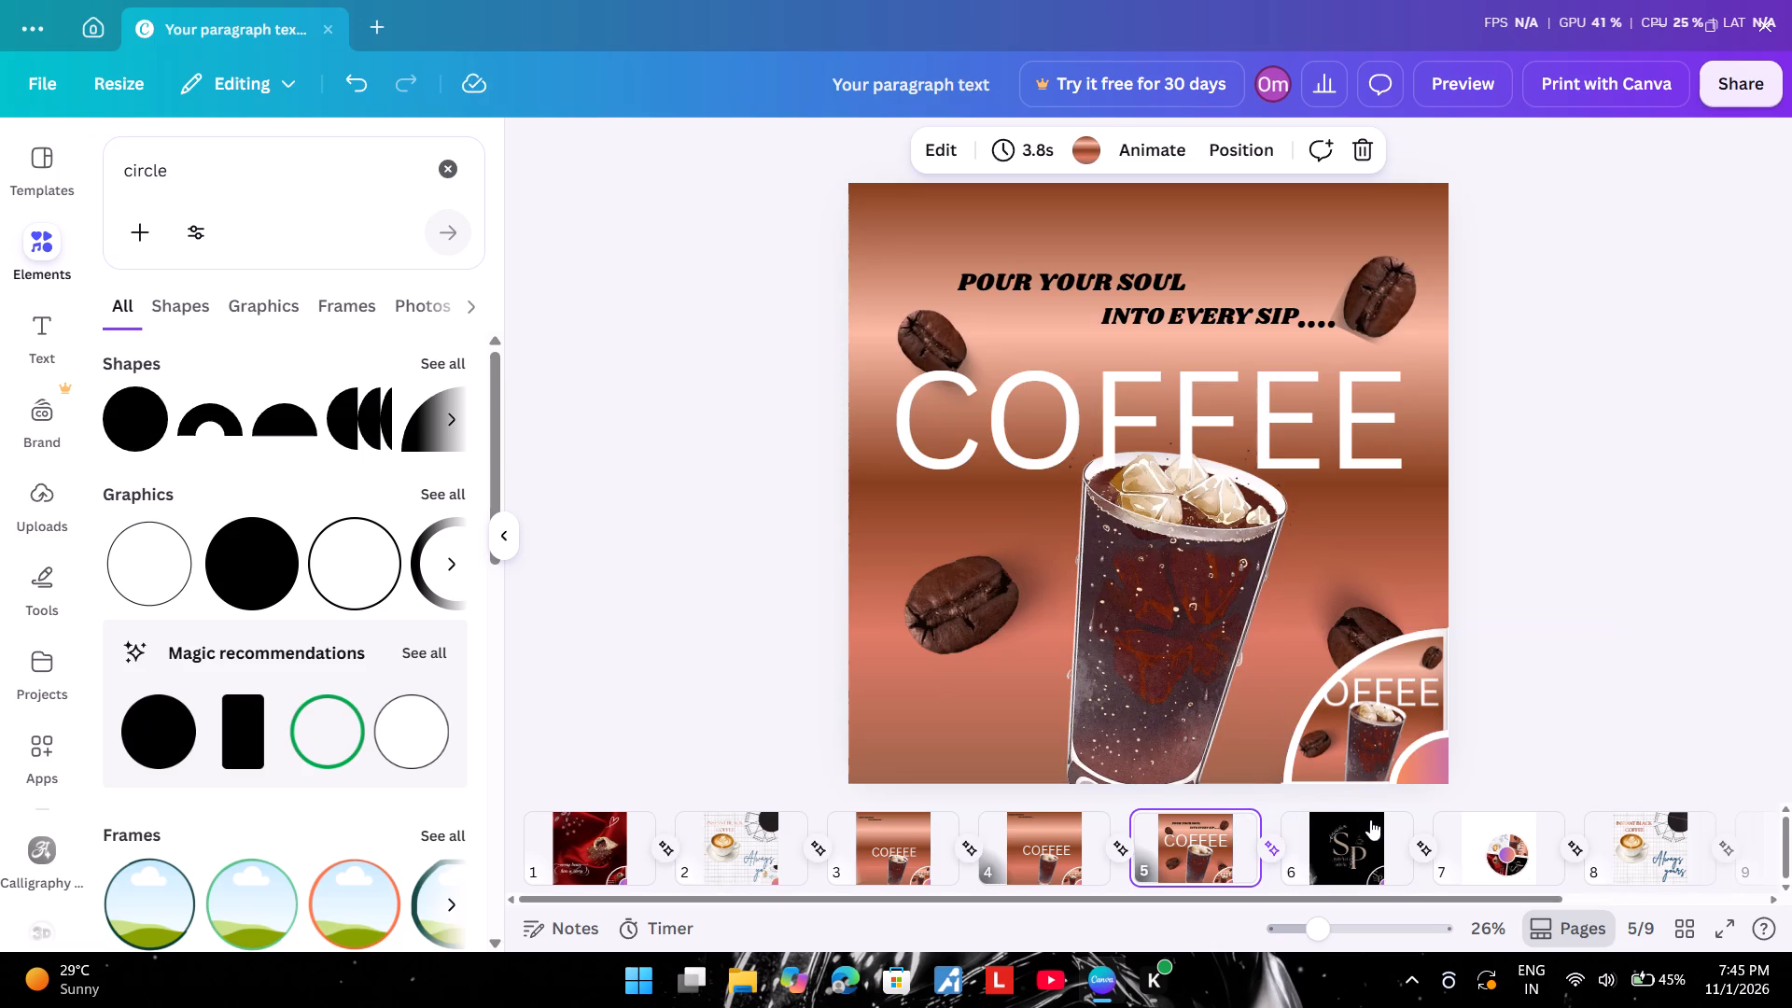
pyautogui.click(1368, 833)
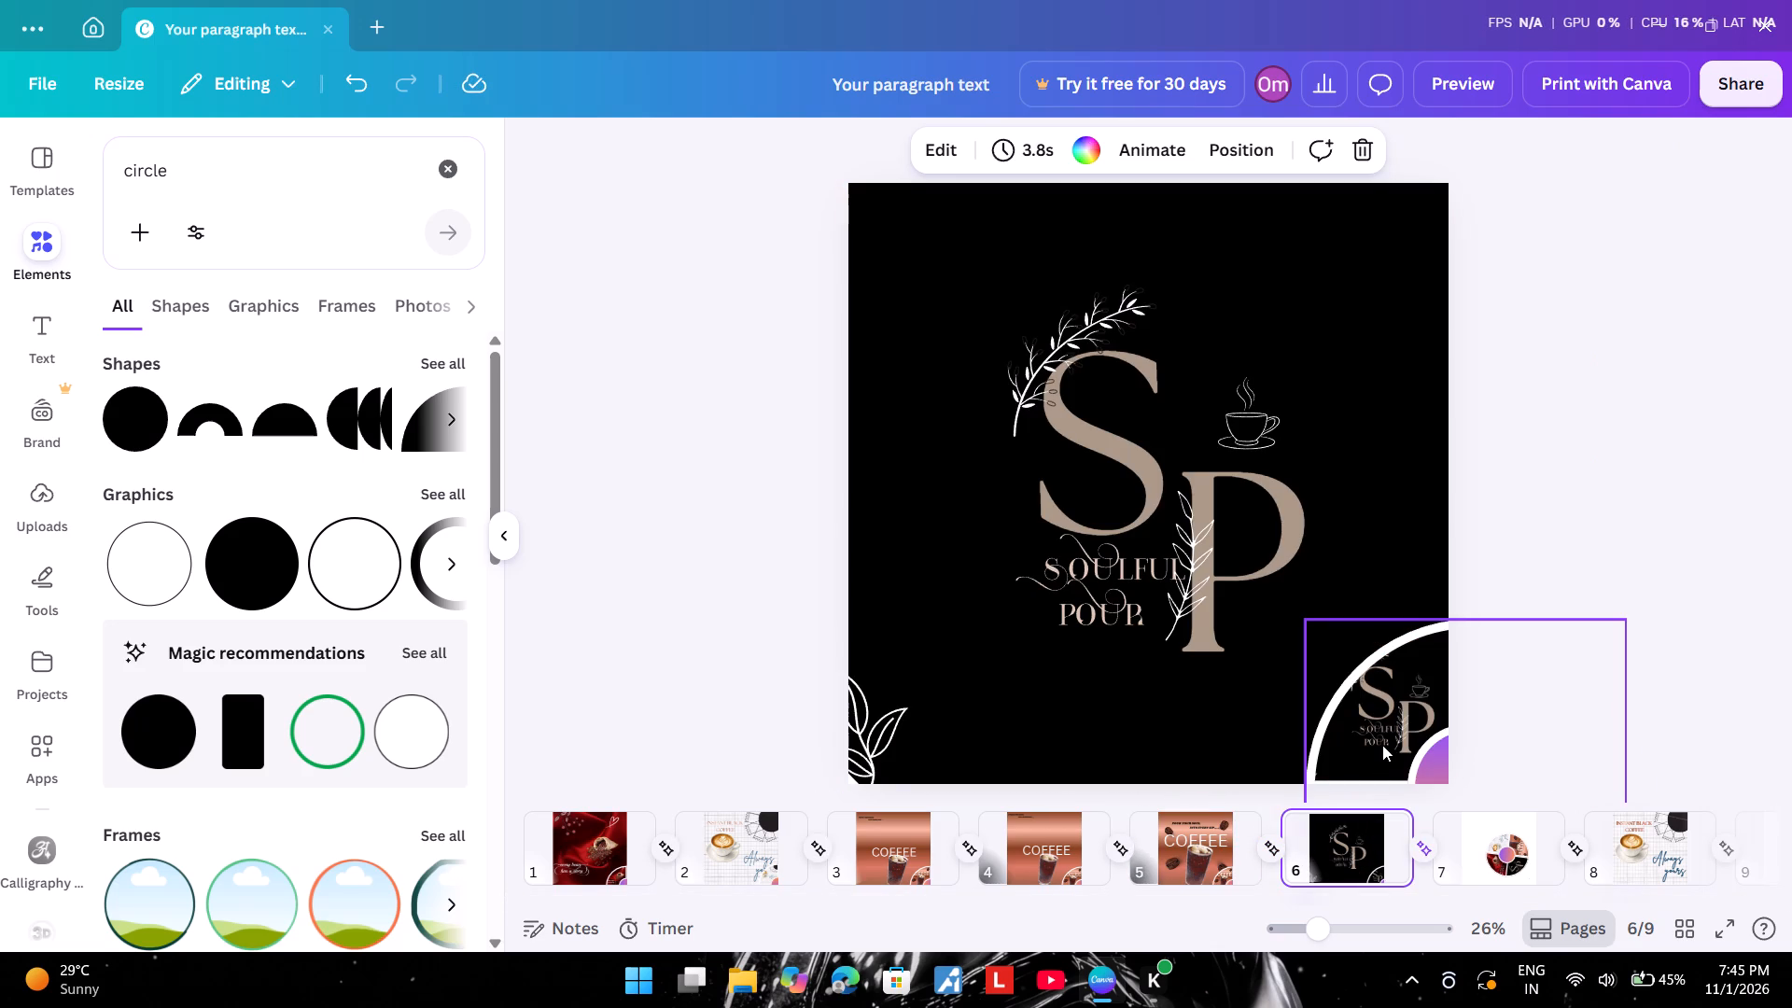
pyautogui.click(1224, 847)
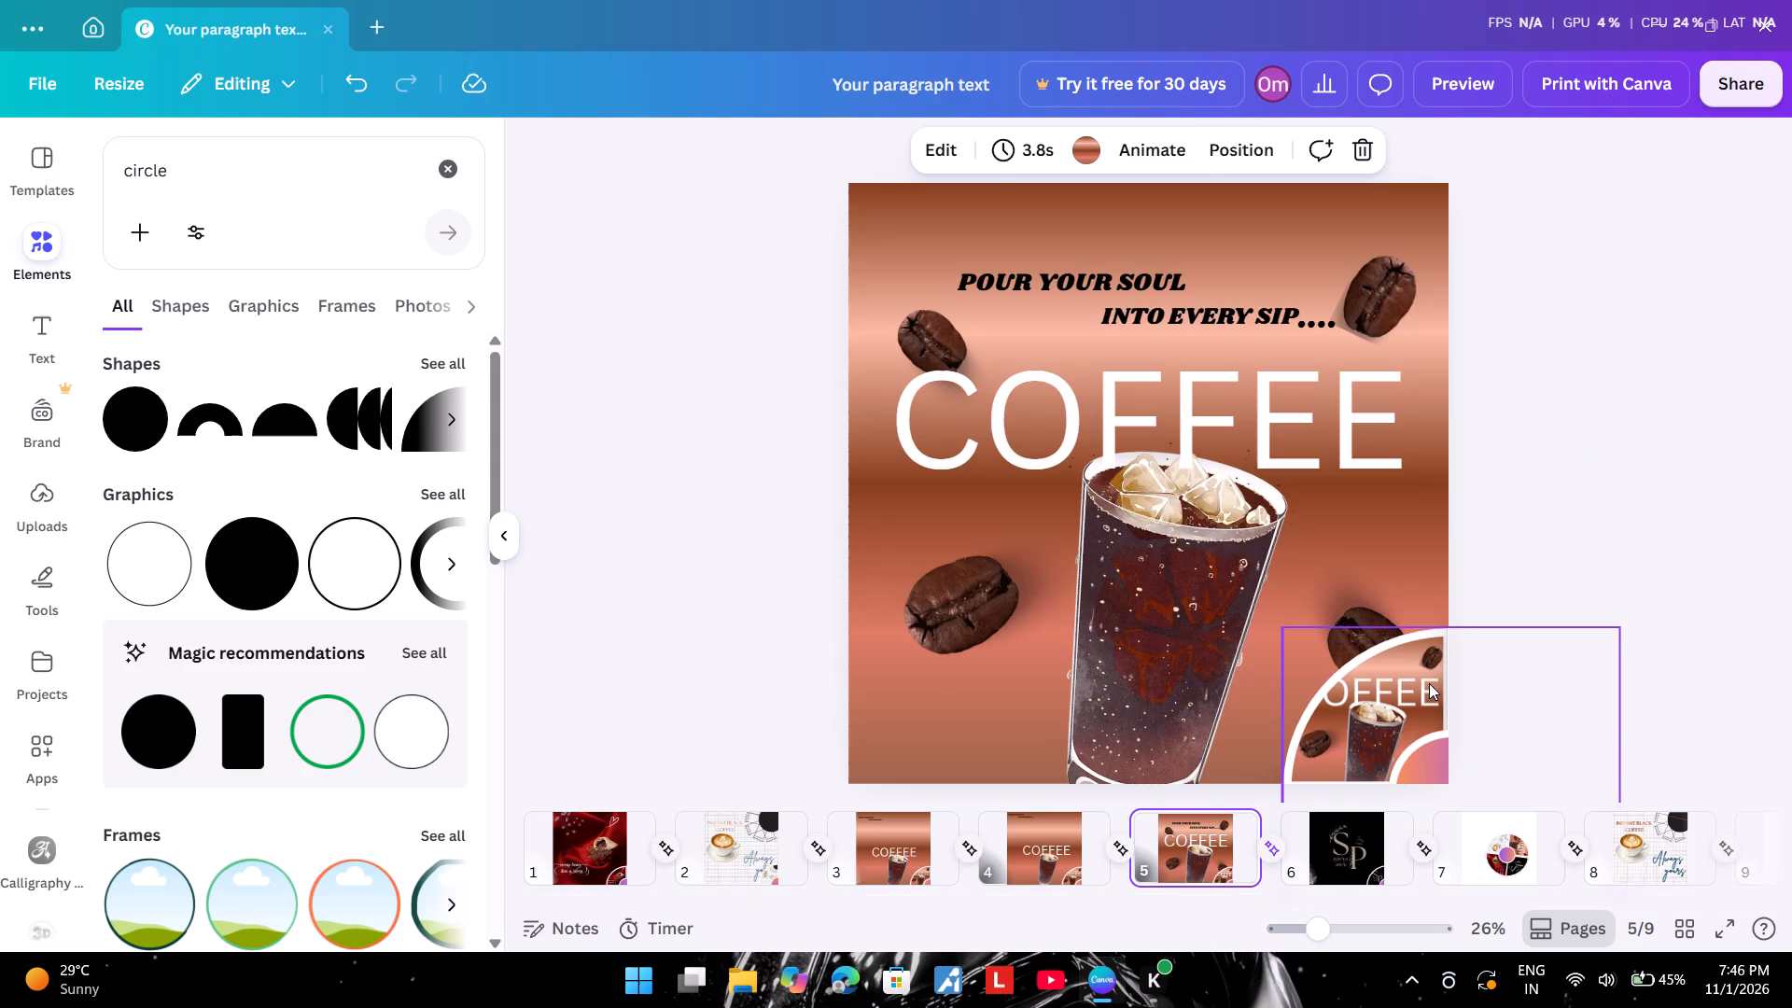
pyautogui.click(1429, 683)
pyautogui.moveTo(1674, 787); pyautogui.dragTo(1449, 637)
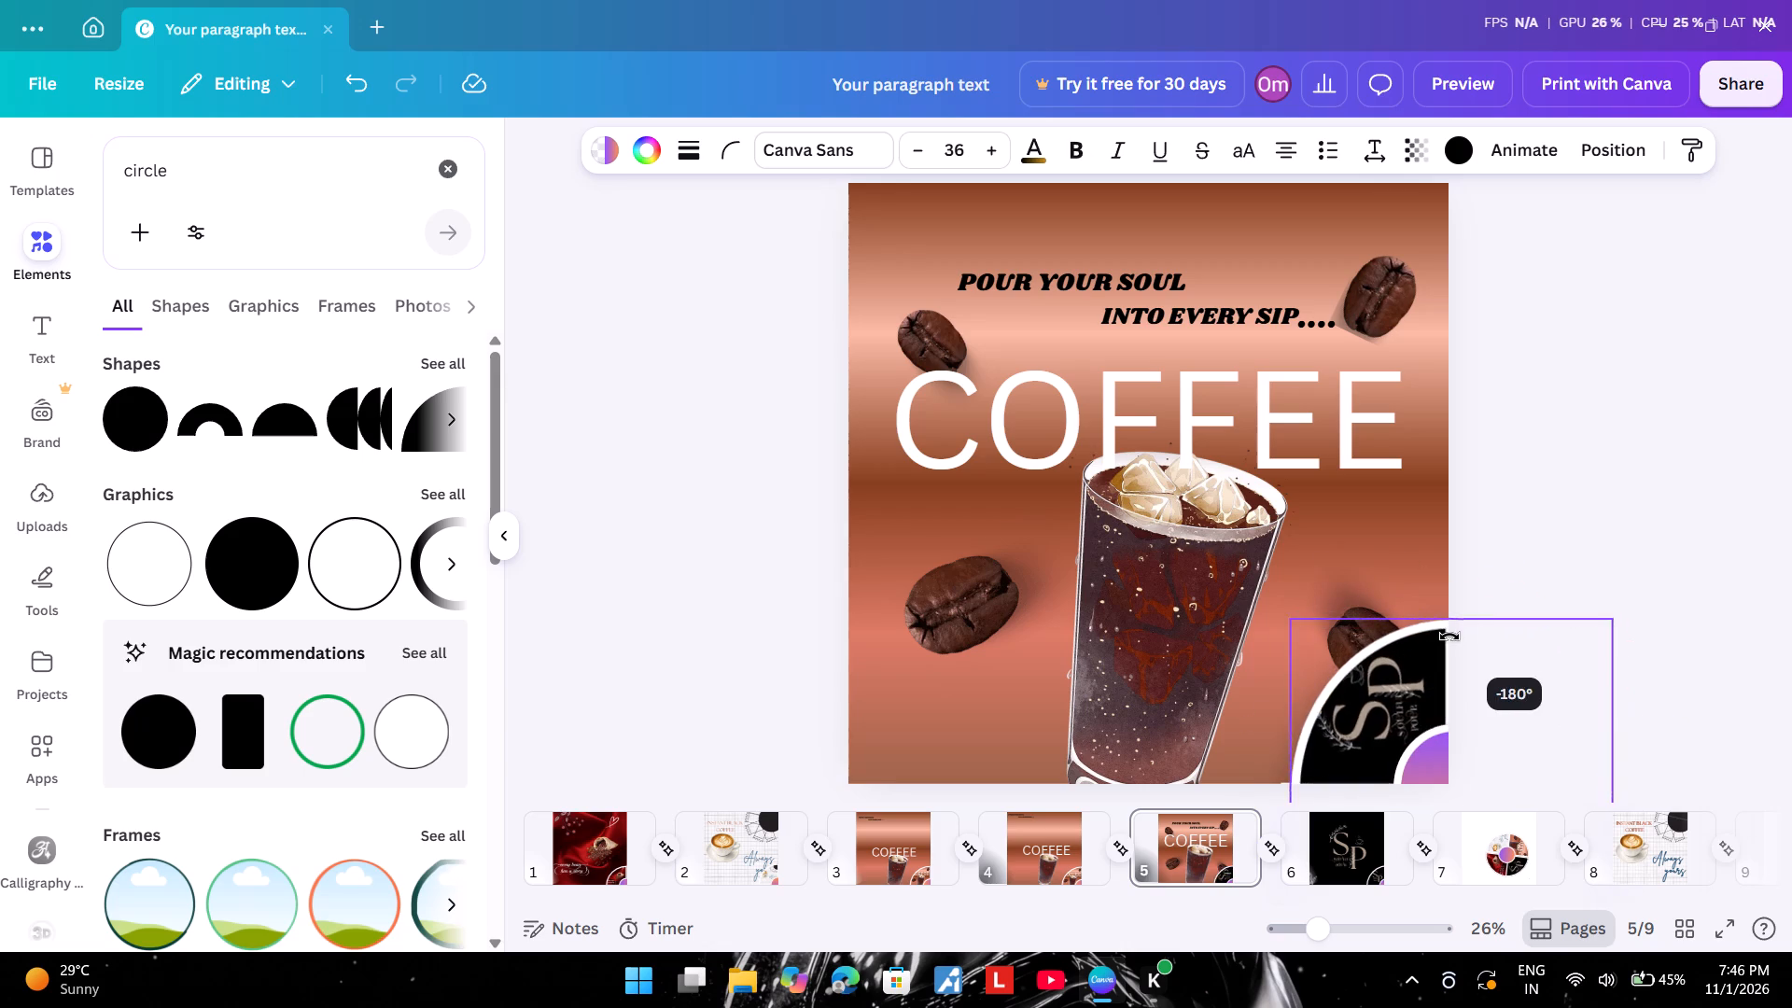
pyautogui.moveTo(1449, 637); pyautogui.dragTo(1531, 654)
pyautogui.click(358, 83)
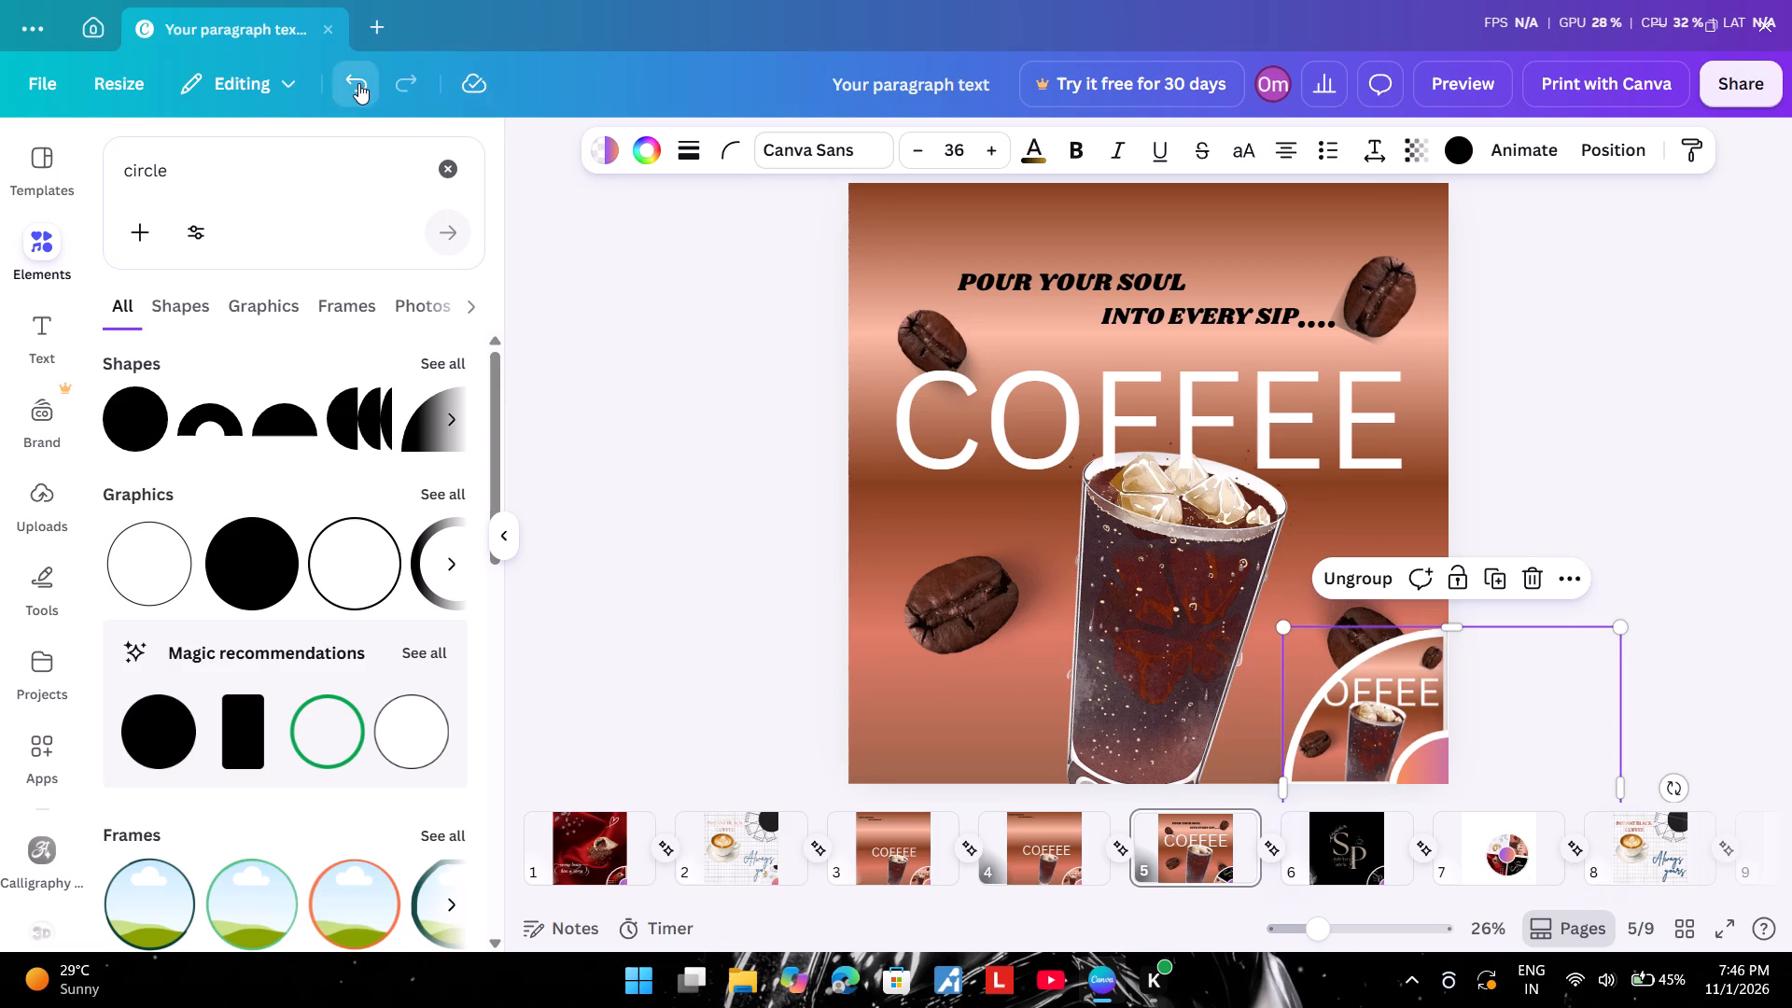
# Move the rebuilt wheel from page 6 onto page 5.
pyautogui.click(1339, 857)
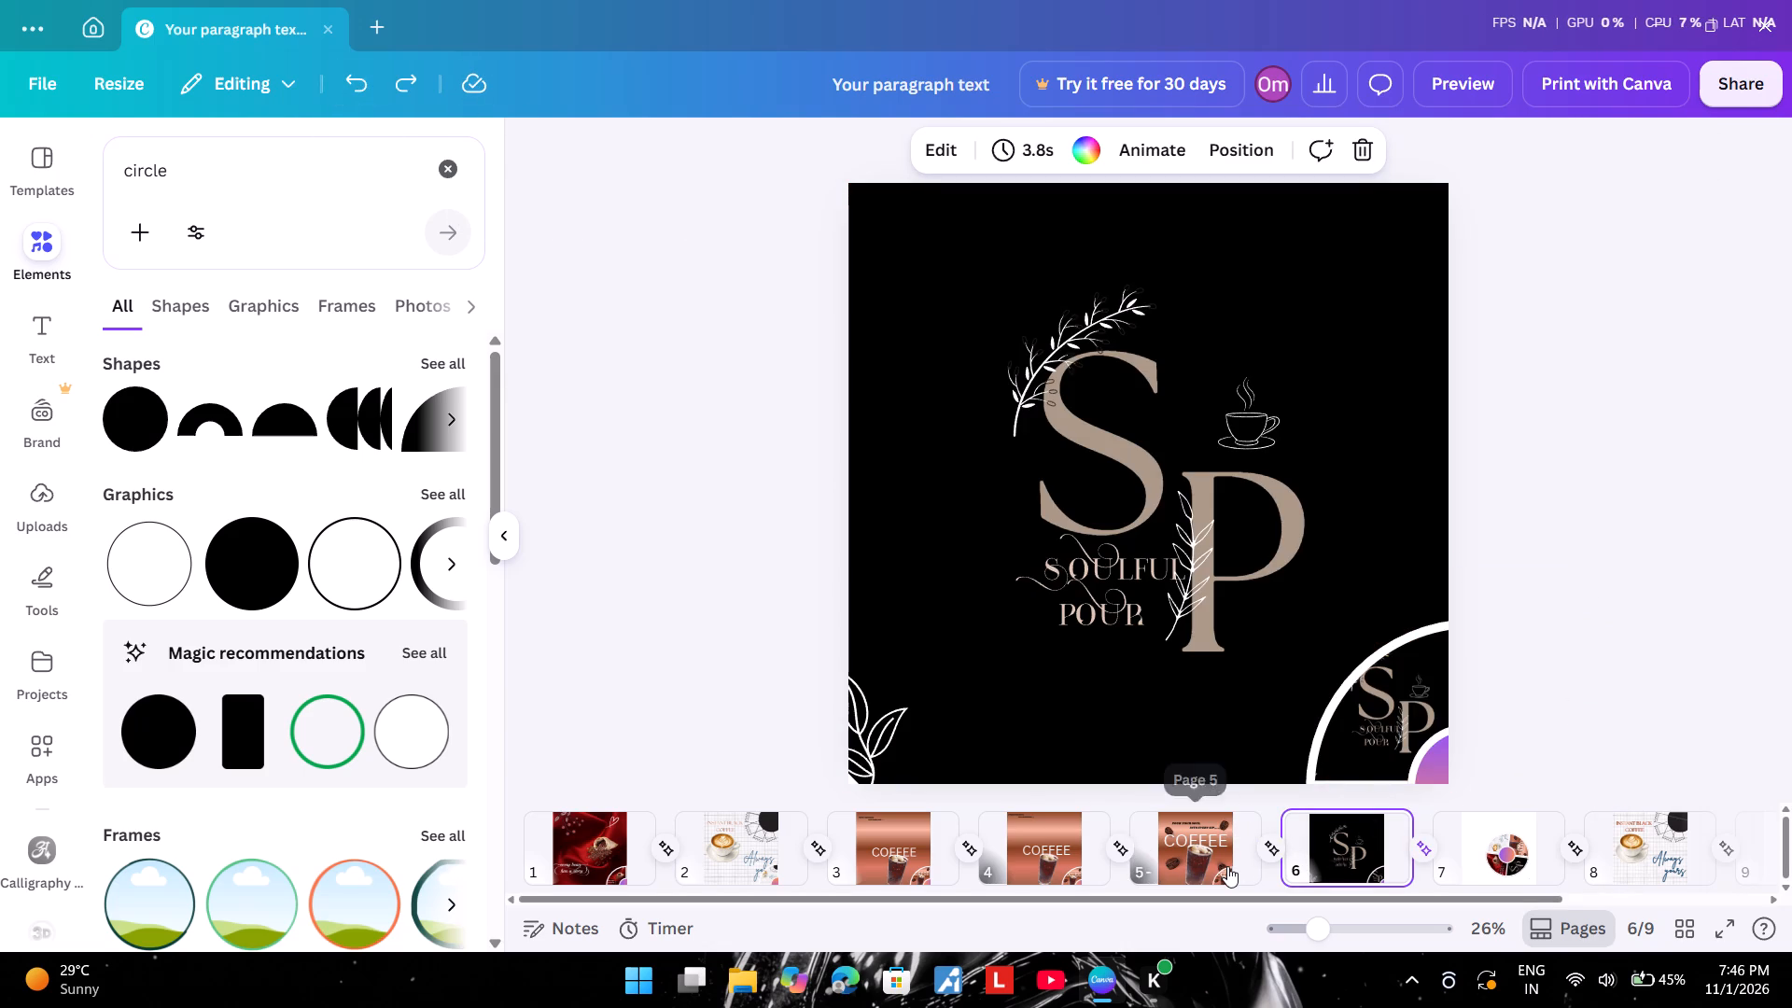
pyautogui.click(1227, 866)
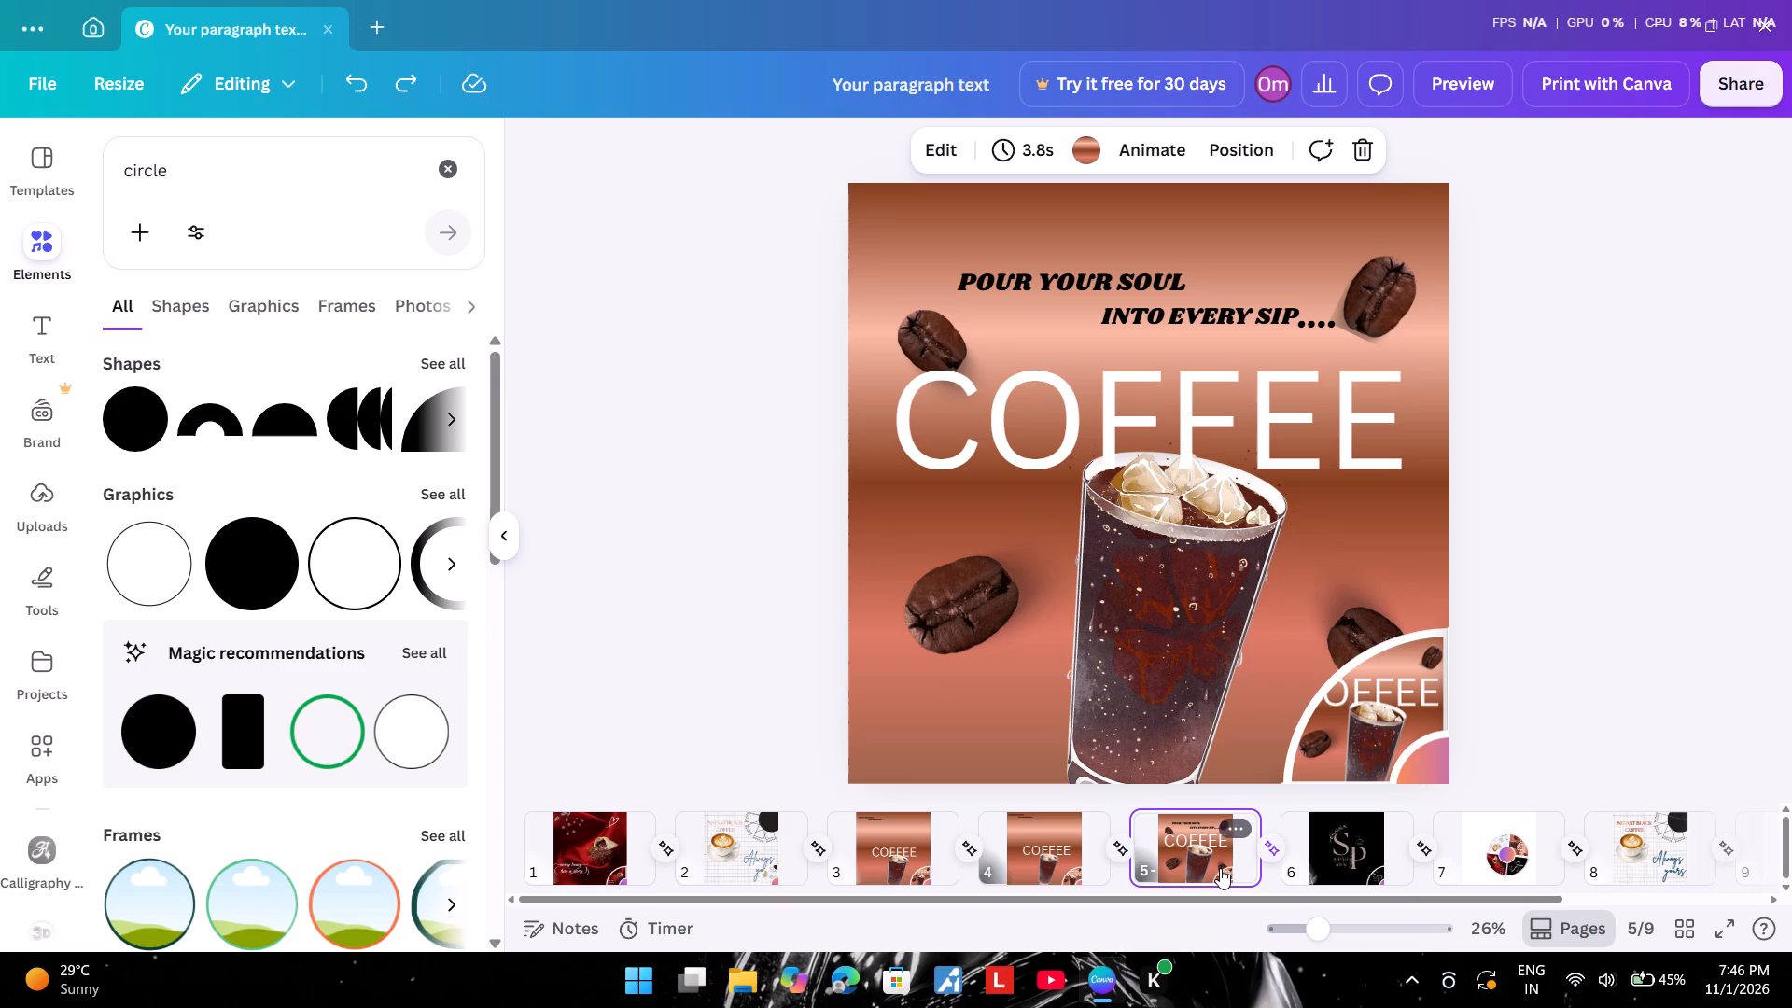
pyautogui.click(1337, 850)
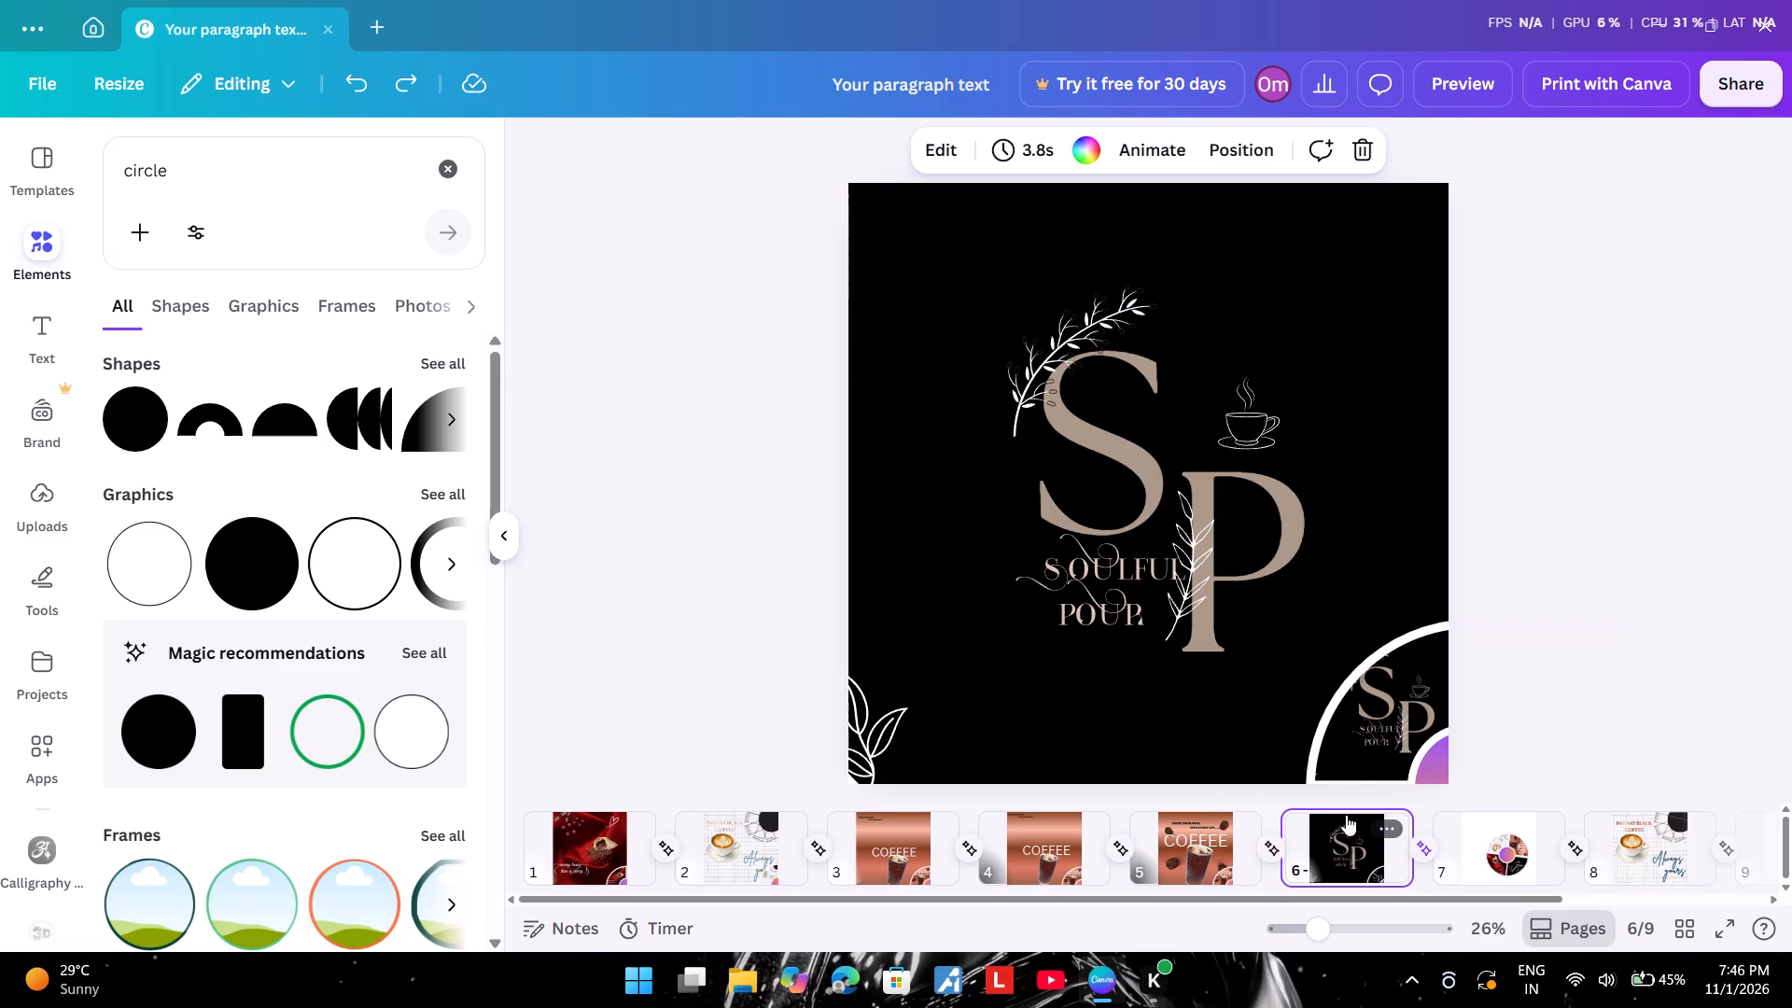
pyautogui.moveTo(1374, 751); pyautogui.dragTo(1232, 838)
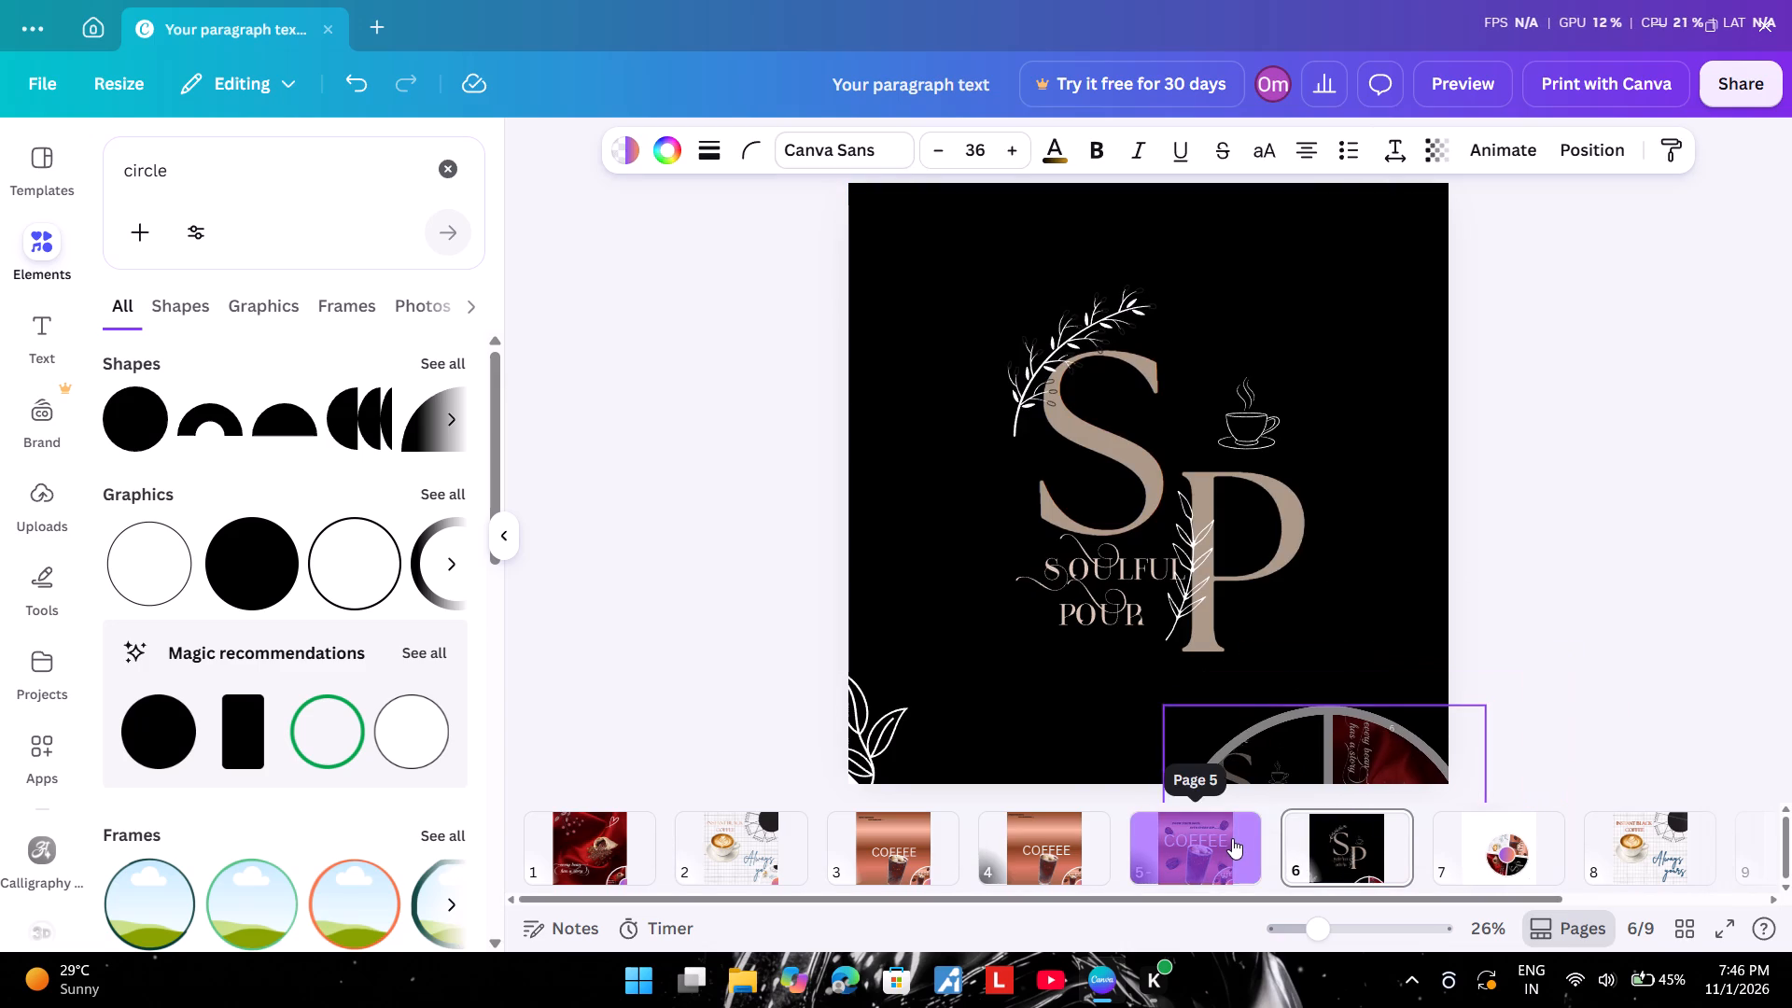
pyautogui.moveTo(1232, 838); pyautogui.dragTo(1230, 839)
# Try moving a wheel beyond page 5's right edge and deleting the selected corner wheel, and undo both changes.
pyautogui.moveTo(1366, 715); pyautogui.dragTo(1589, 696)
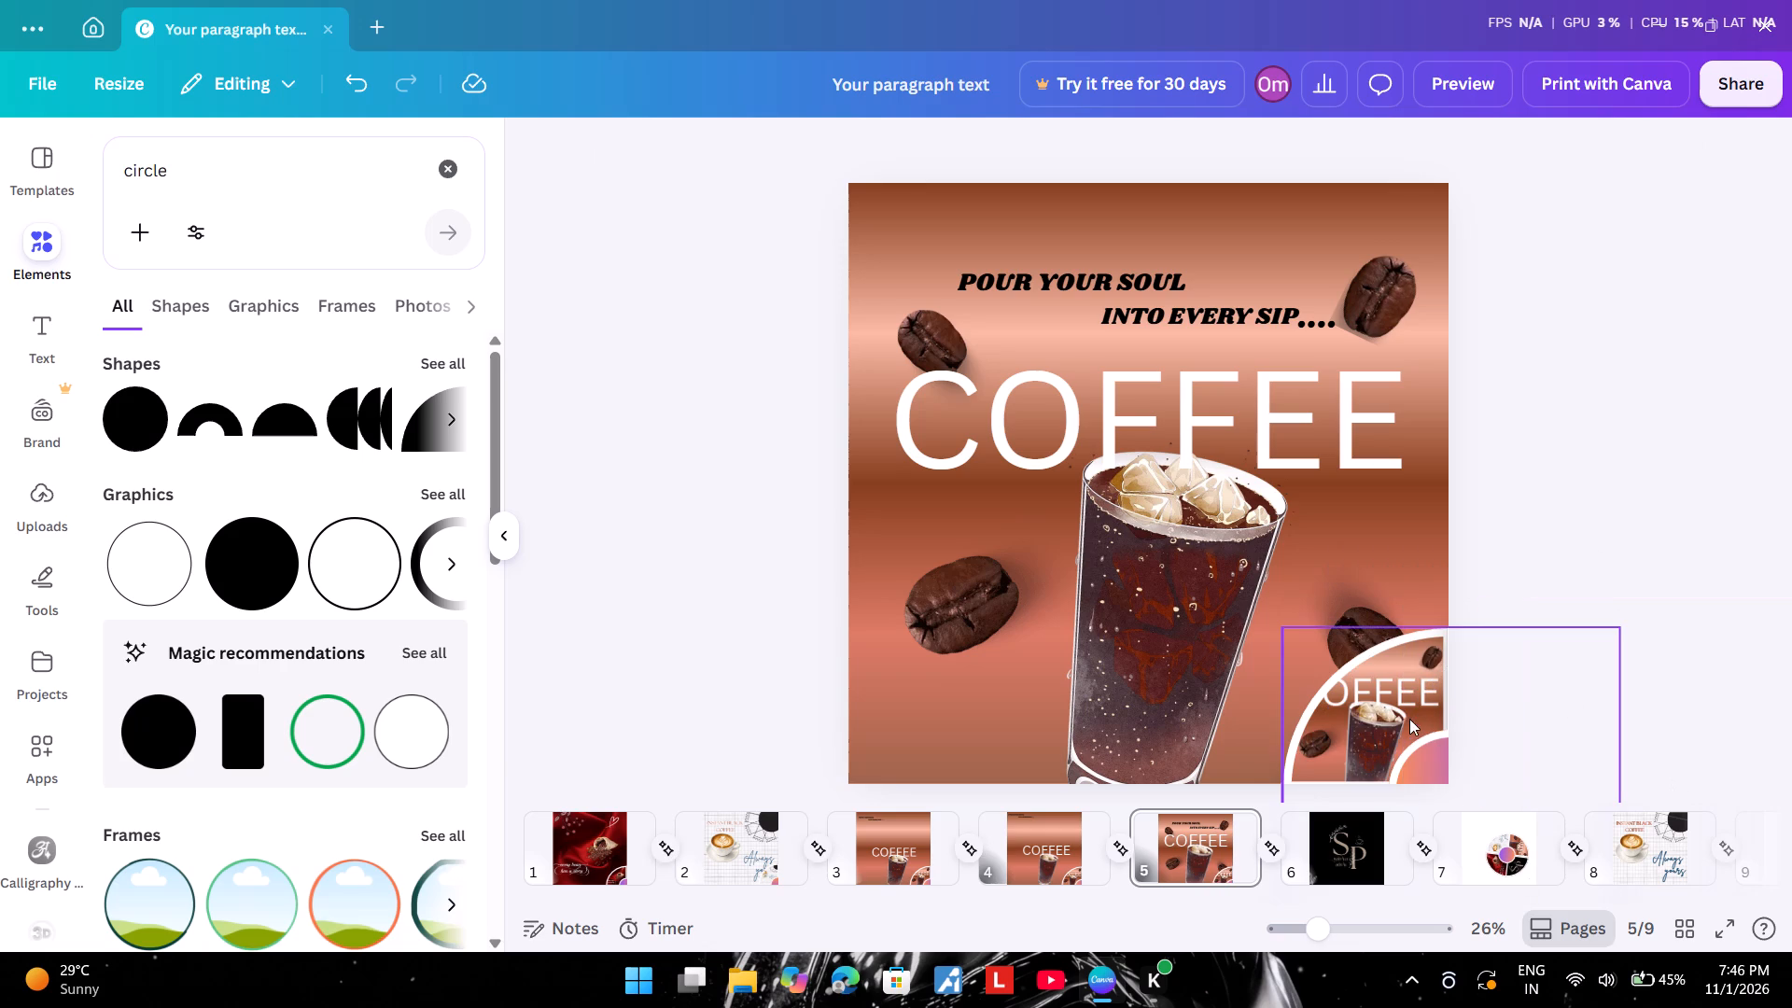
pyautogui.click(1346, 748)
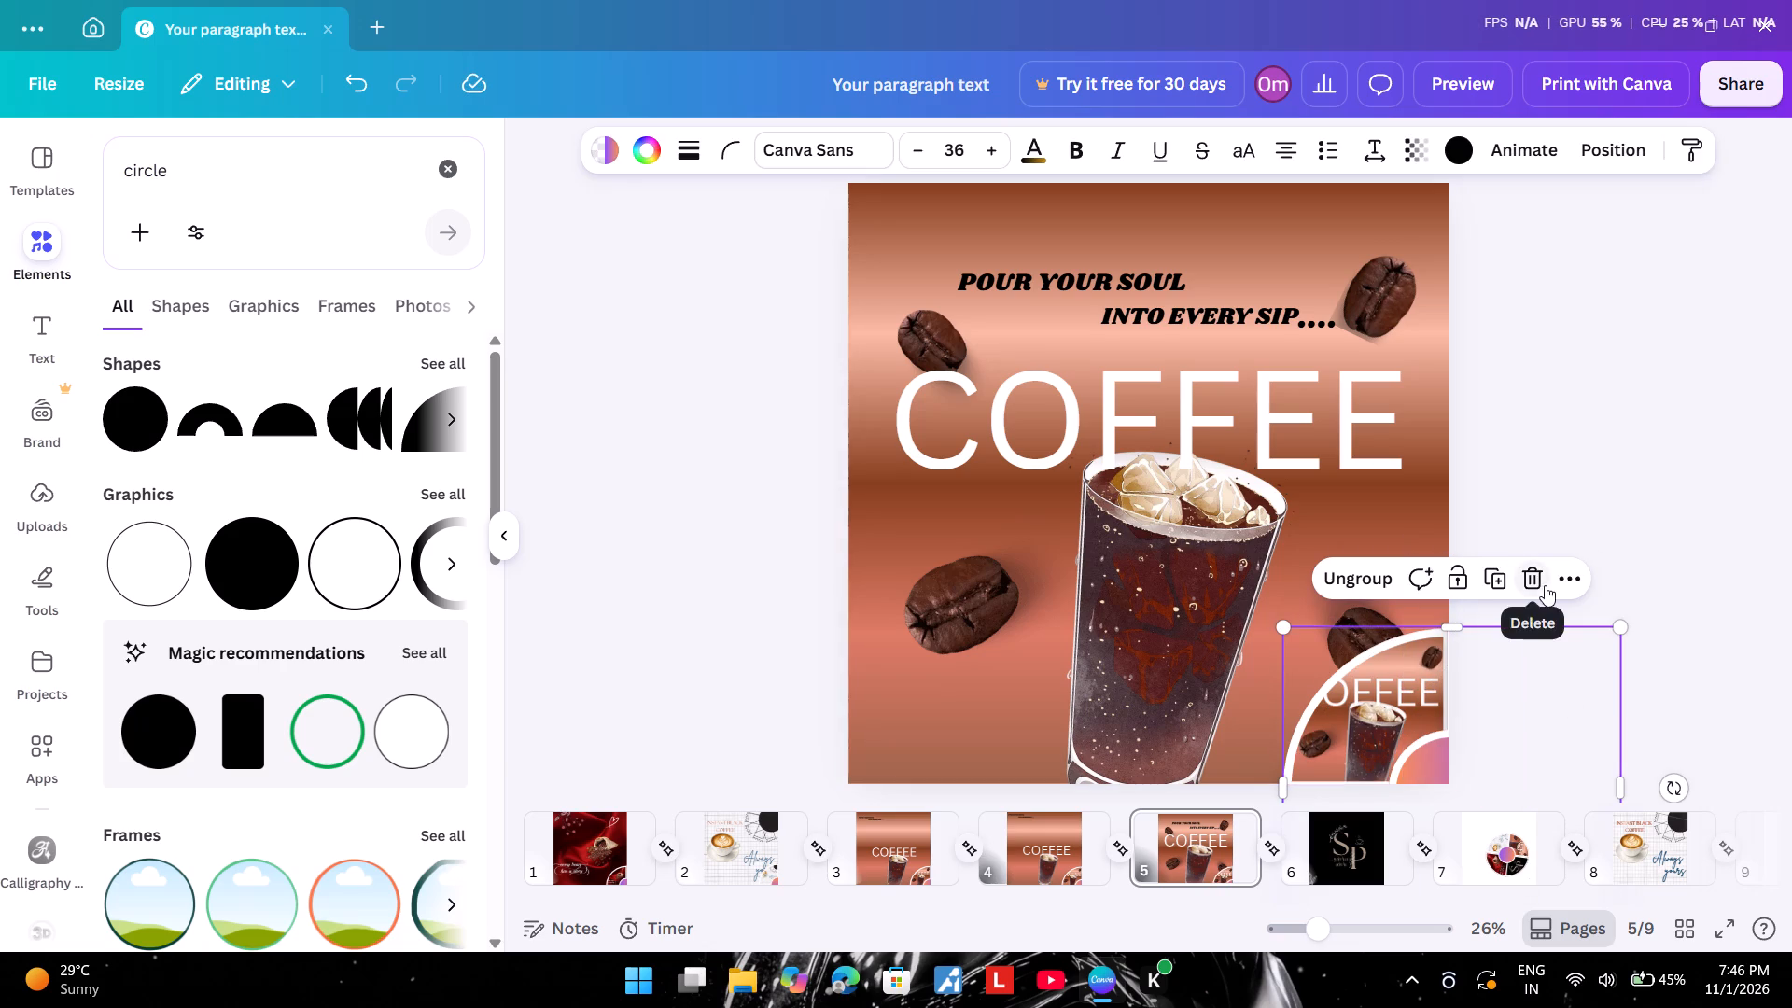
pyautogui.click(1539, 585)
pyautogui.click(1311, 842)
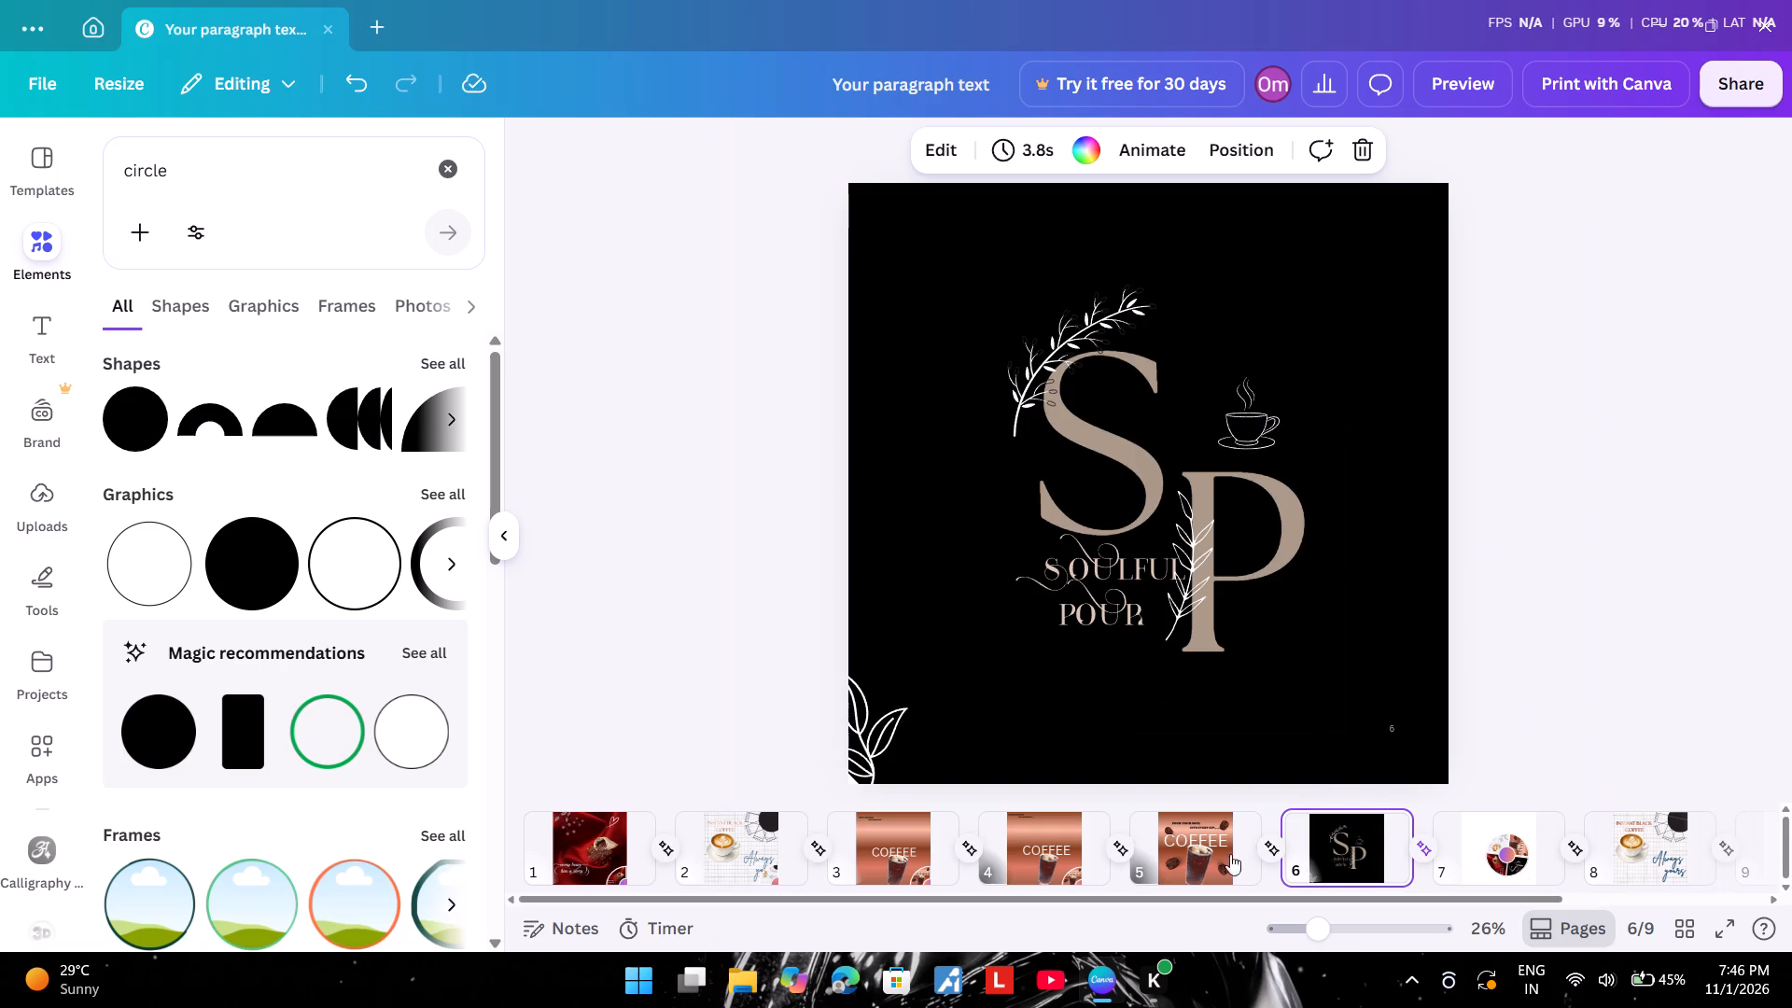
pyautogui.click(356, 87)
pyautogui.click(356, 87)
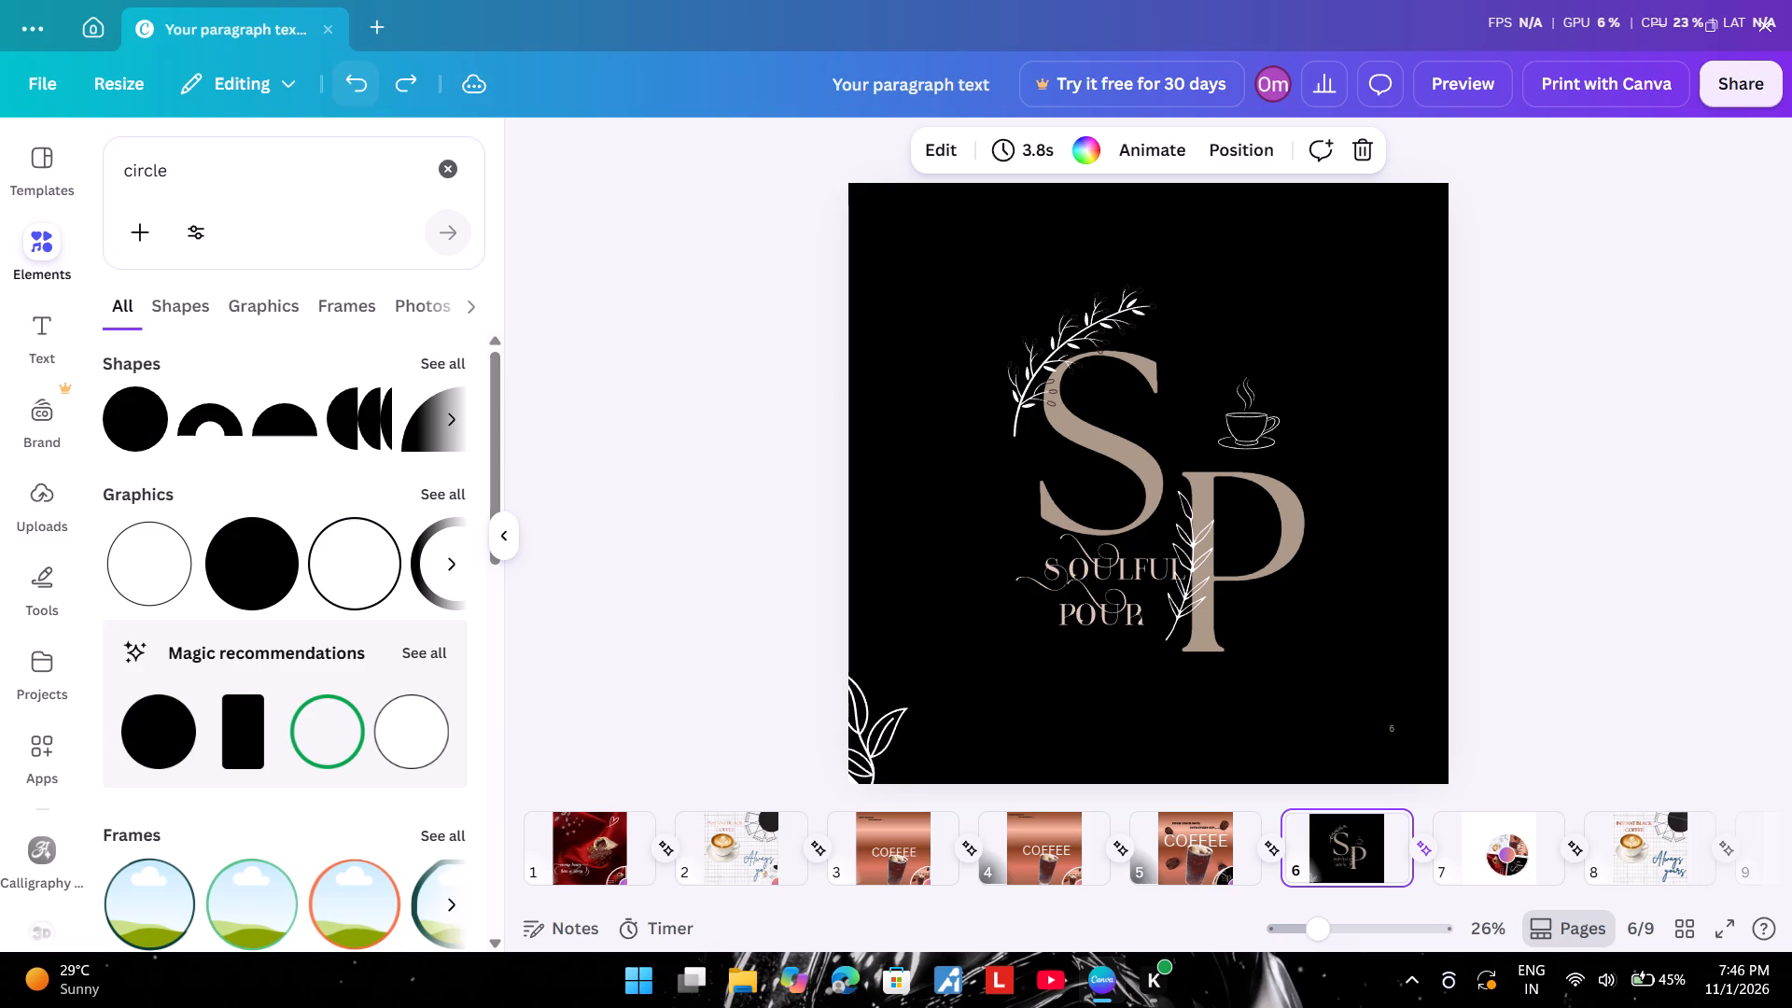
# Set the rebuilt wheel aside on page 5 and delete the old COFFEE wheel from the lower-right corner.
pyautogui.click(1150, 841)
pyautogui.moveTo(1412, 740); pyautogui.dragTo(980, 512)
pyautogui.click(1400, 680)
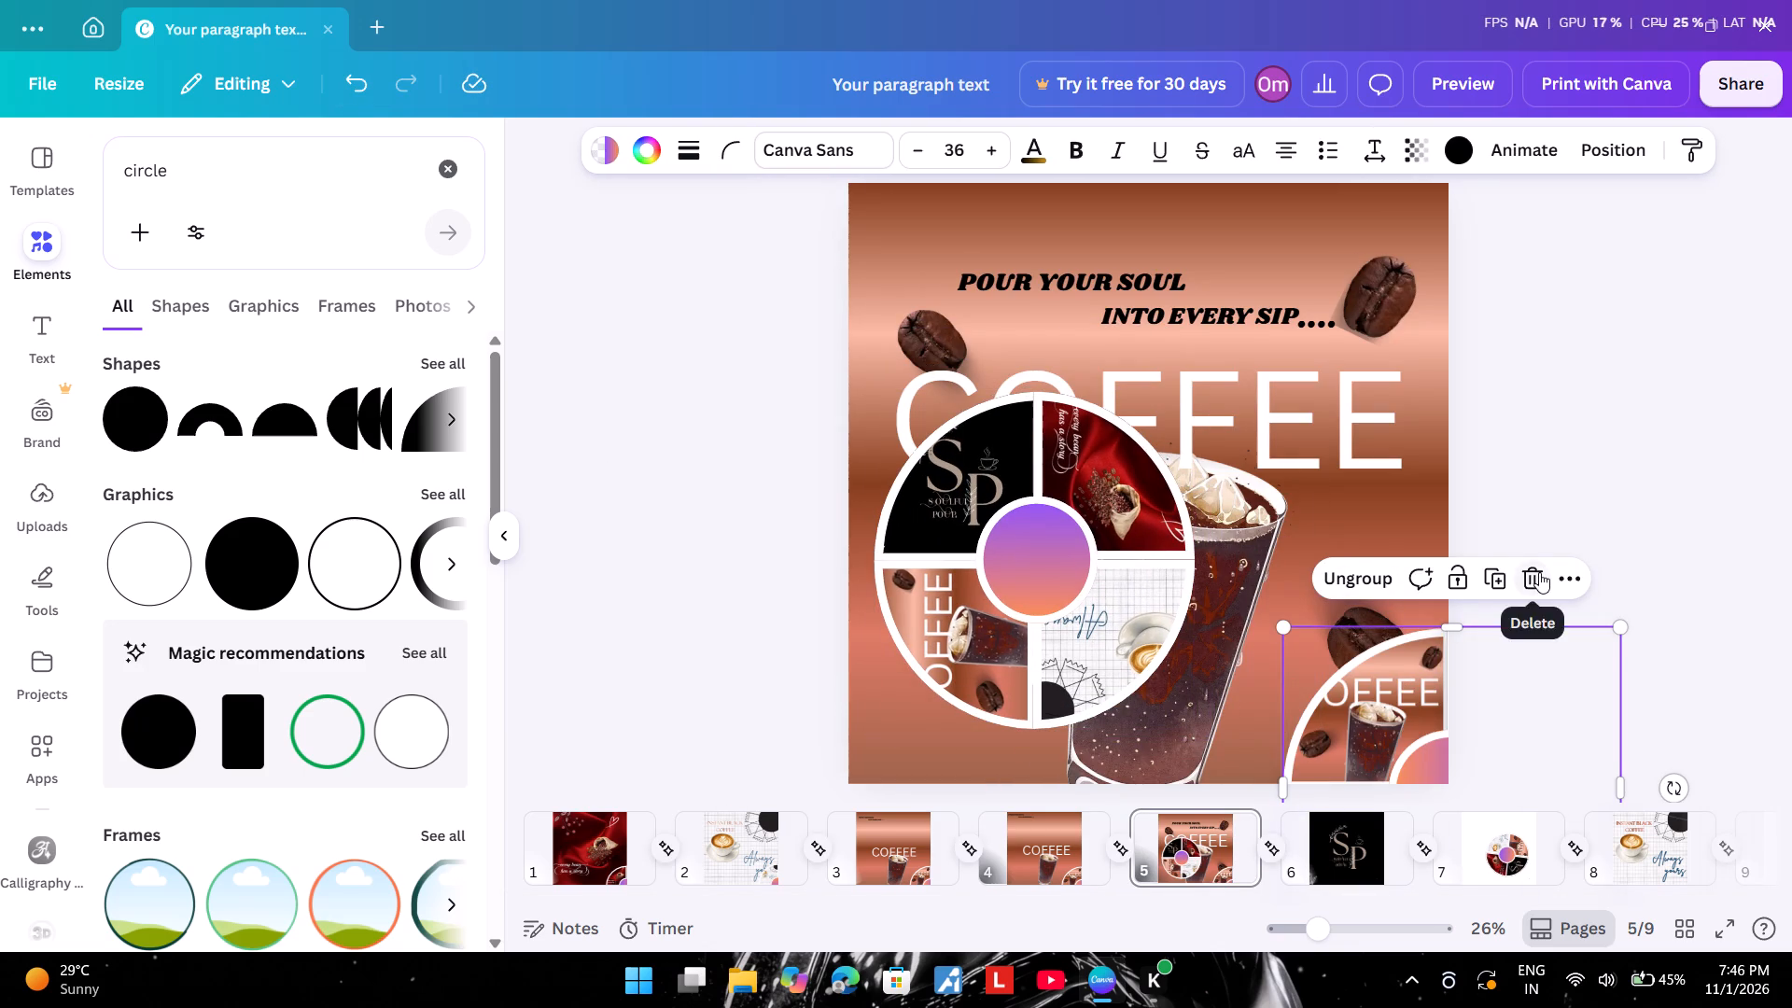
pyautogui.click(1539, 572)
# Move the rebuilt wheel toward page 5's lower-right corner and rotate it to 90° so its COFFEE quadrant is upper left.
pyautogui.moveTo(1001, 587); pyautogui.dragTo(1339, 740)
pyautogui.moveTo(1576, 703); pyautogui.dragTo(1466, 840)
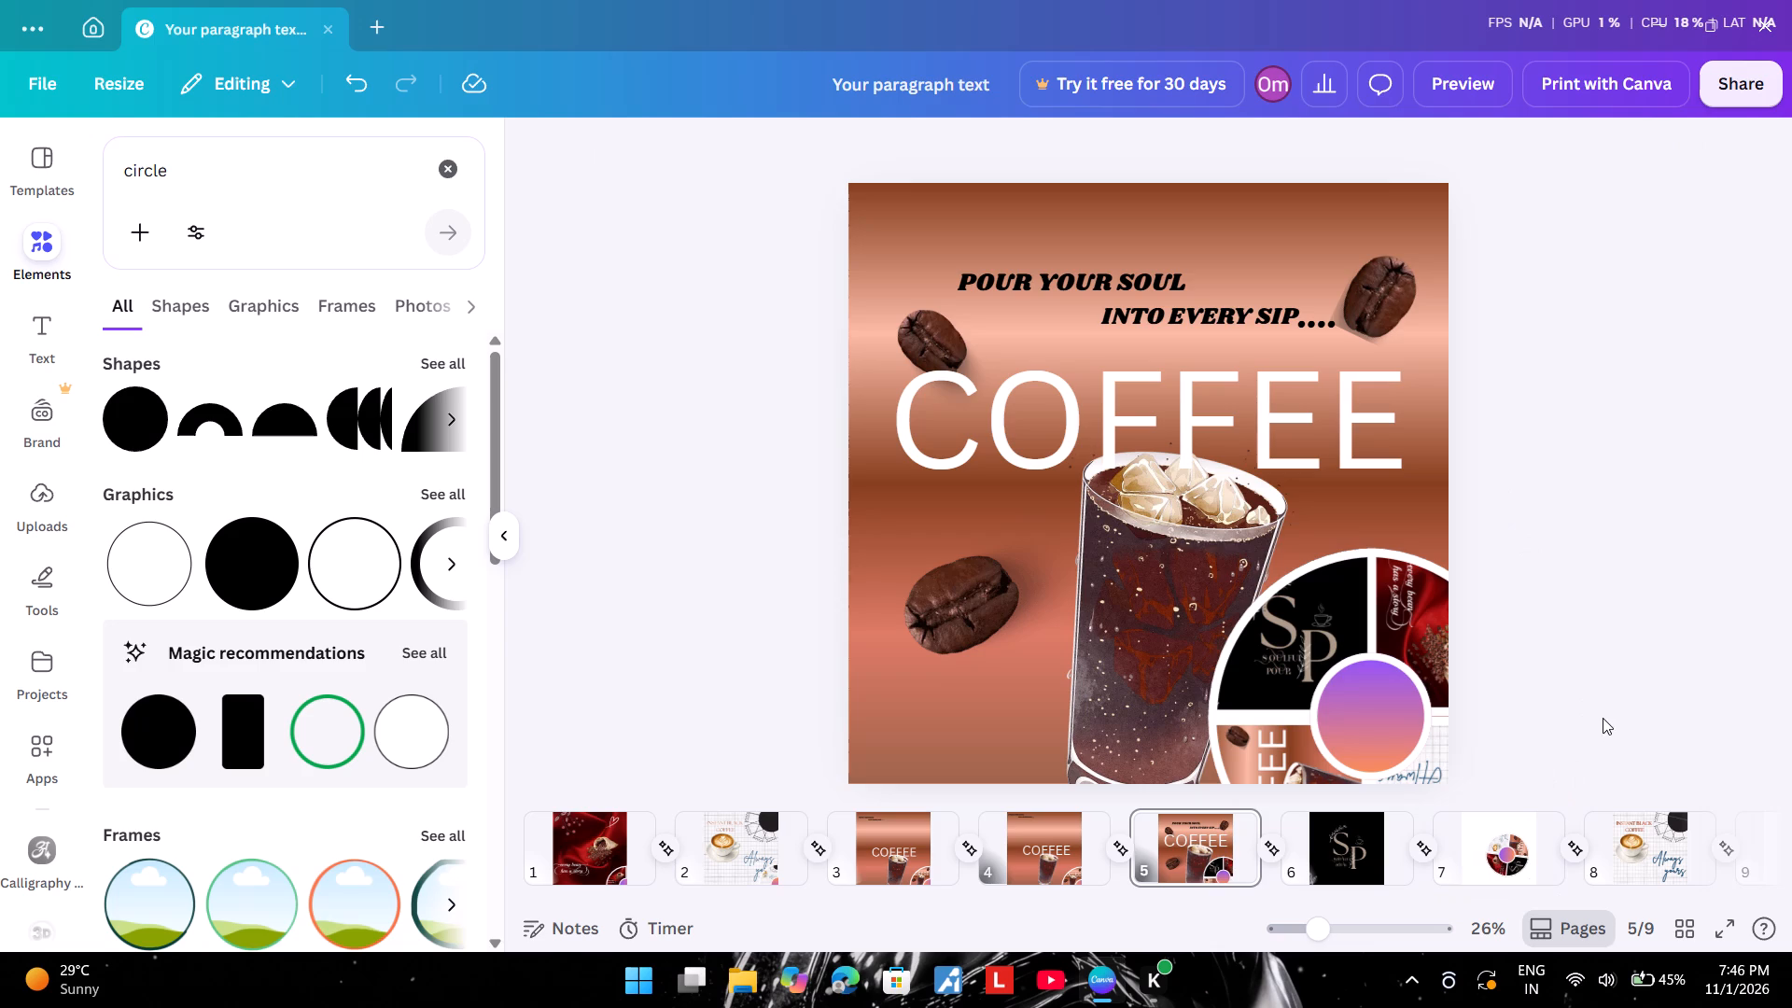
pyautogui.click(1336, 707)
pyautogui.moveTo(1582, 707); pyautogui.dragTo(1351, 854)
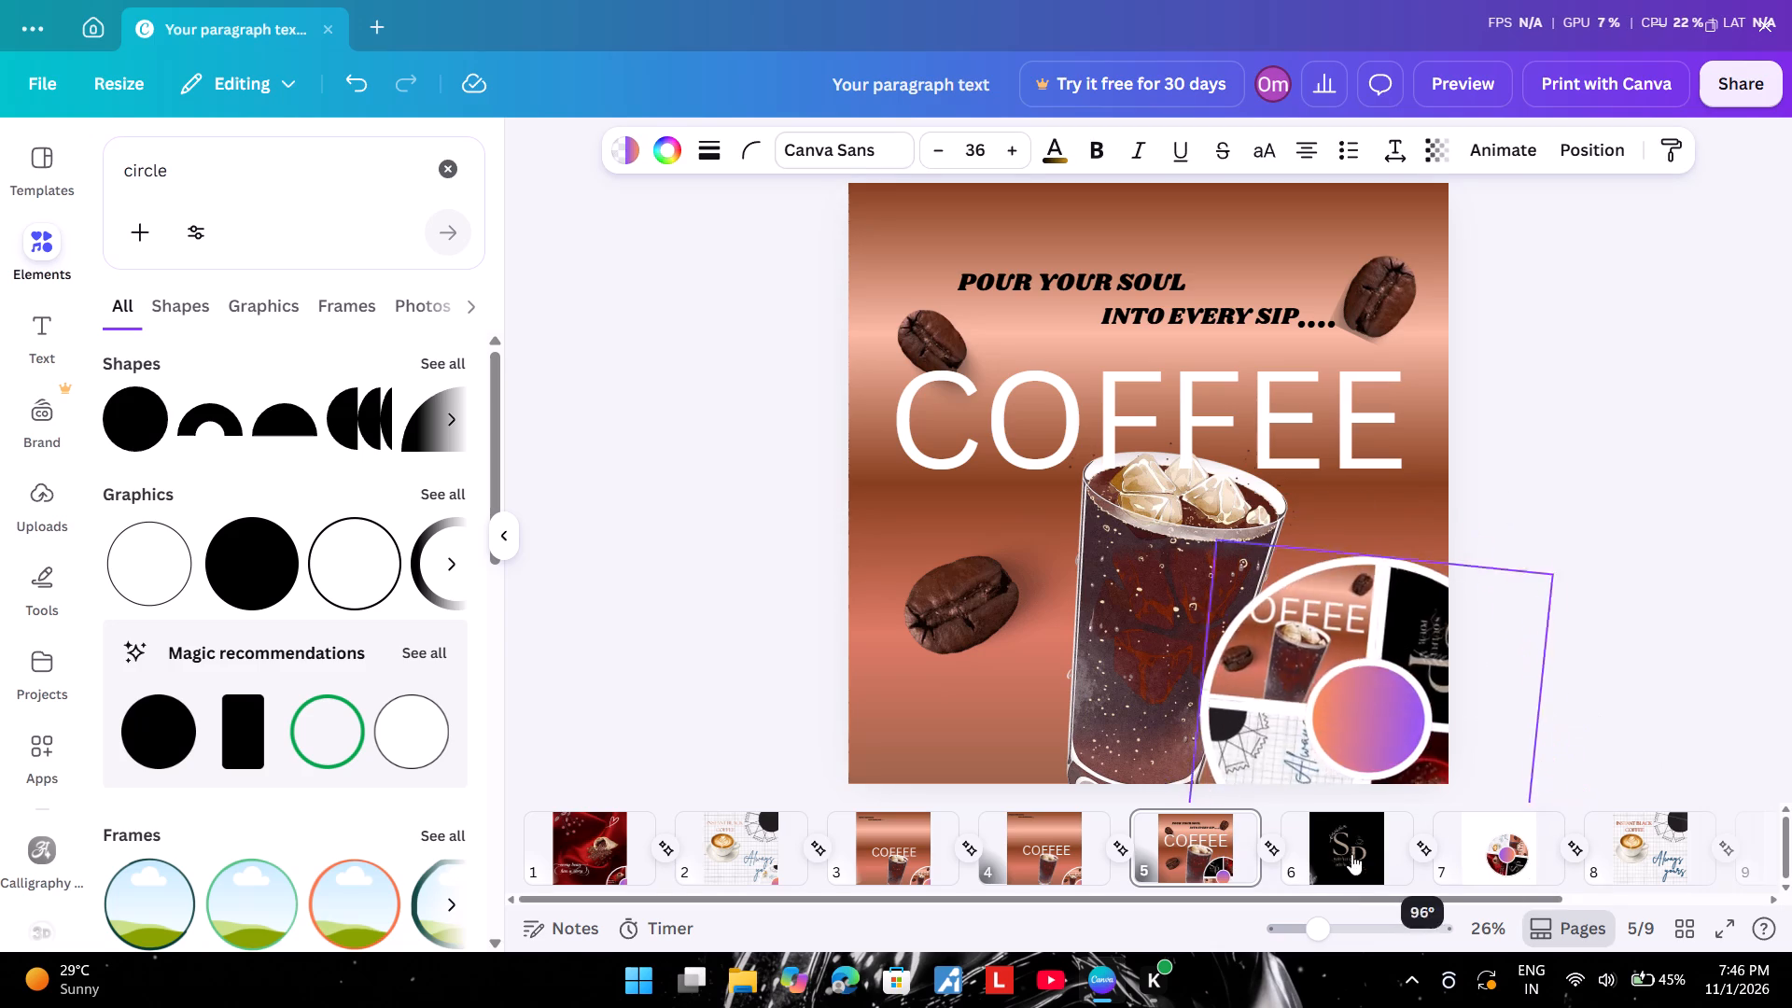
pyautogui.moveTo(1351, 854); pyautogui.dragTo(1378, 878)
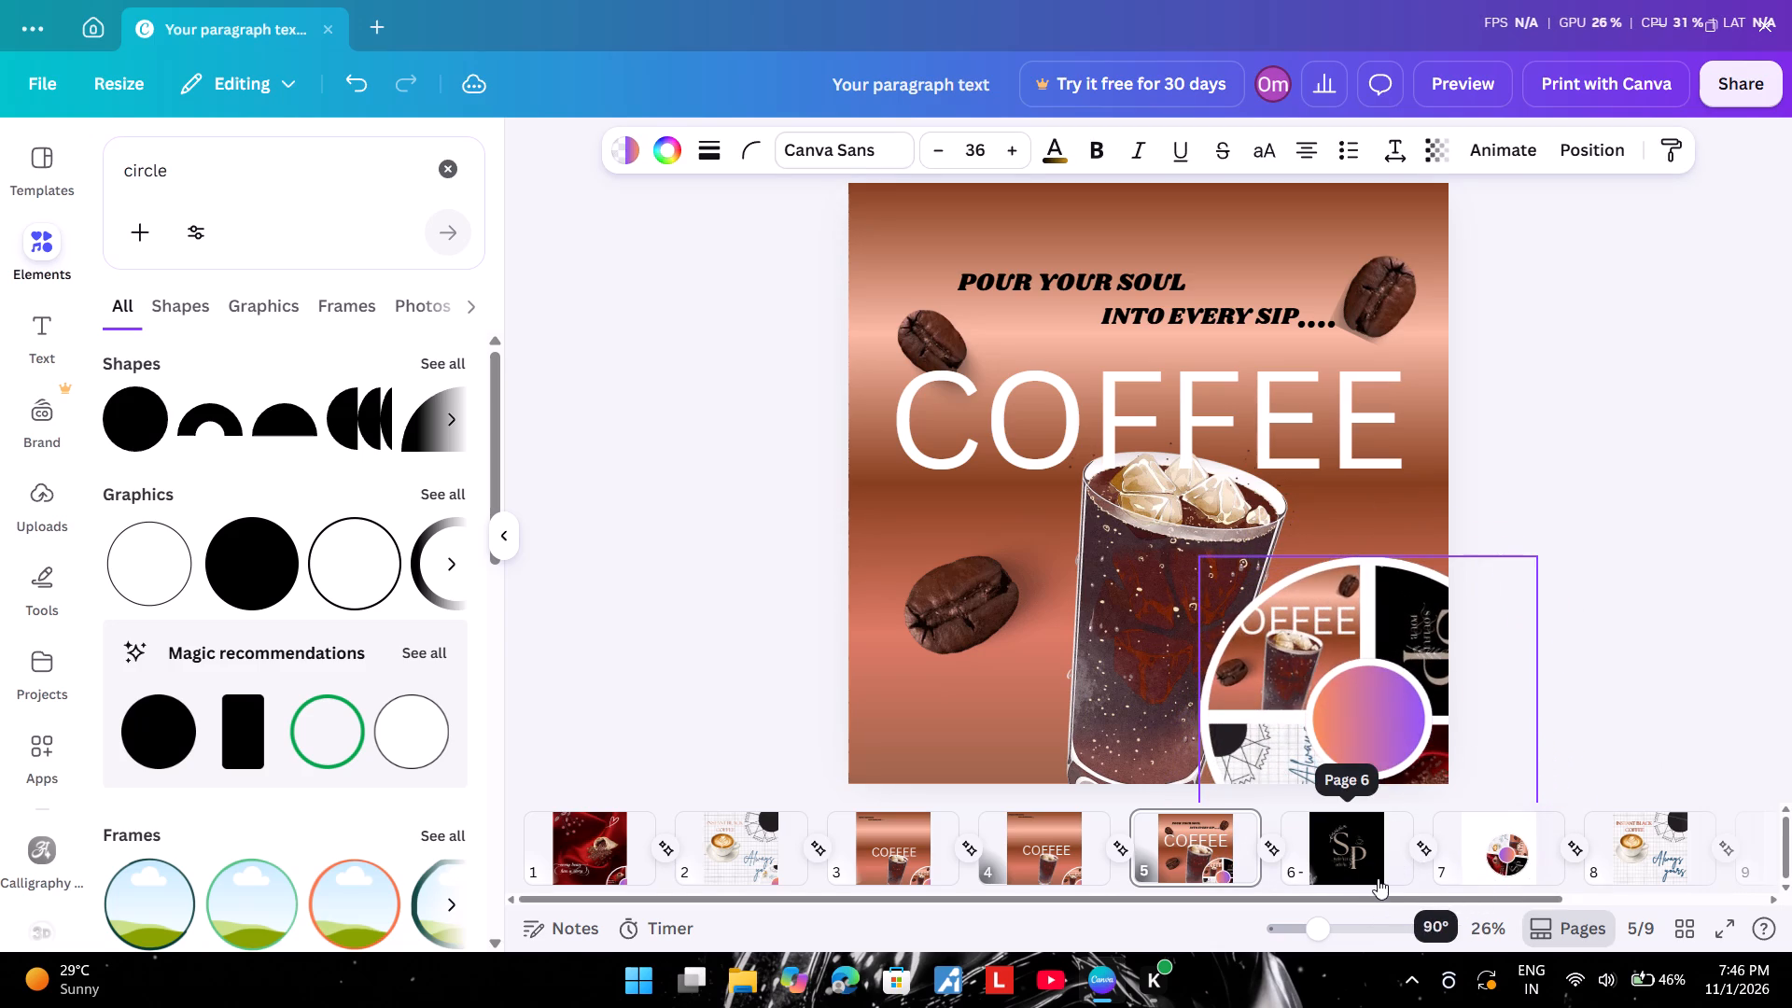
pyautogui.moveTo(1378, 878); pyautogui.dragTo(1377, 878)
# Shift the rotated wheel into page 5's lower-right corner so only its COFFEE quadrant shows.
pyautogui.moveTo(1340, 600); pyautogui.dragTo(1417, 675)
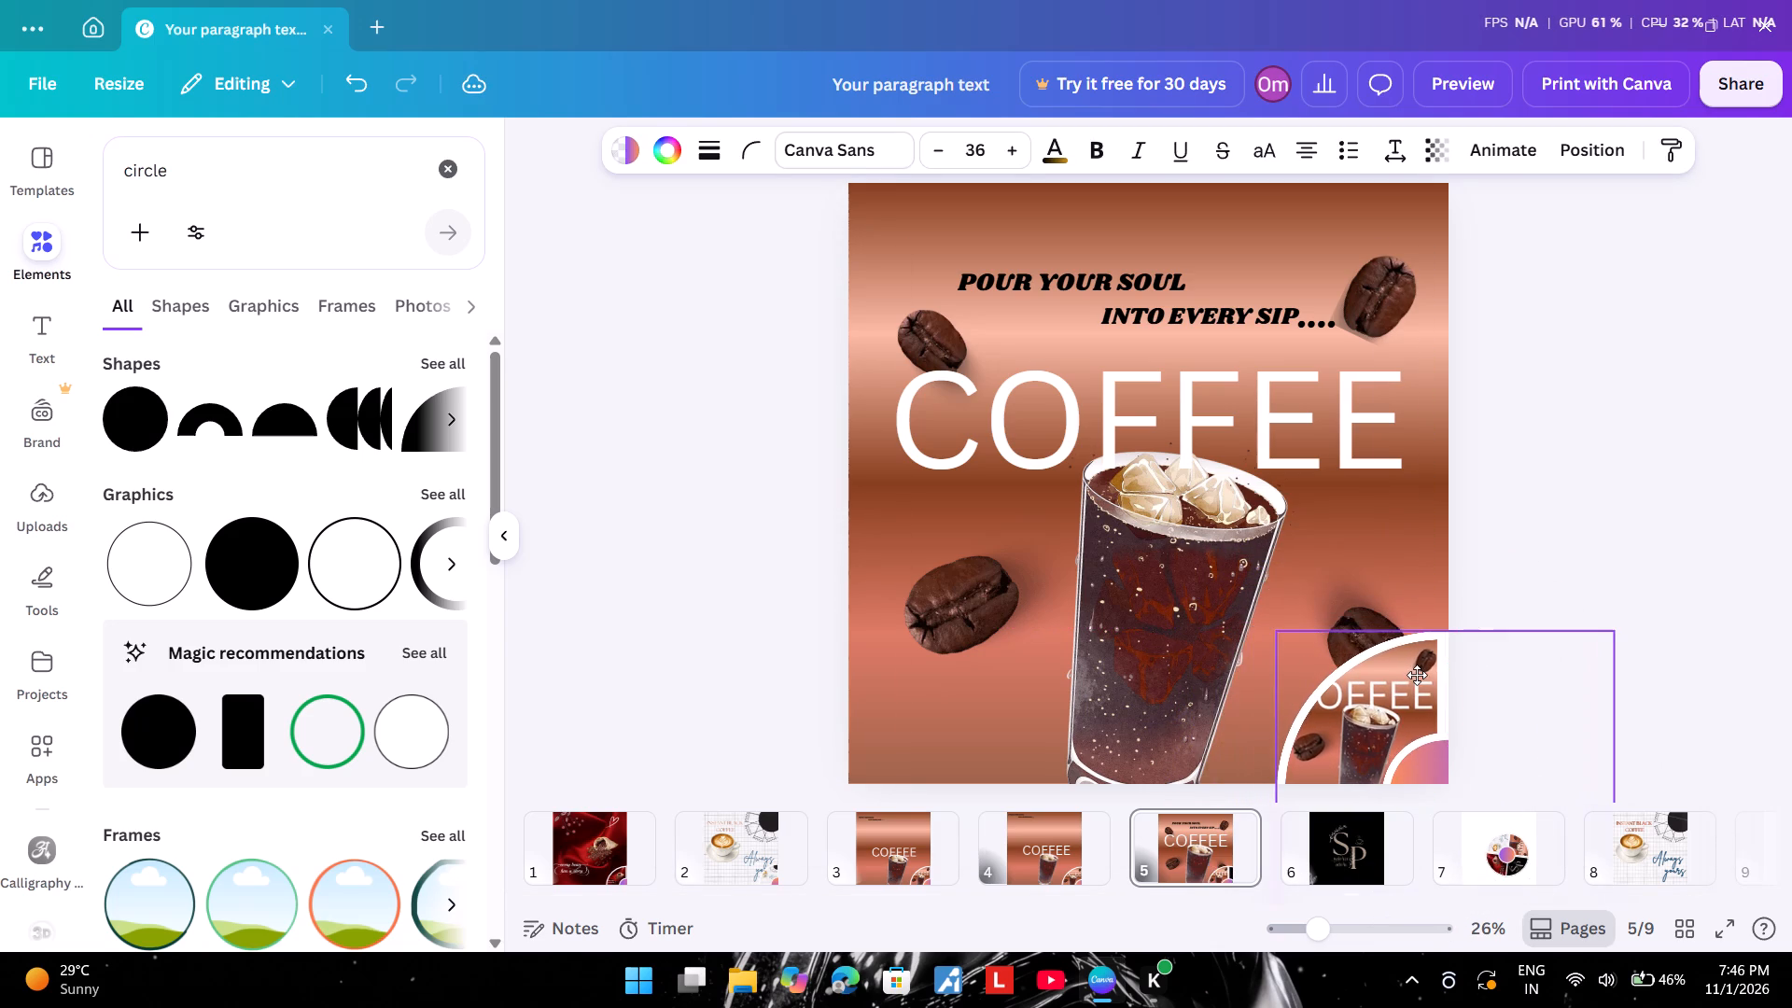
pyautogui.moveTo(1417, 675); pyautogui.dragTo(1421, 668)
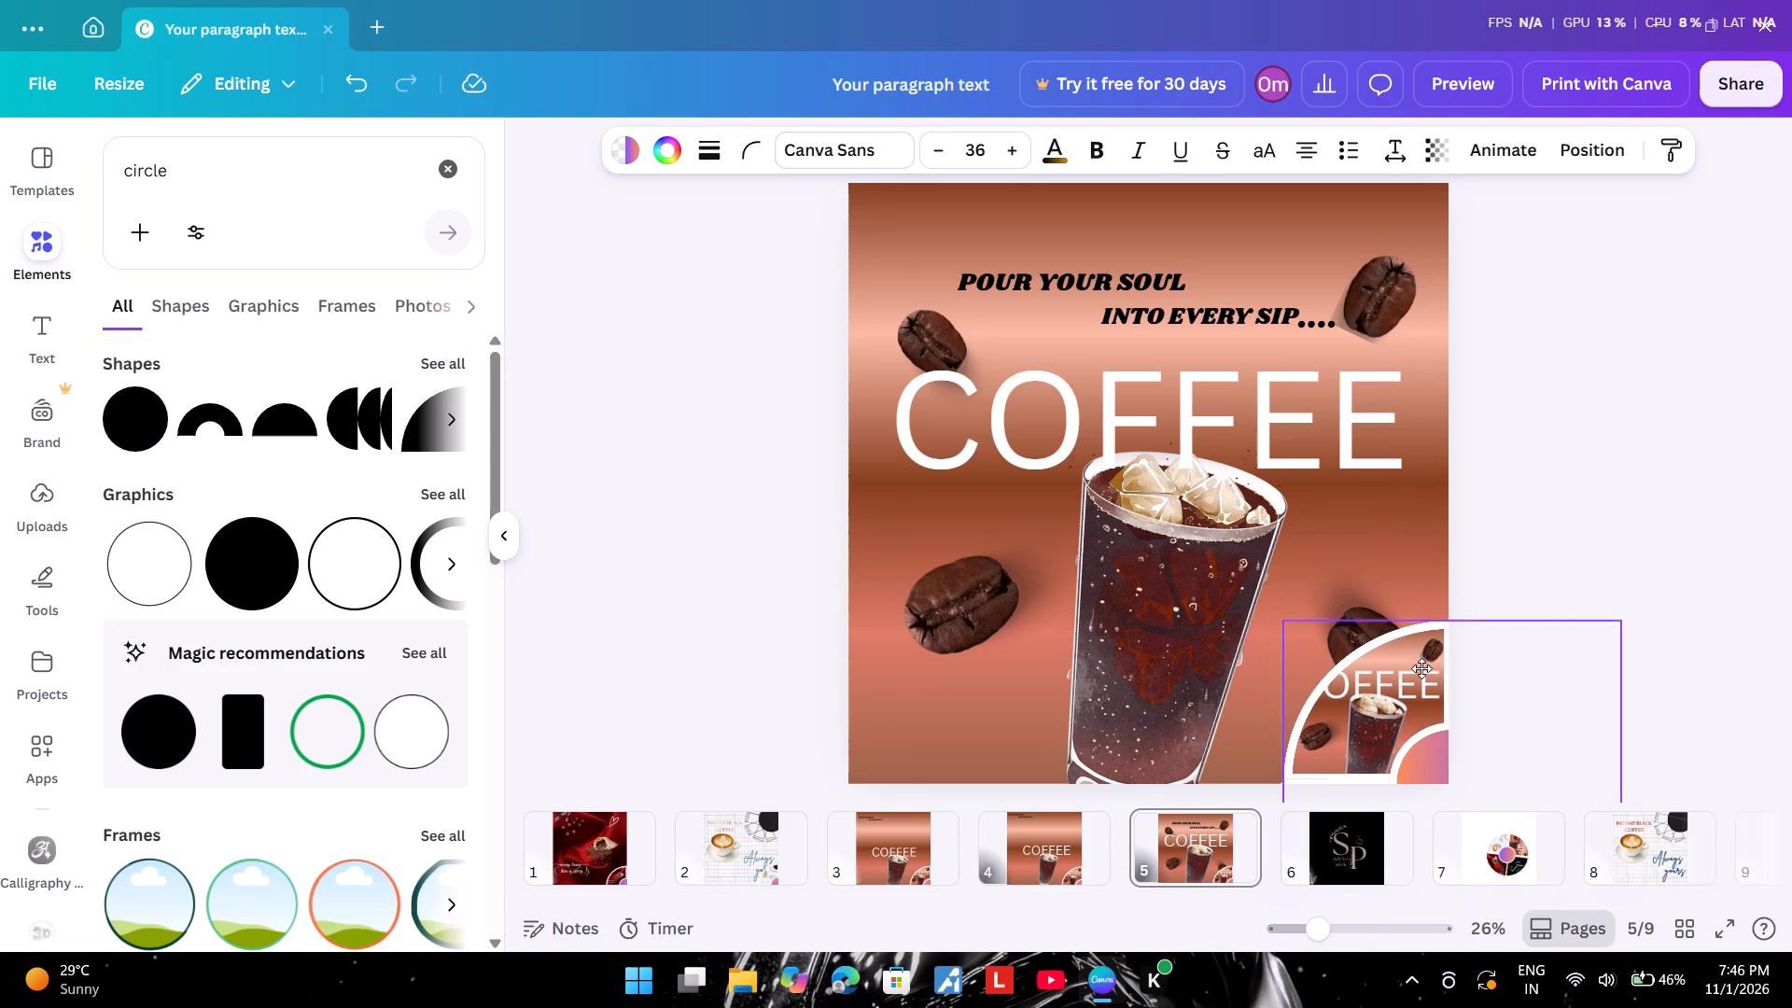
pyautogui.moveTo(1421, 668); pyautogui.dragTo(1419, 672)
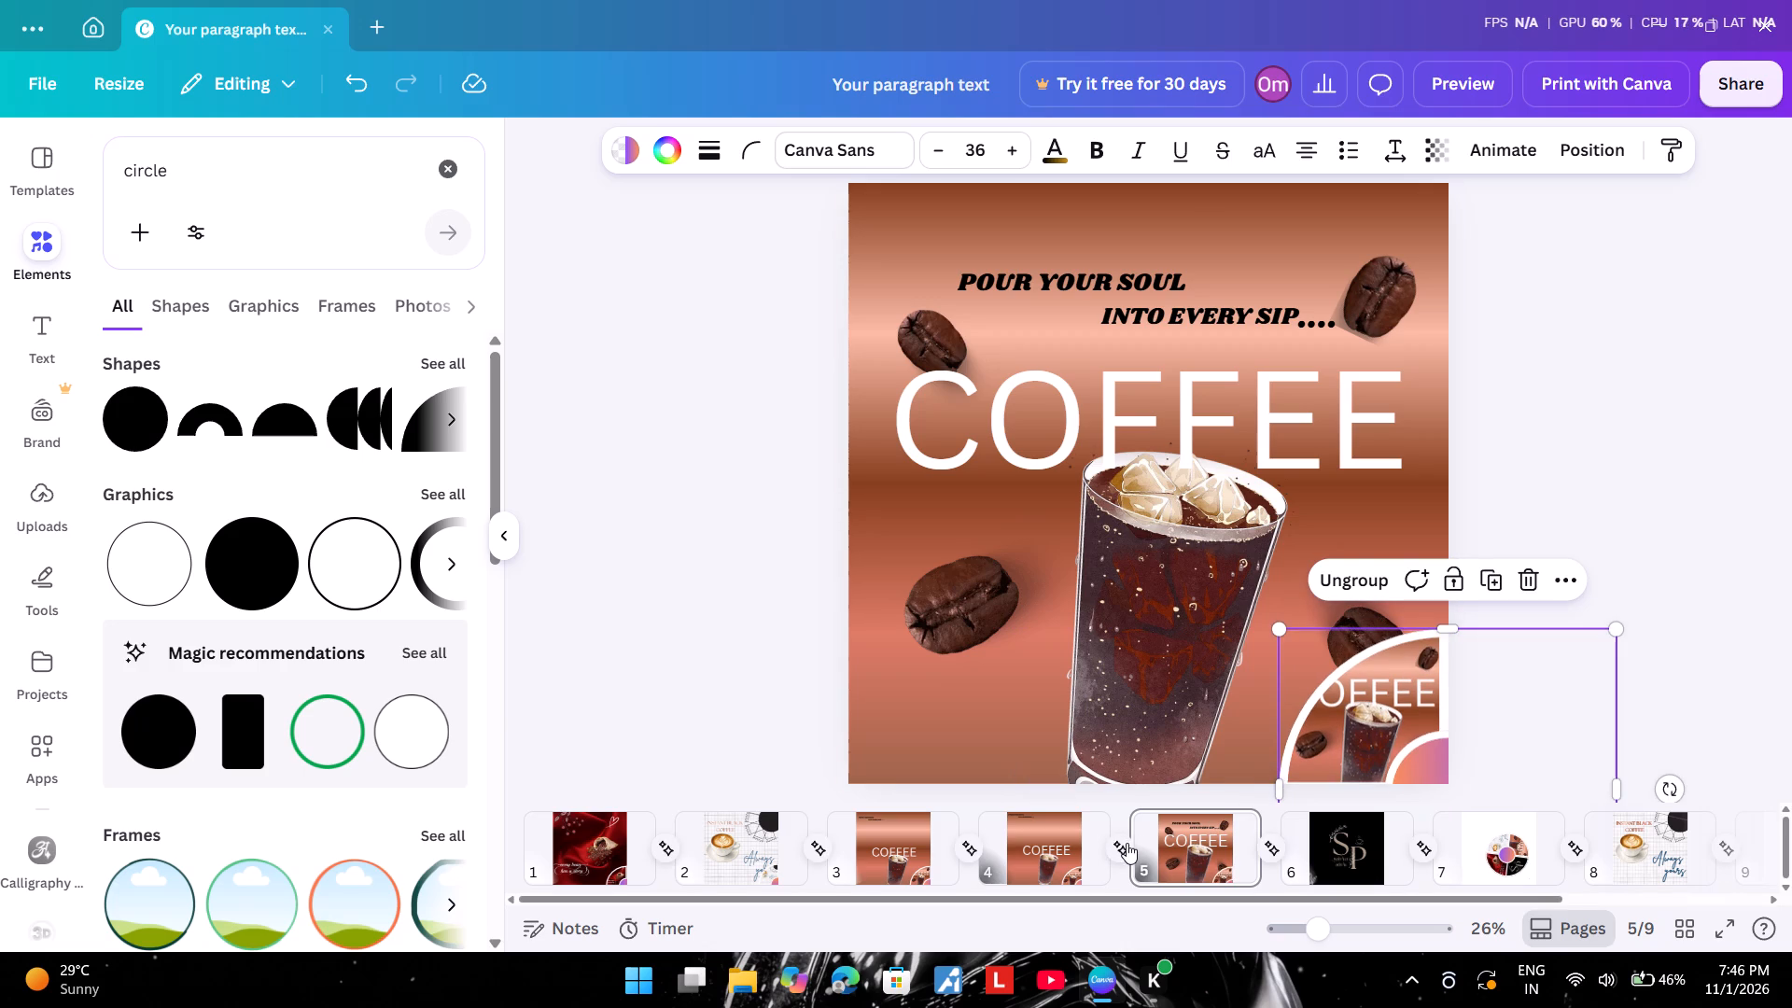
# Check the Match & Move transition between pages 4 and 5, and nudge page 5's wheel slightly right to match page 4's.
pyautogui.click(1127, 843)
pyautogui.click(203, 595)
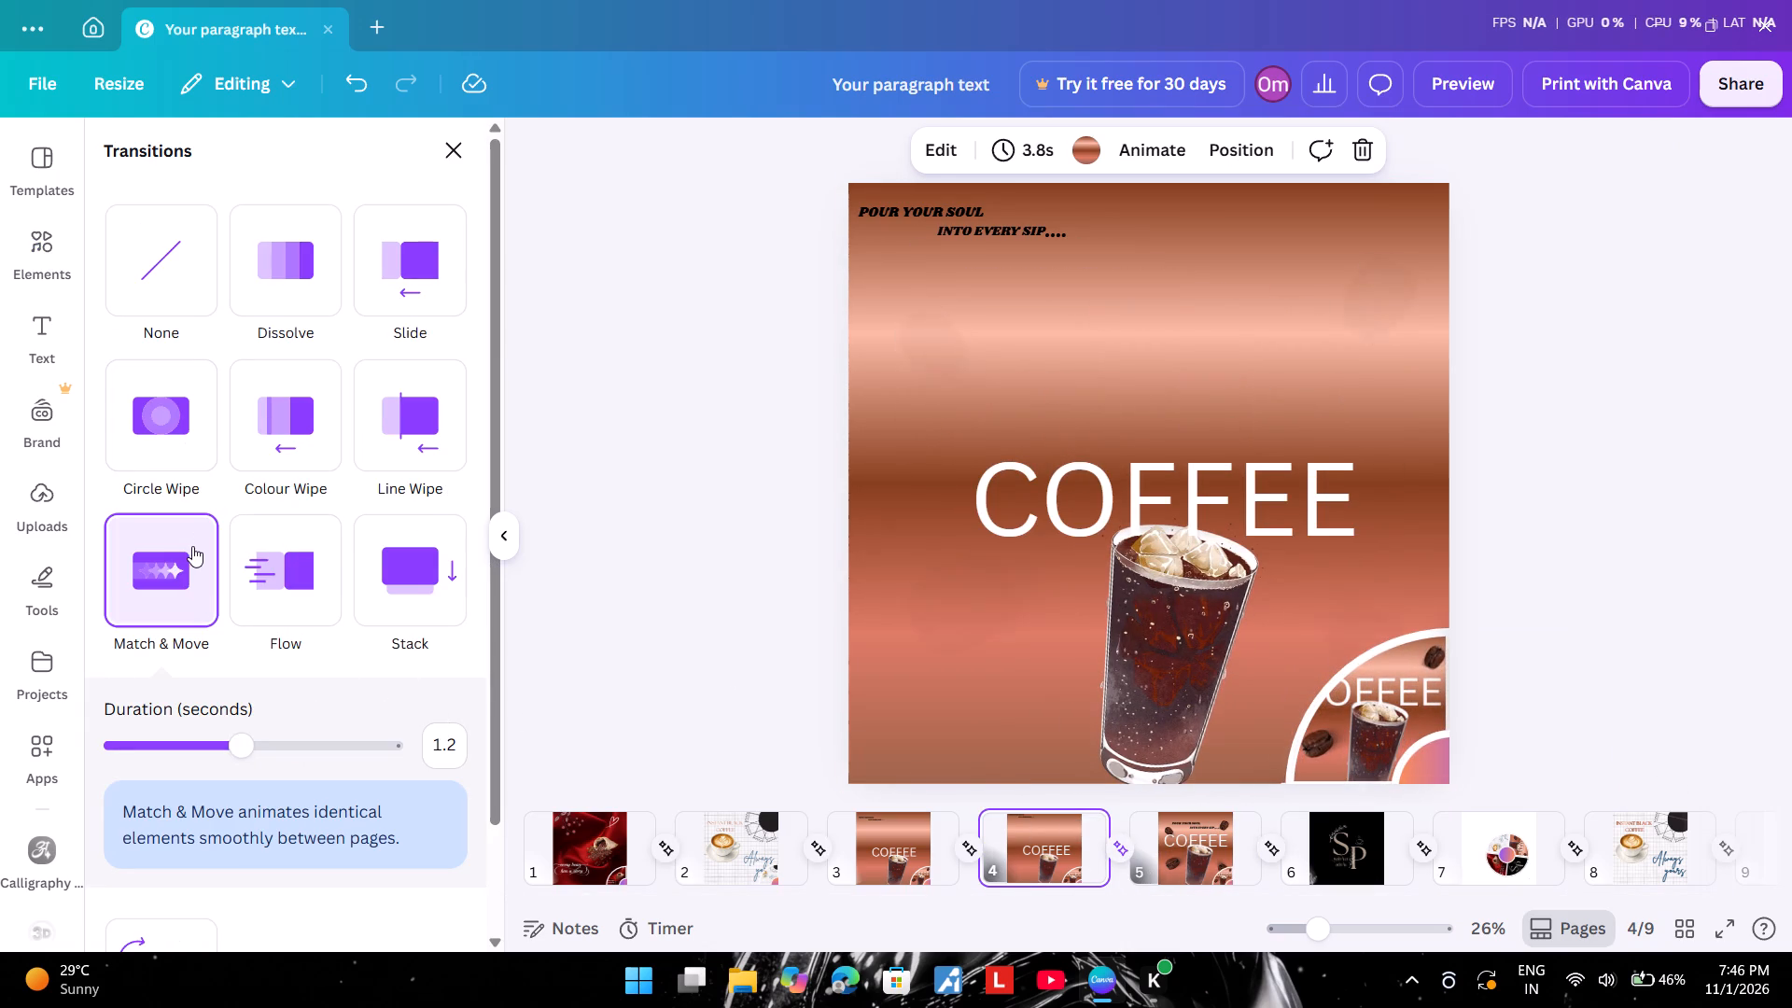
pyautogui.click(1188, 862)
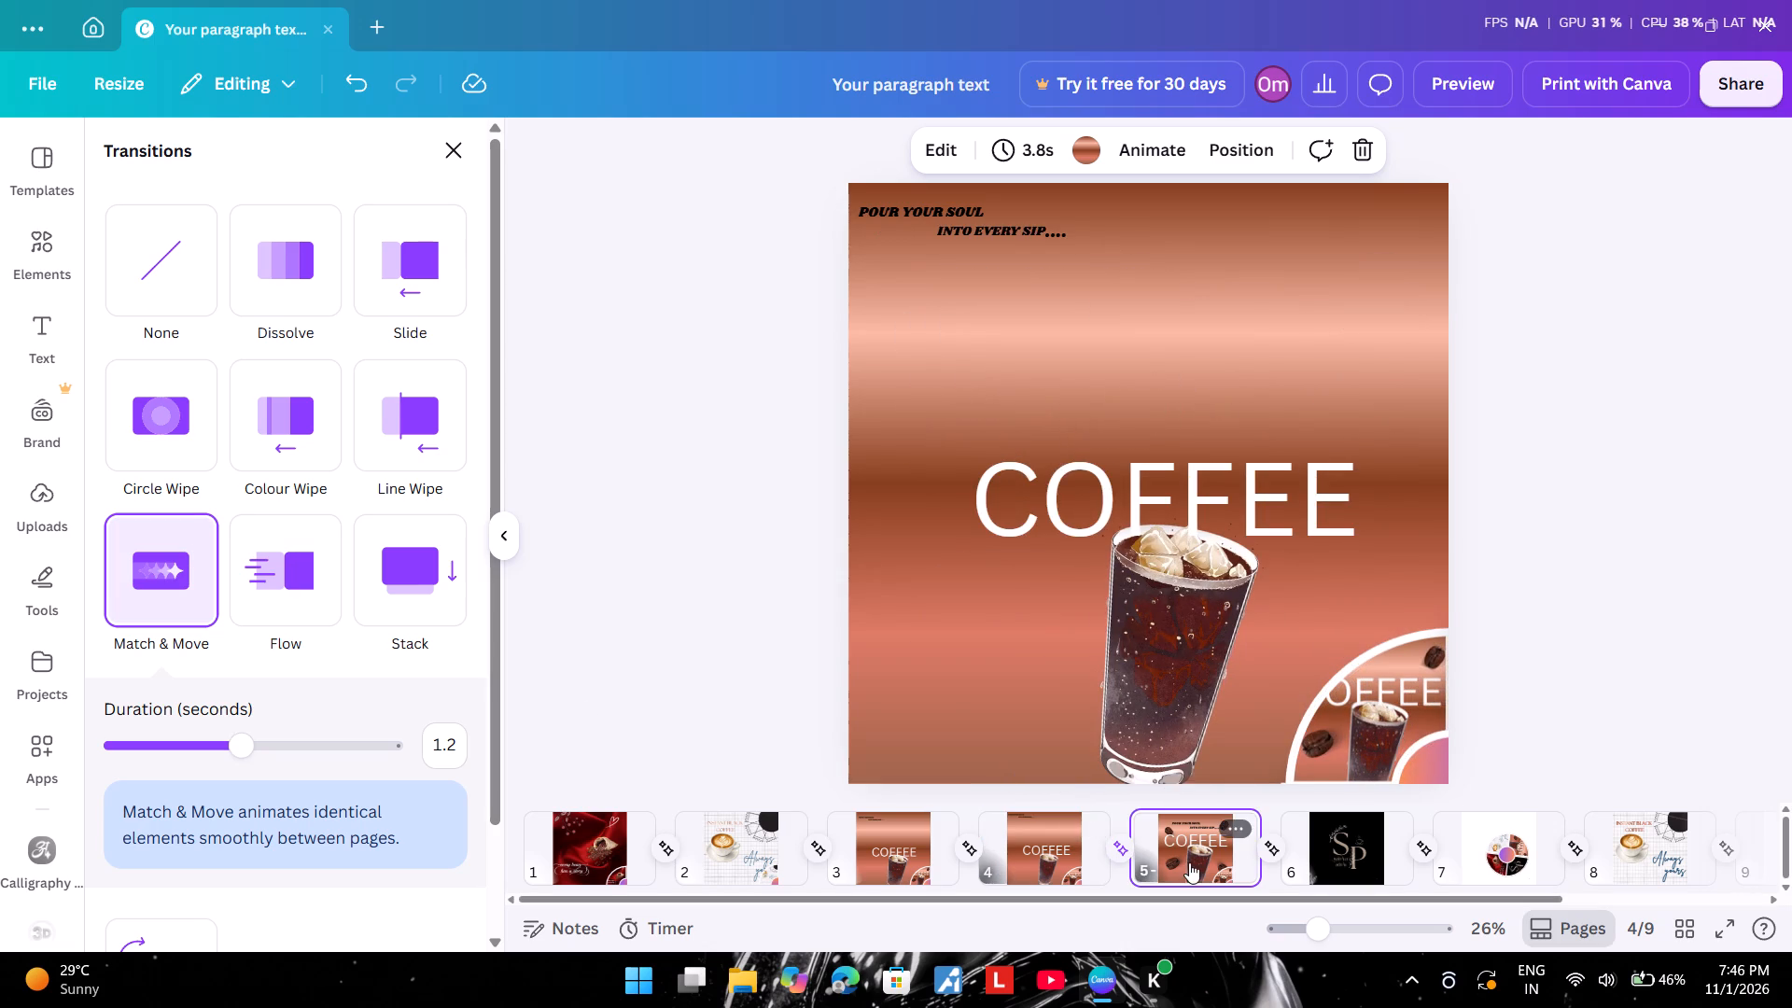
pyautogui.moveTo(1378, 743); pyautogui.dragTo(1389, 743)
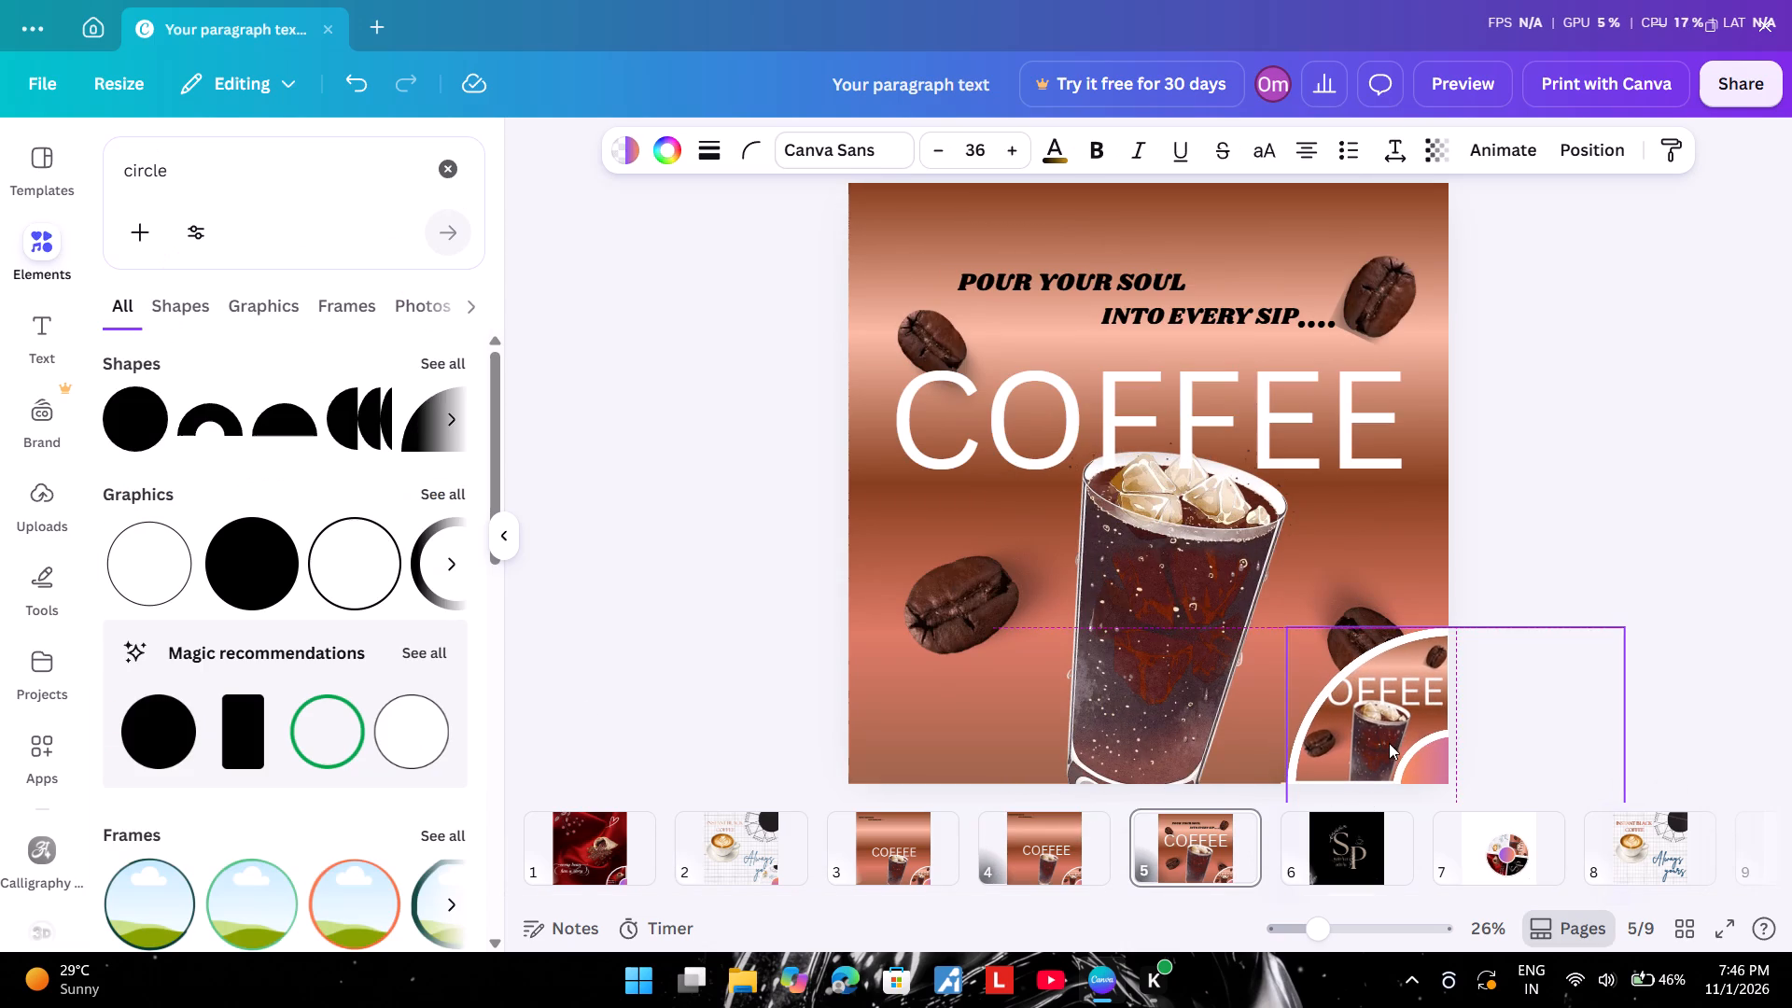
# Replay the Match & Move transition from page 4 to page 5, and nudge page 5's corner wheel slightly up and left.
pyautogui.click(1085, 848)
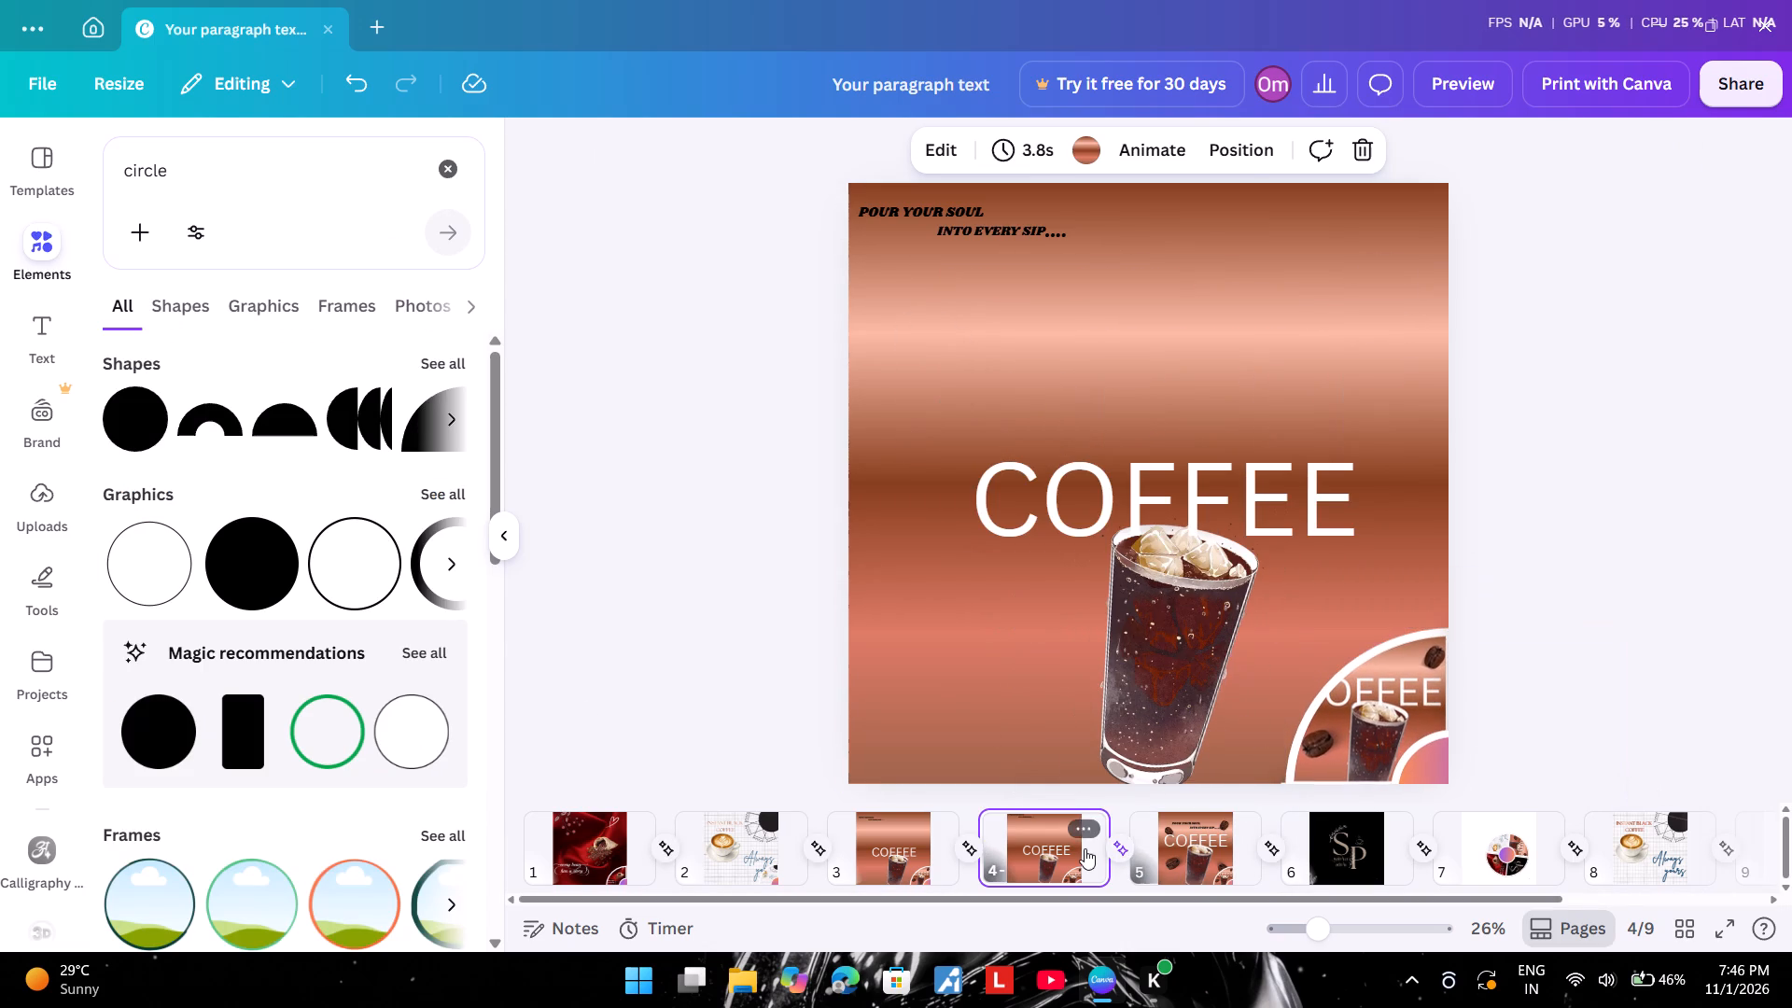
pyautogui.click(1110, 836)
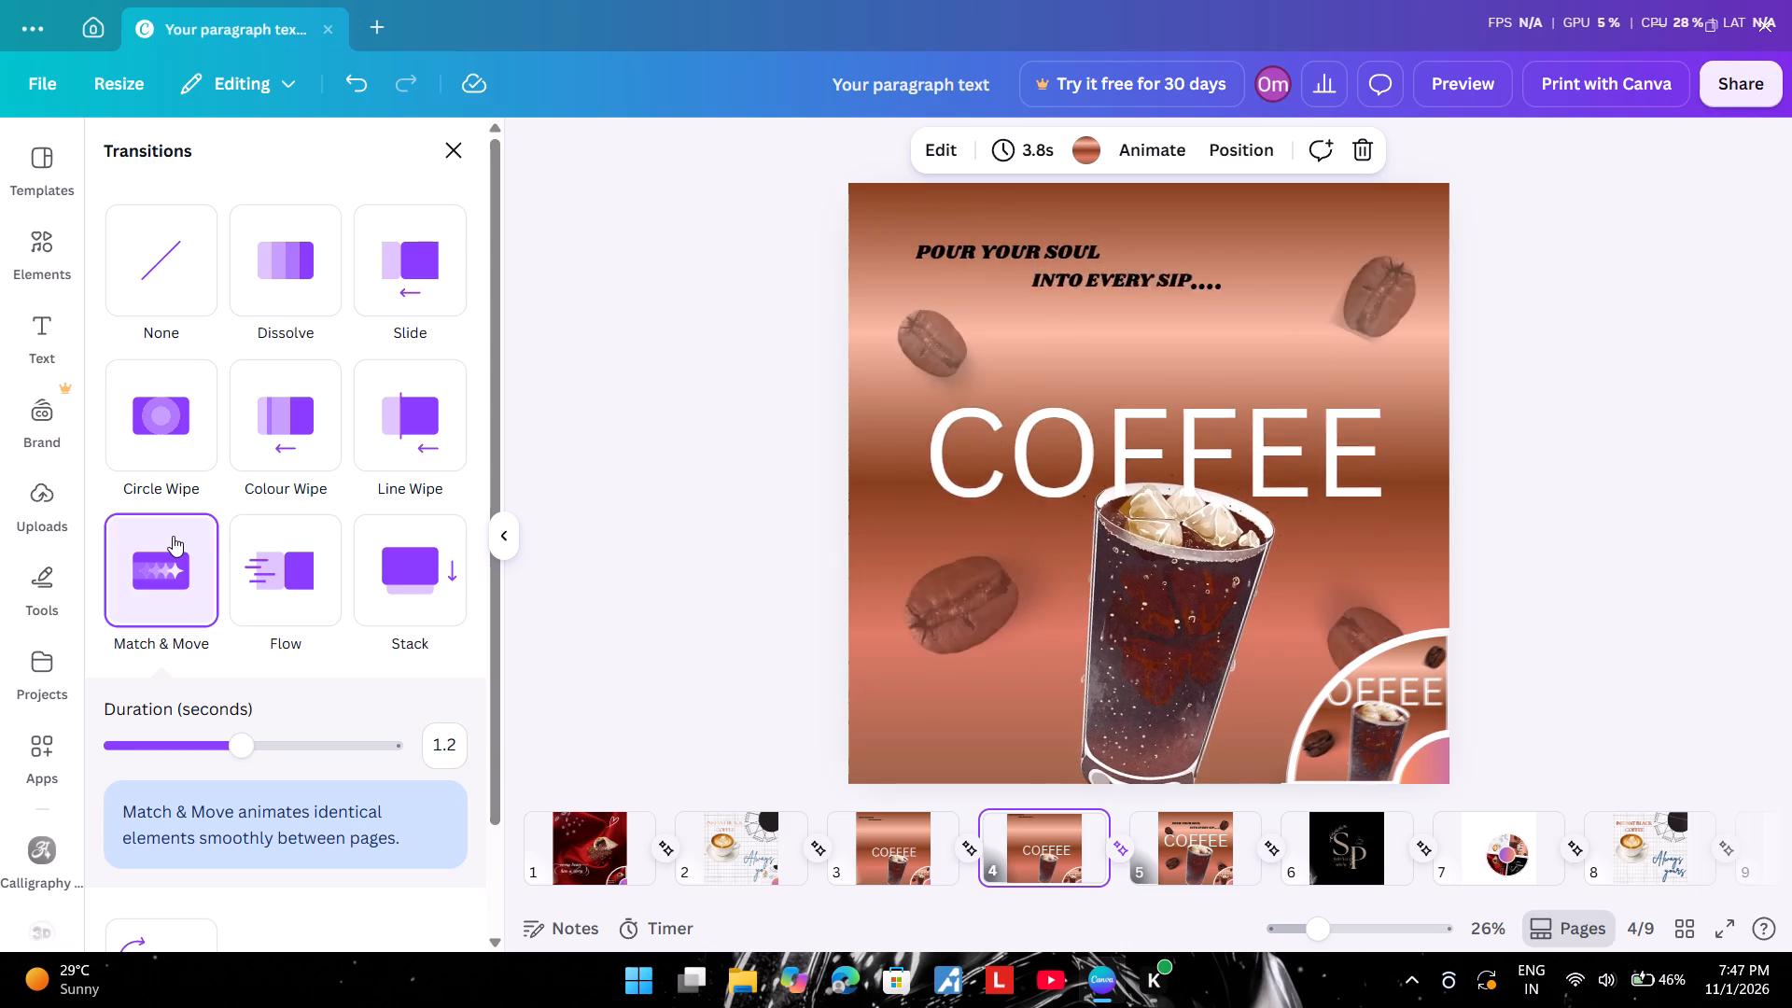
pyautogui.click(173, 536)
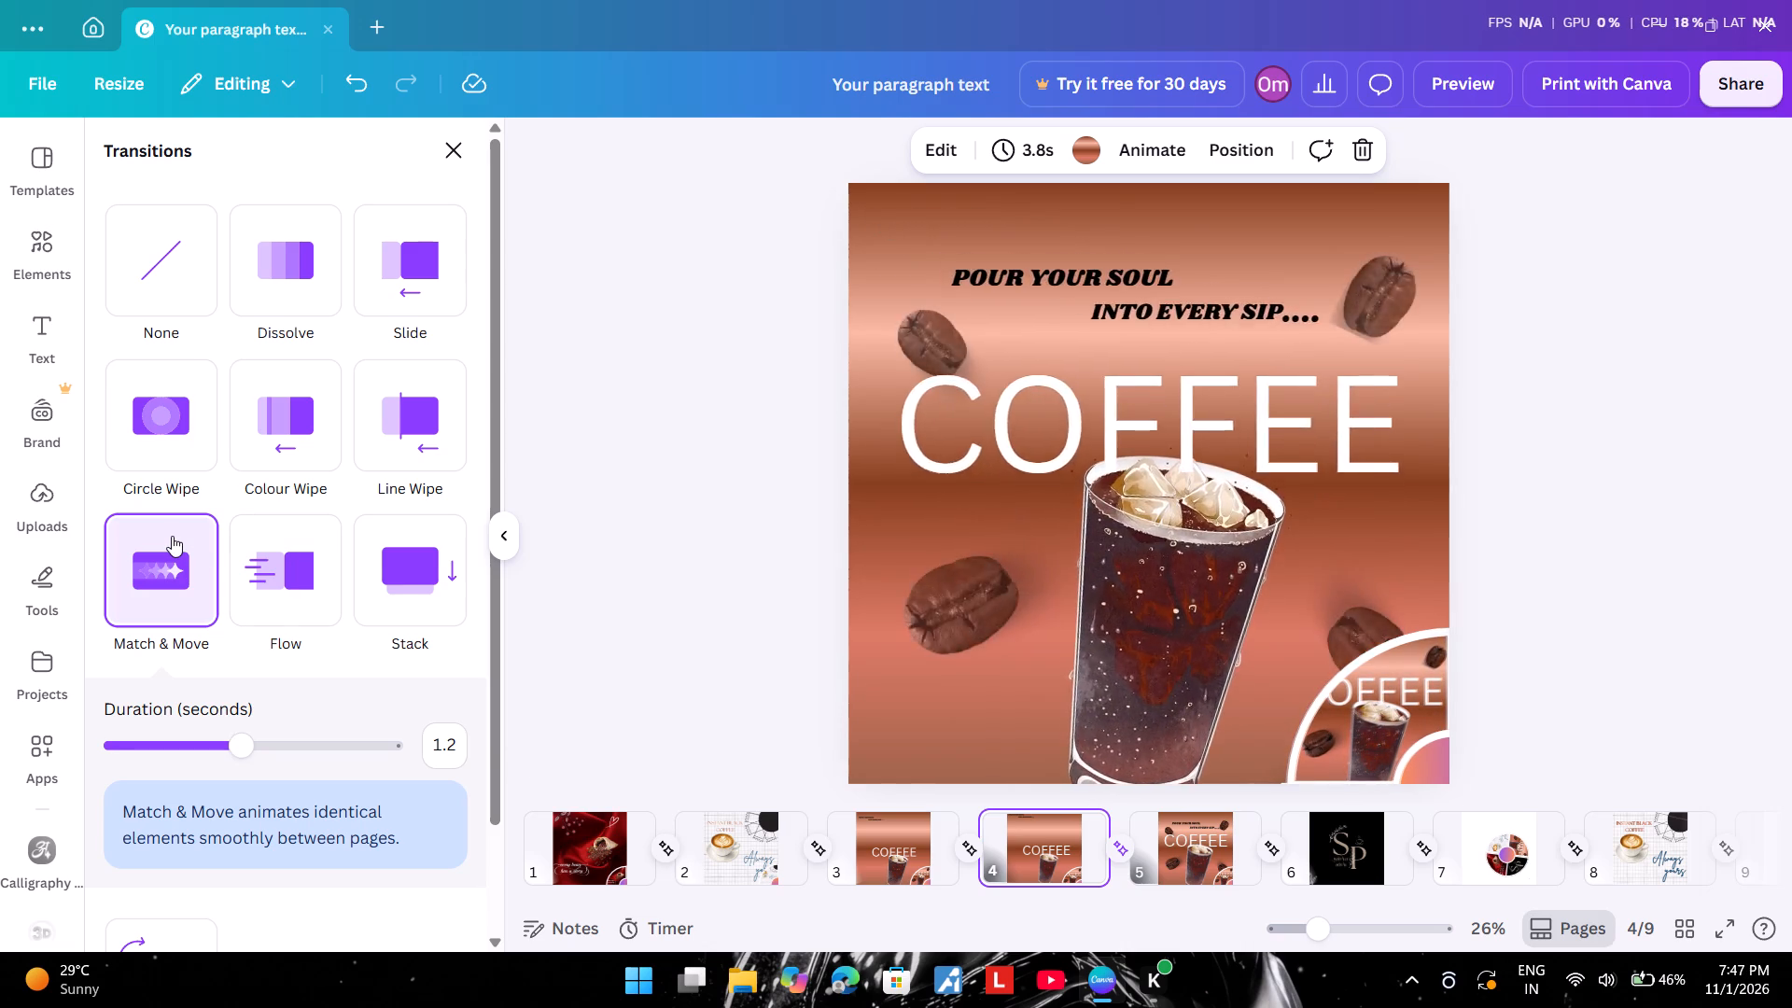
pyautogui.click(1155, 842)
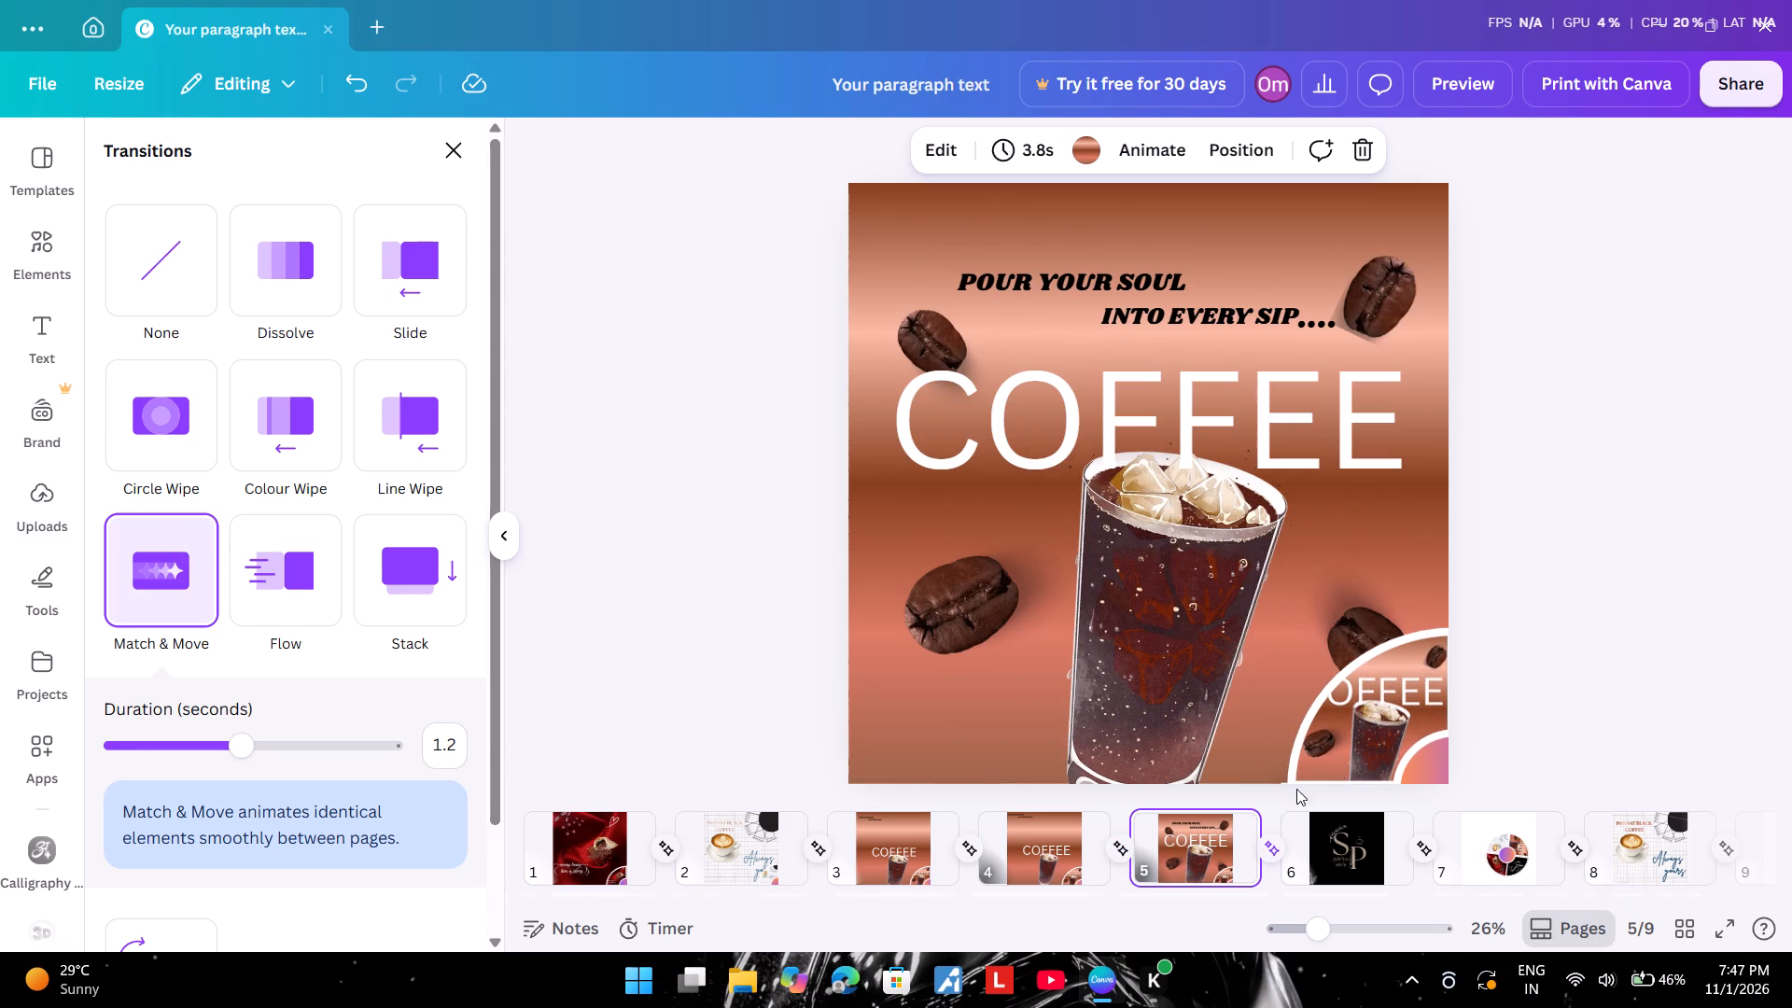
pyautogui.click(1344, 763)
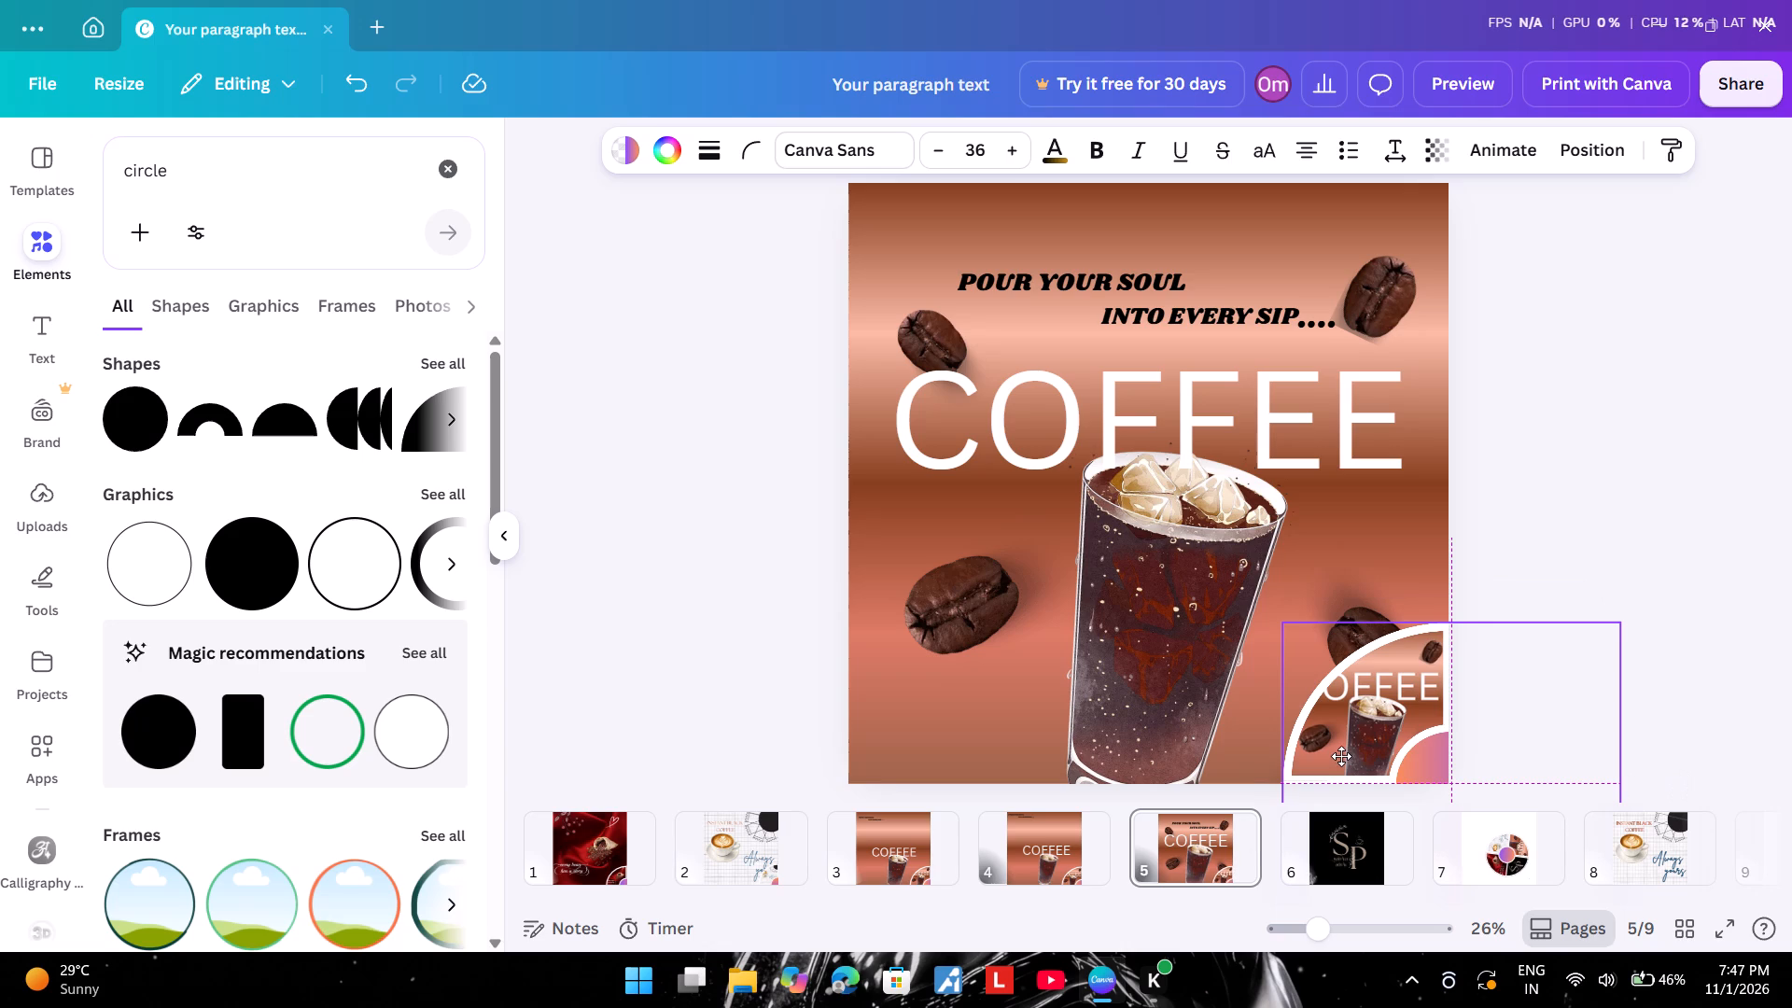
# Duplicate page 5 with its COFFEE artwork and corner wheel.
pyautogui.click(1367, 855)
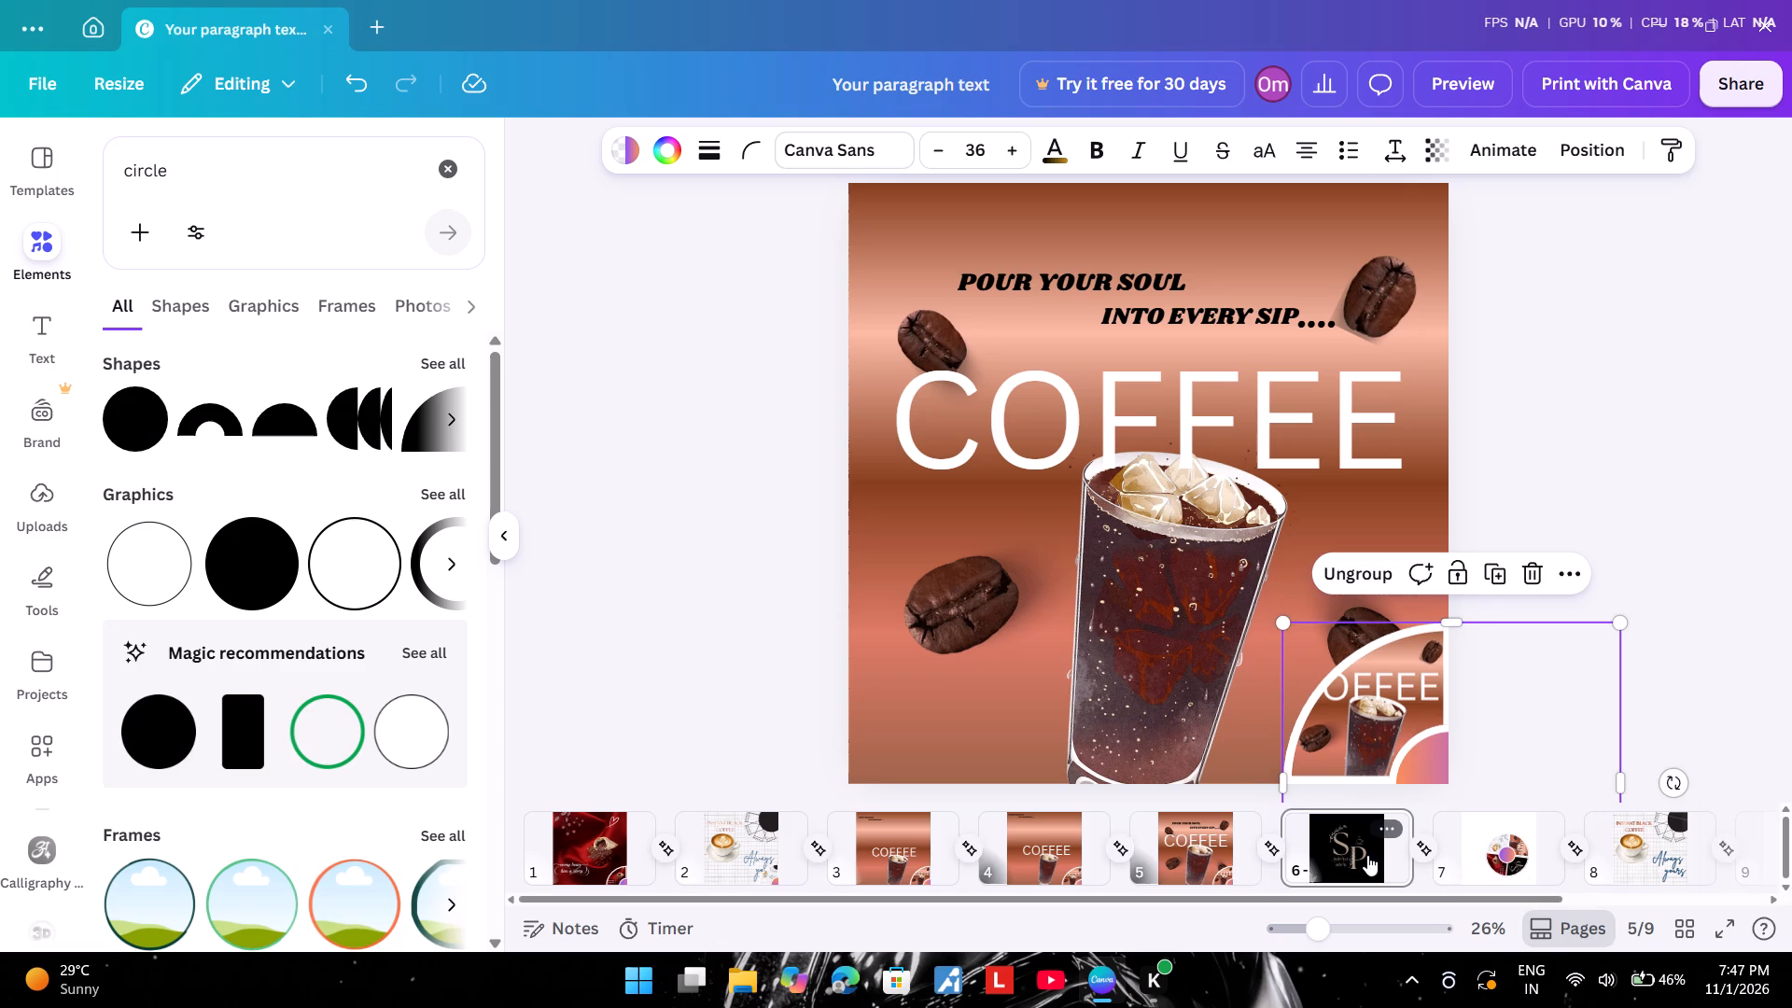
pyautogui.click(1206, 853)
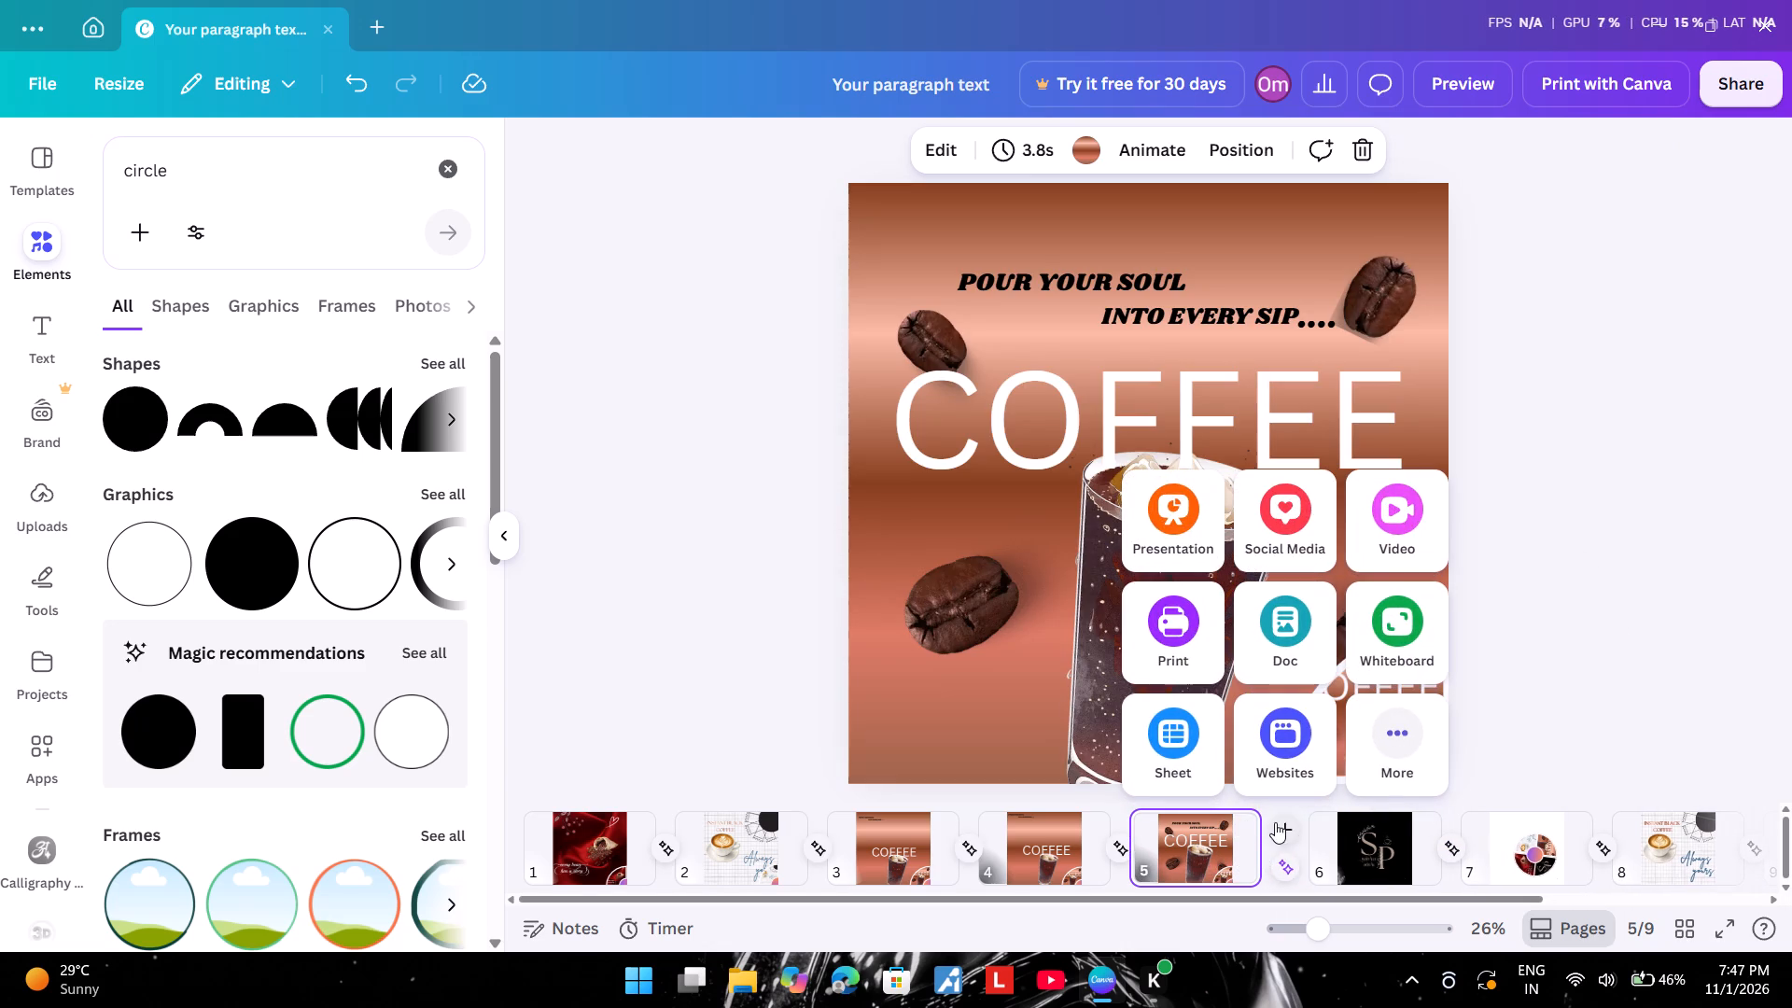
pyautogui.click(1225, 823)
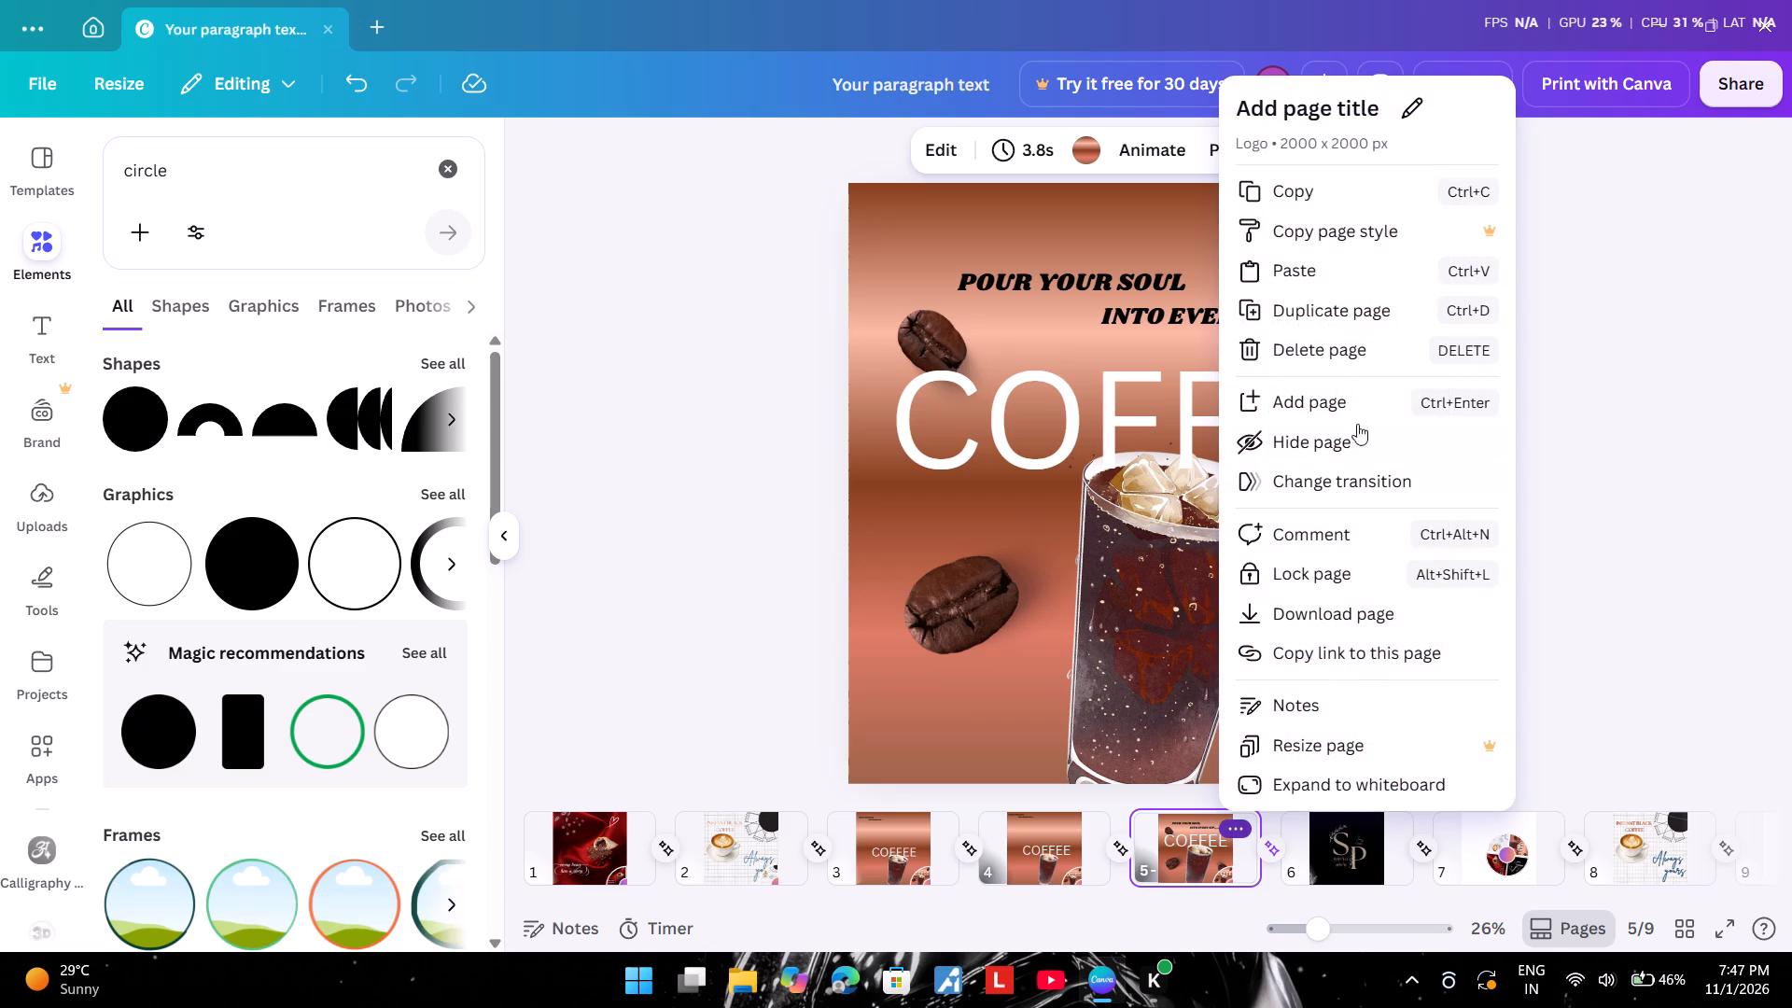
pyautogui.click(1368, 296)
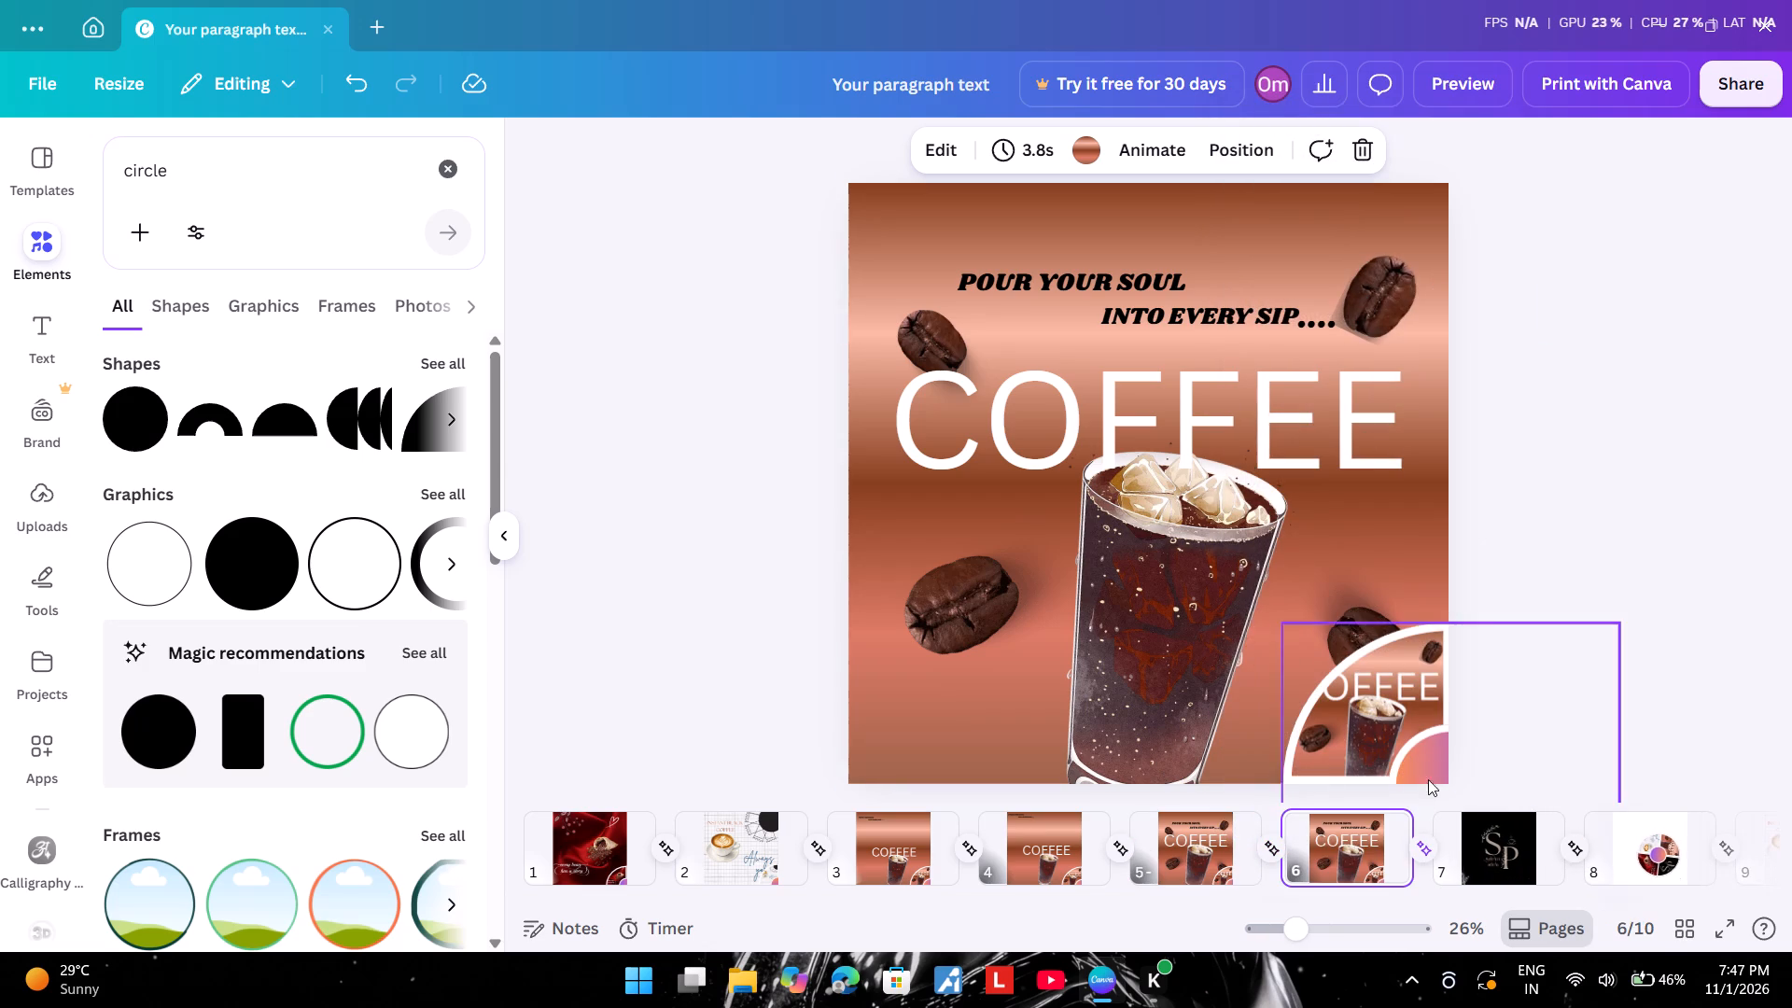
# Rotate page 6's corner wheel to 0° so its black SP logo quadrant shows, and nudge it slightly left to fit the lower-right corner.
pyautogui.click(1281, 517)
pyautogui.click(1617, 534)
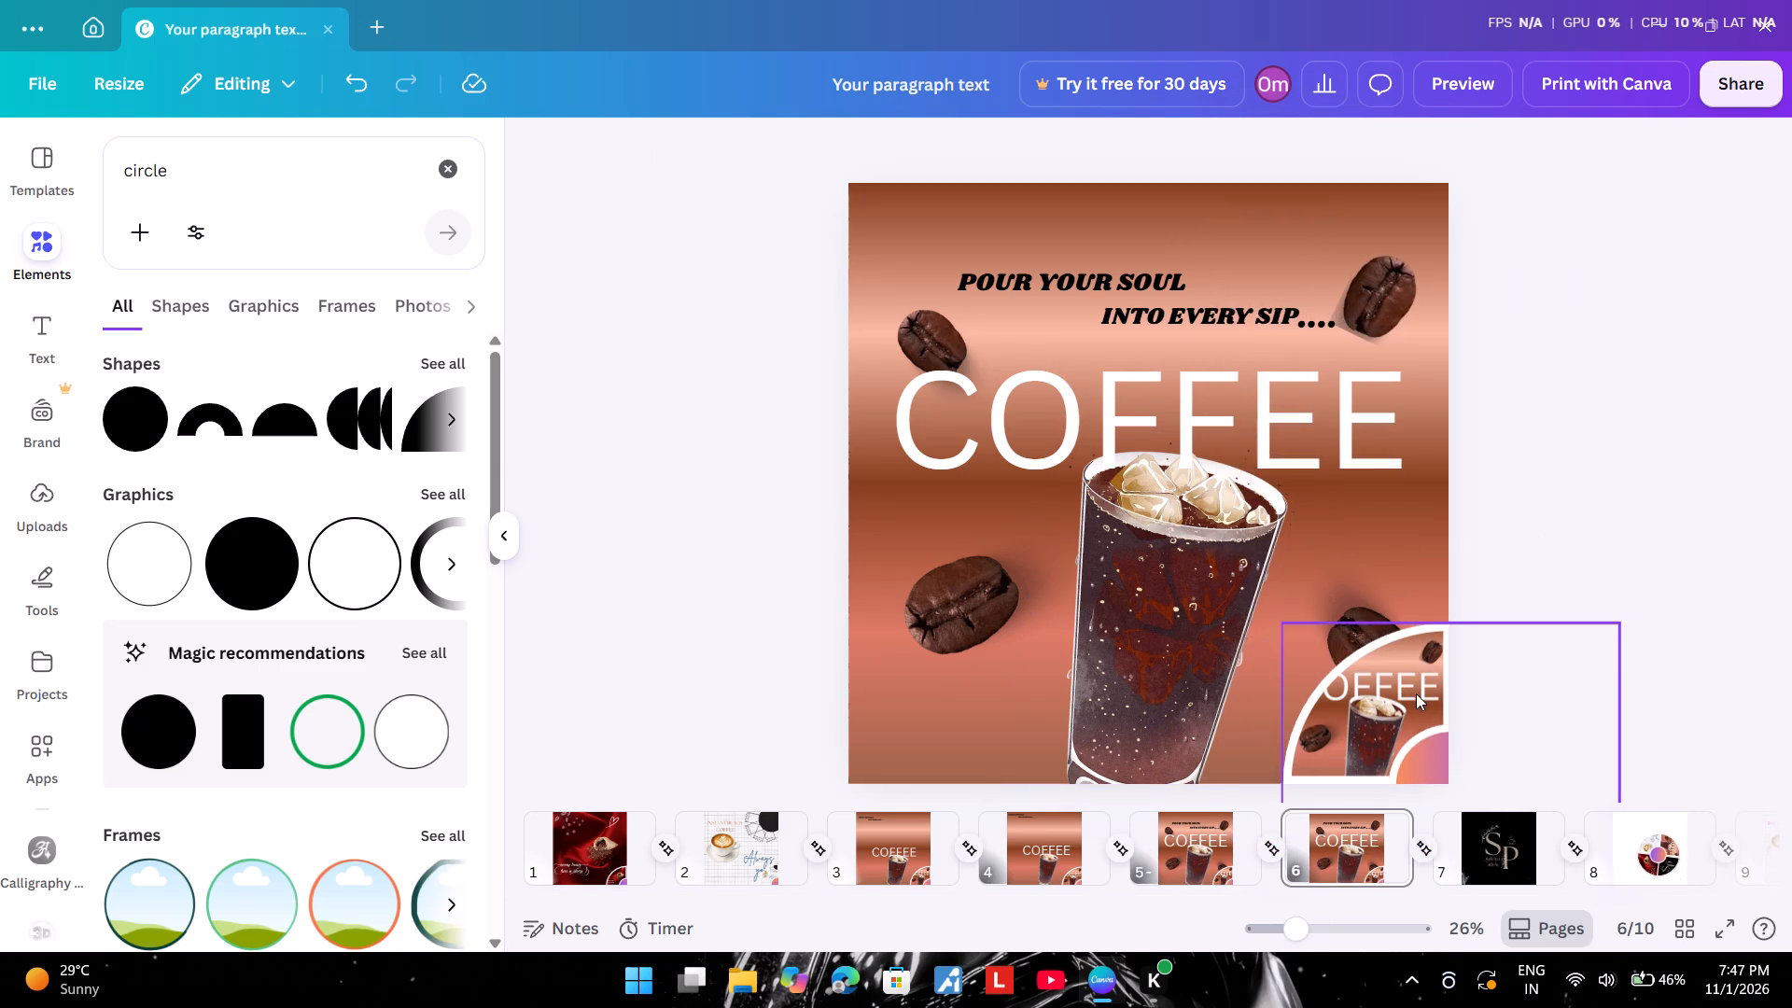
pyautogui.click(1414, 695)
pyautogui.moveTo(1672, 786); pyautogui.dragTo(1645, 696)
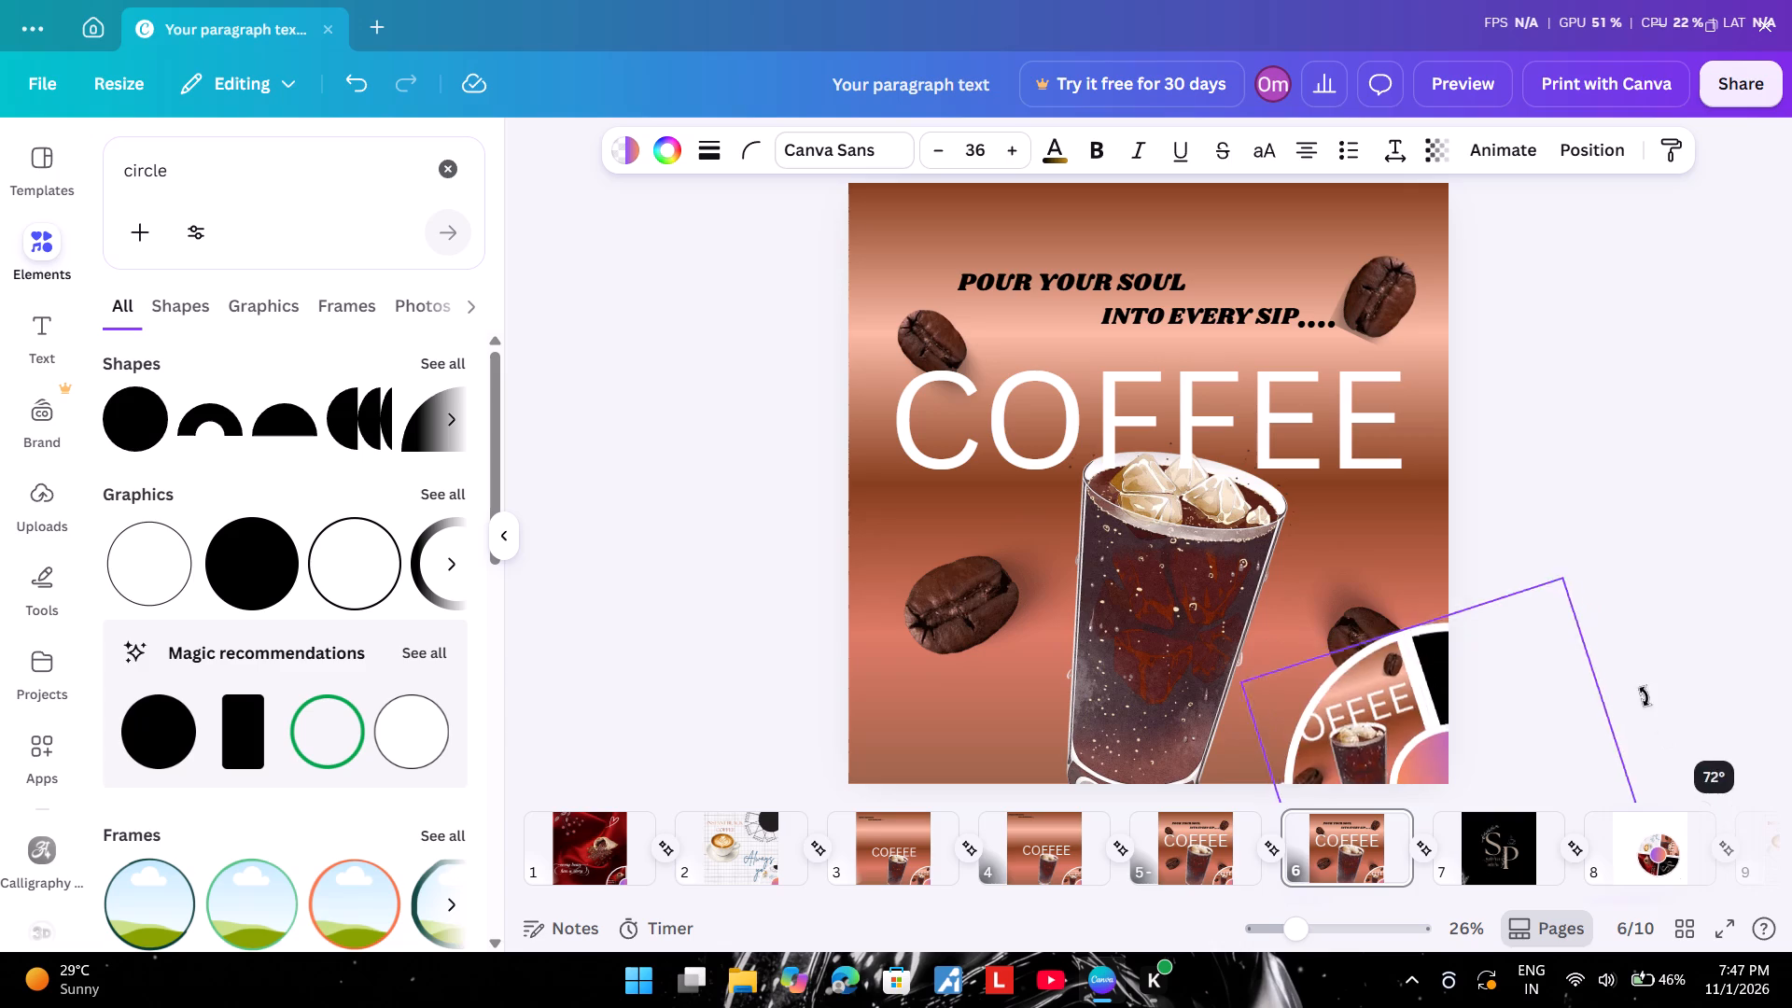
pyautogui.moveTo(1645, 696); pyautogui.dragTo(1452, 553)
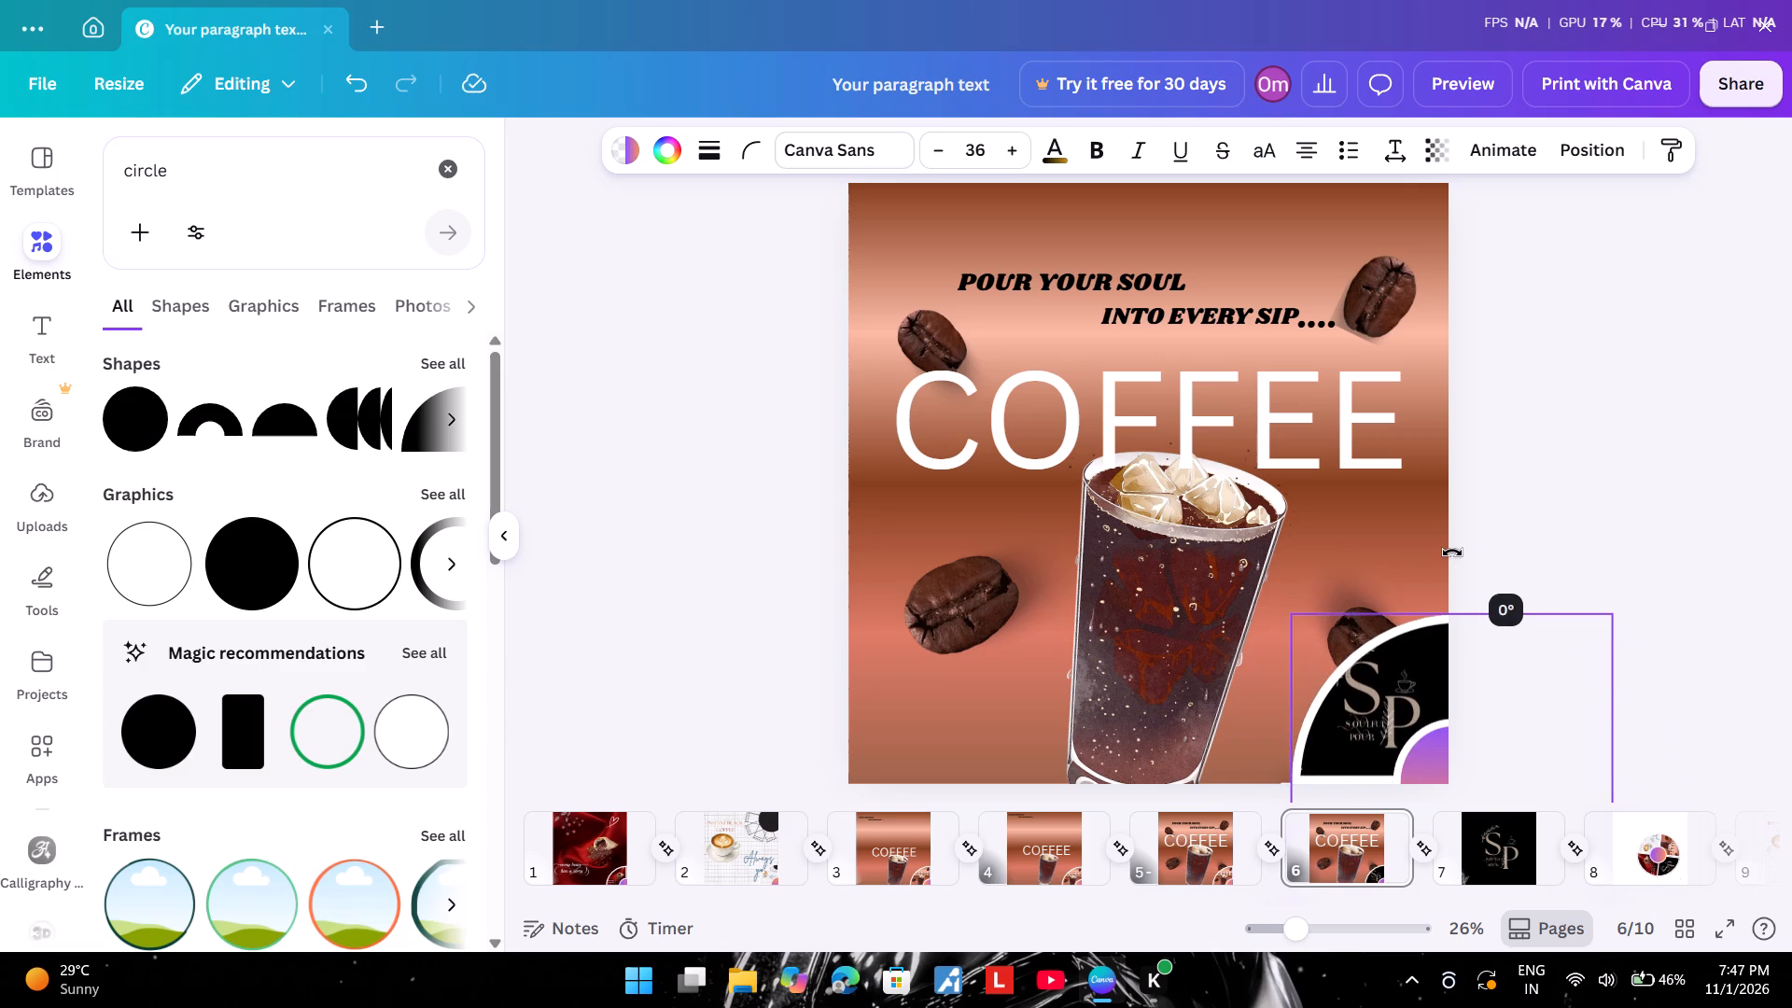
pyautogui.moveTo(1452, 553); pyautogui.dragTo(1434, 556)
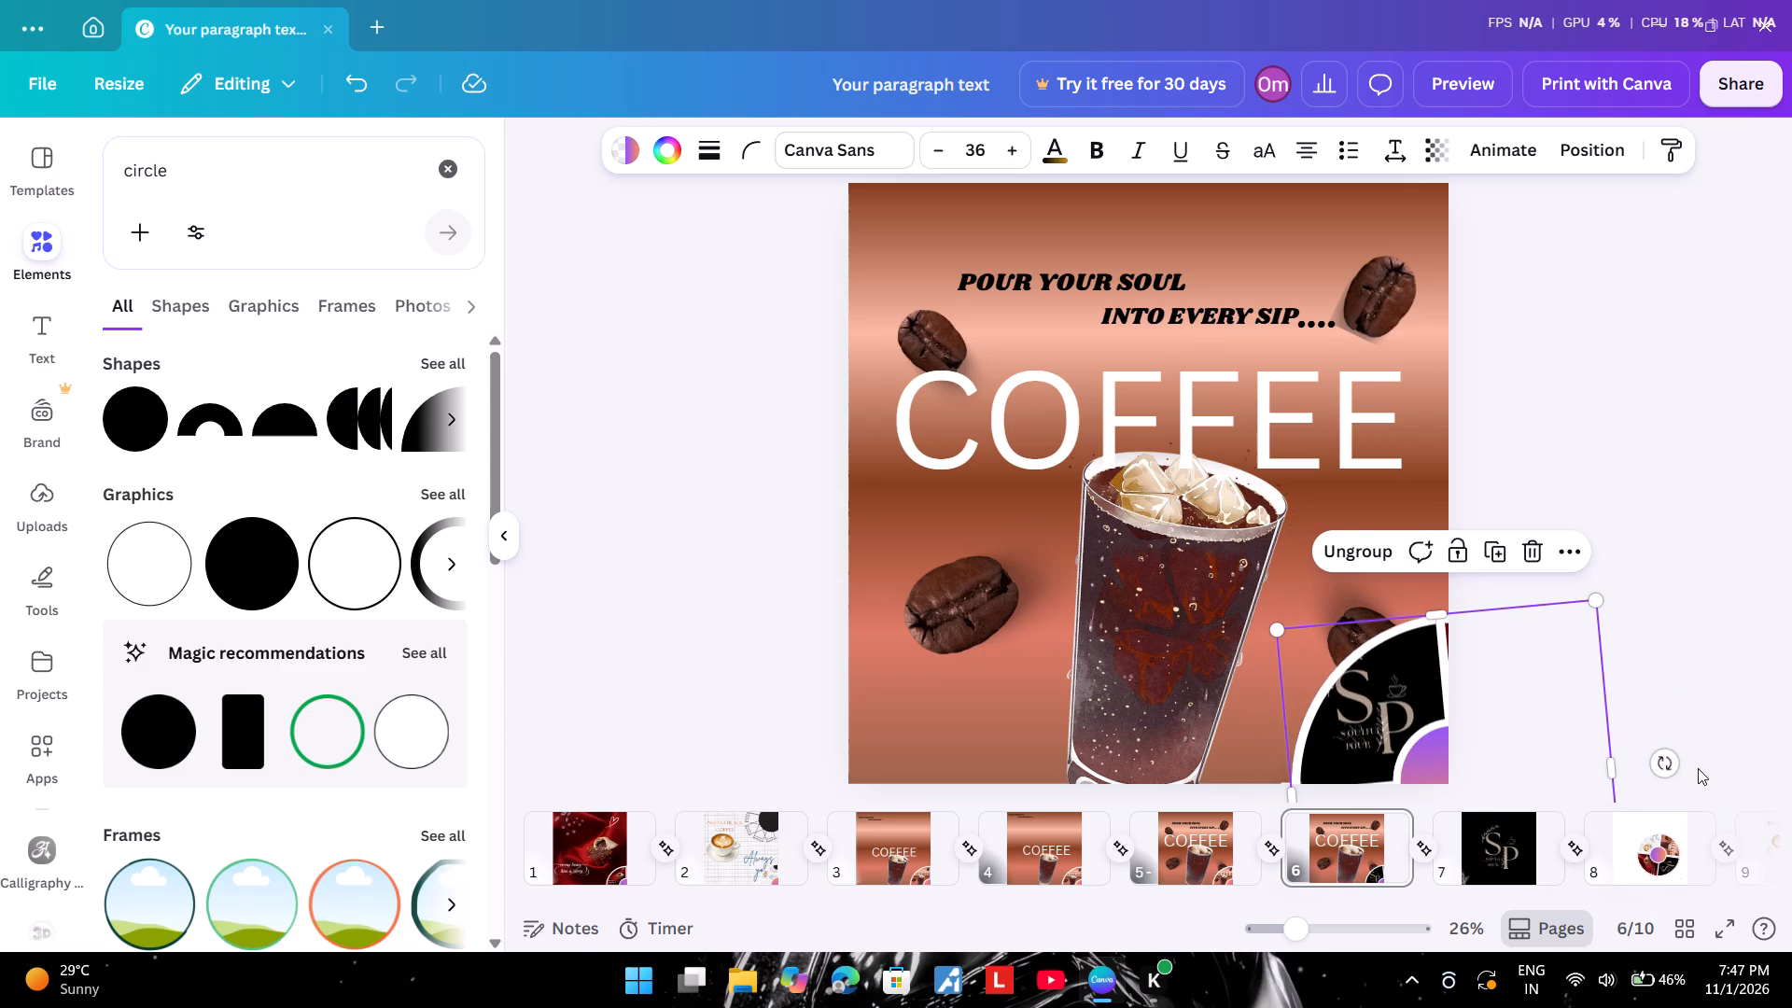
pyautogui.moveTo(1655, 757); pyautogui.dragTo(1656, 762)
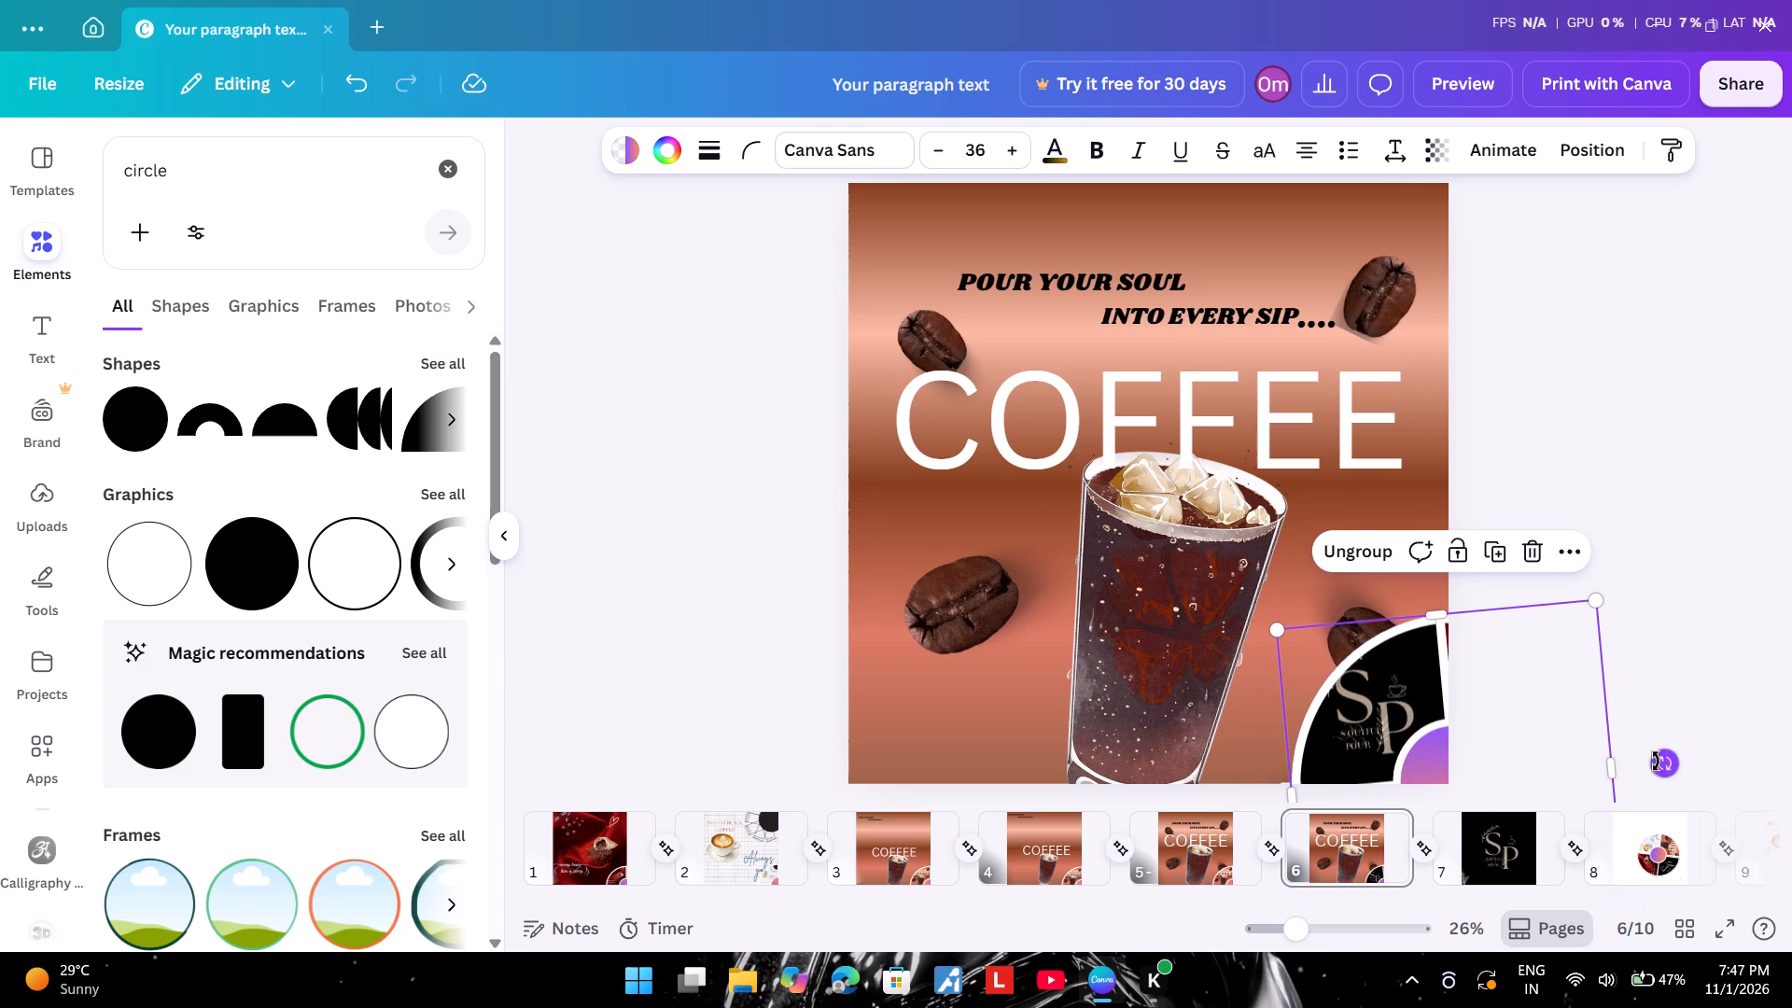
pyautogui.moveTo(1656, 762); pyautogui.dragTo(1655, 774)
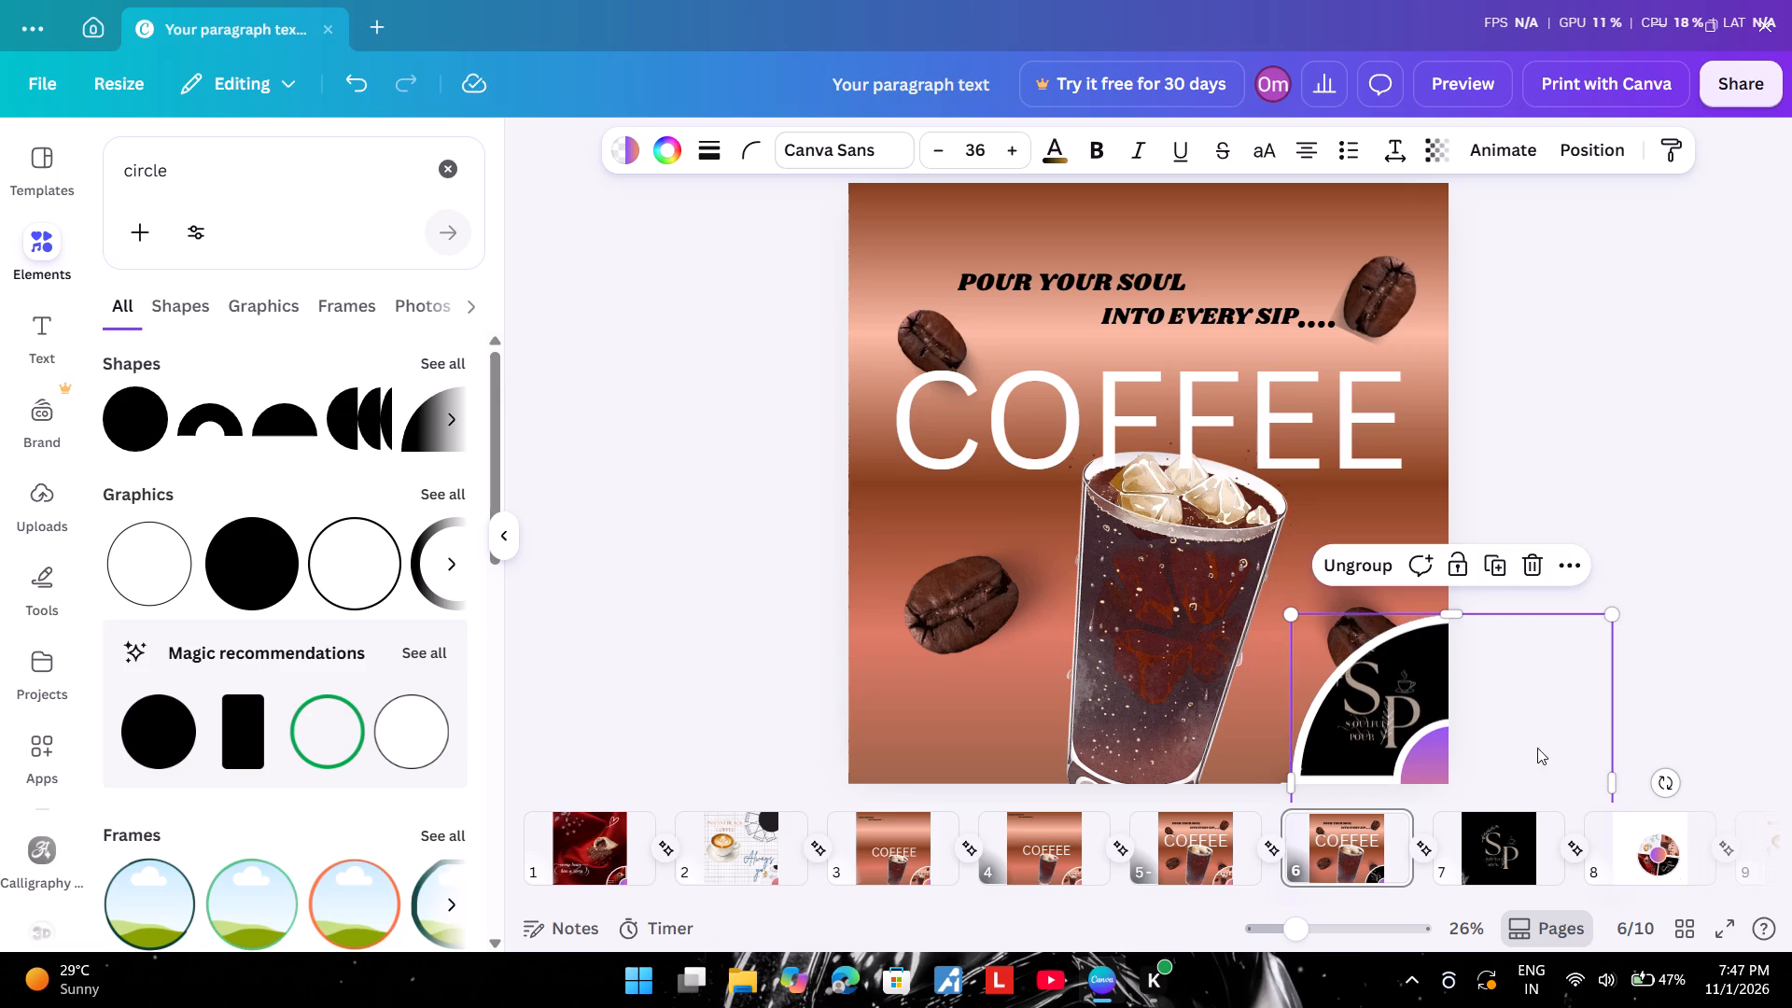
pyautogui.moveTo(1512, 738); pyautogui.dragTo(1503, 740)
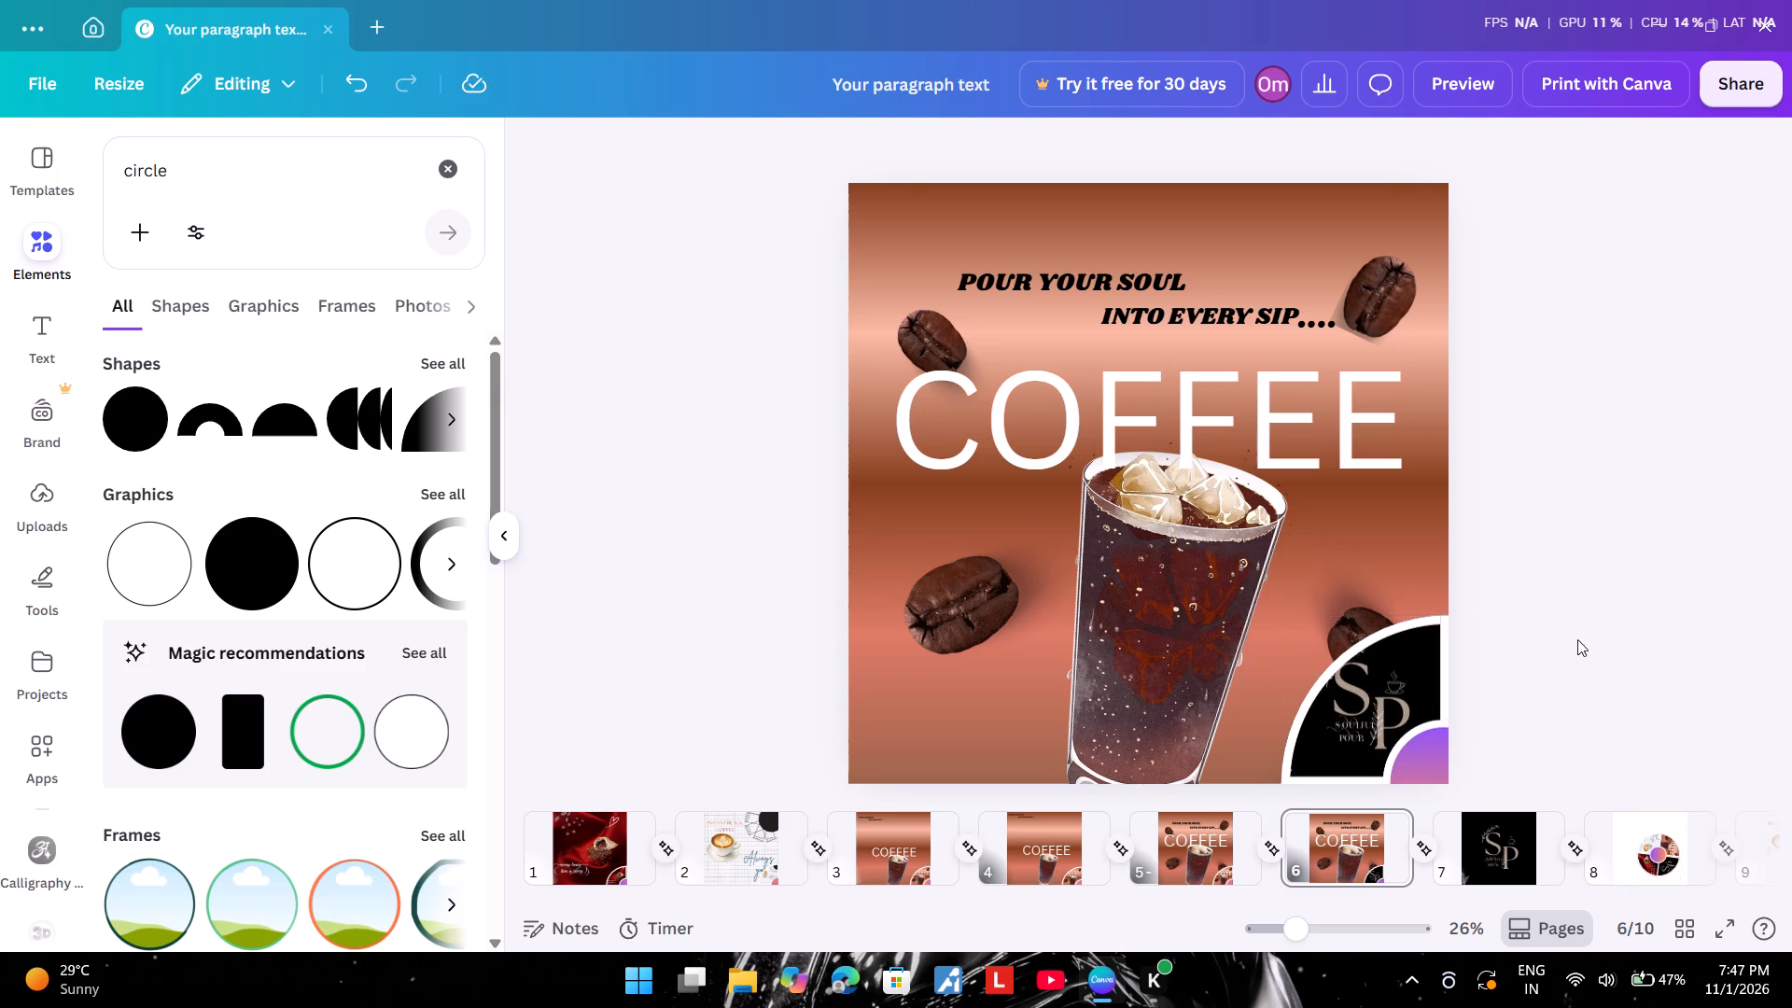